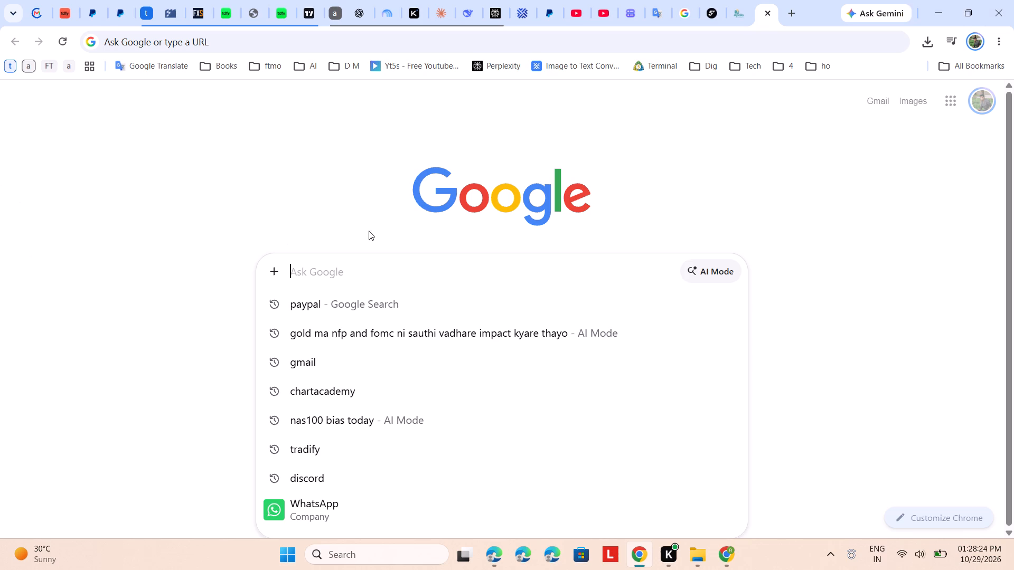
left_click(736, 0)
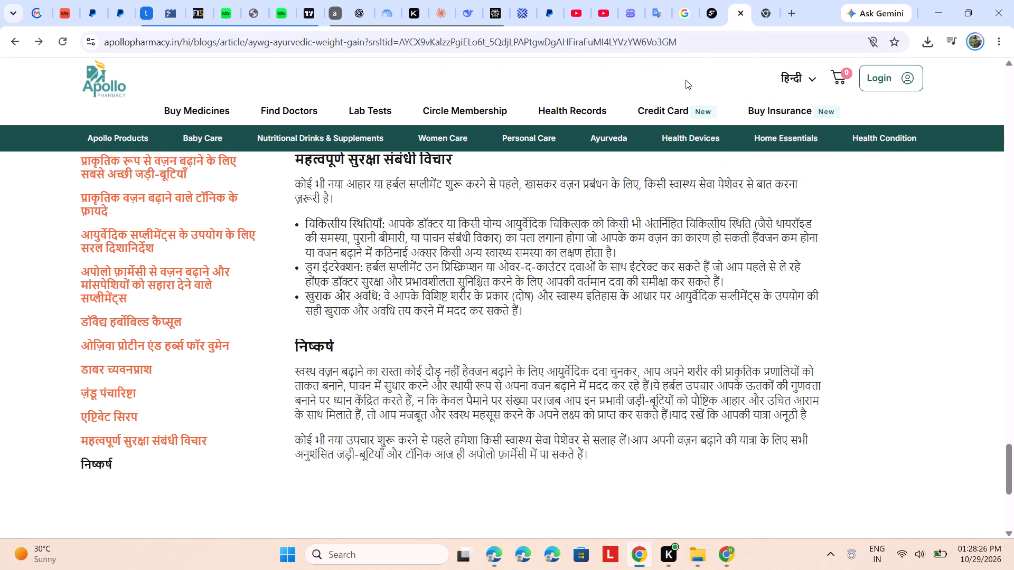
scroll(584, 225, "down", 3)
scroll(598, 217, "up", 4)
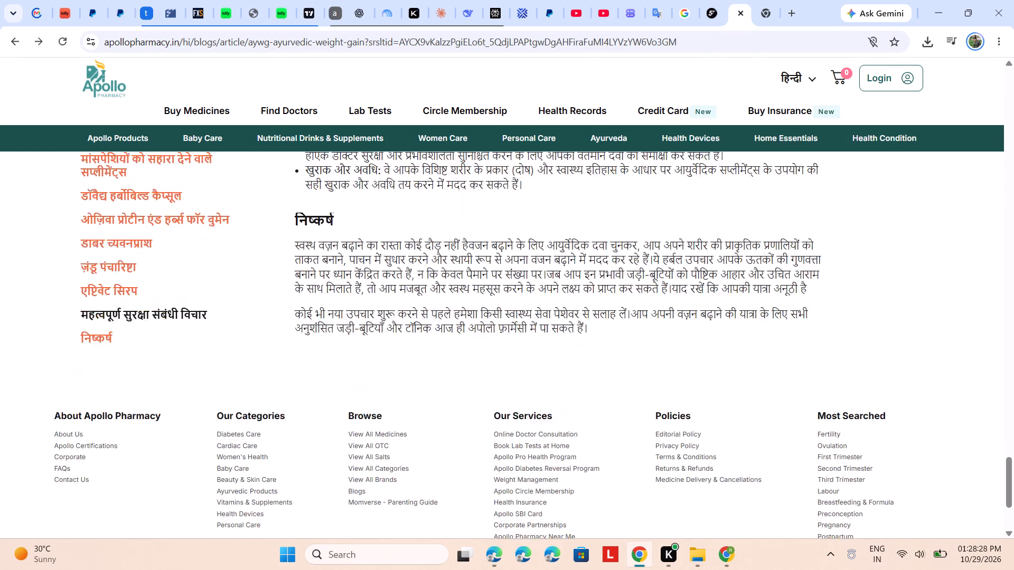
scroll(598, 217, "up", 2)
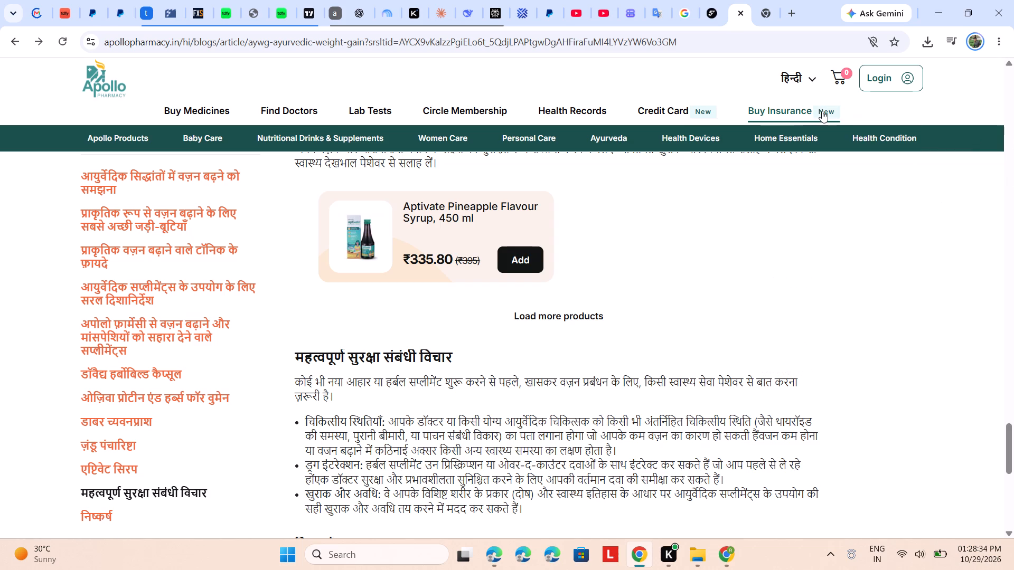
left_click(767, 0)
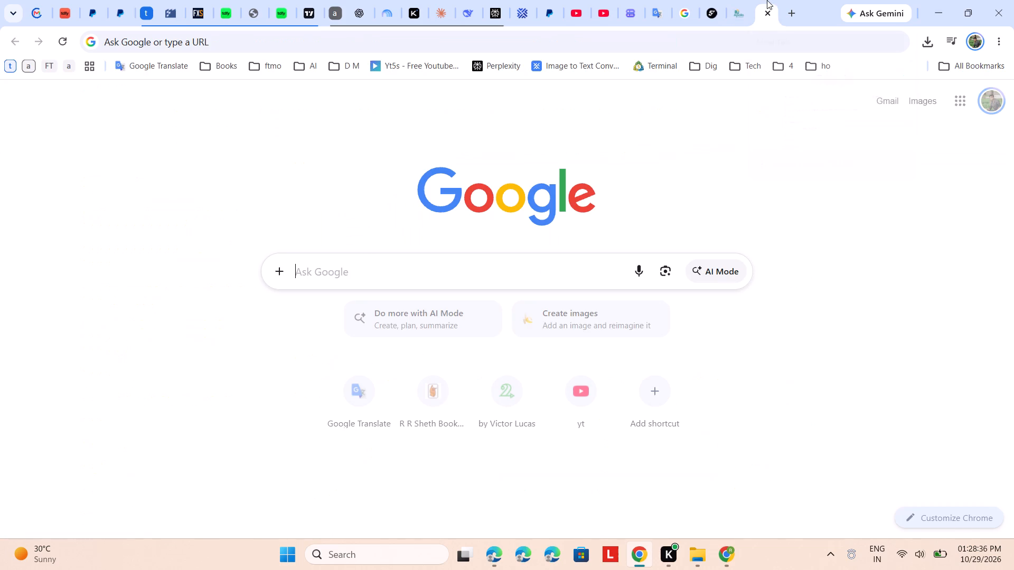
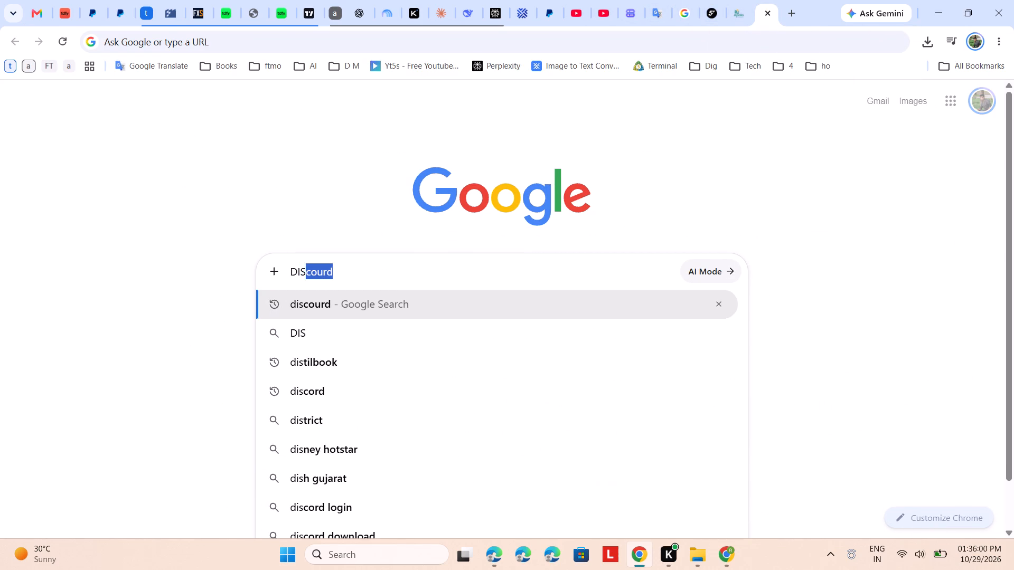
Search Google for "DISCOURD" to find the Discord website.
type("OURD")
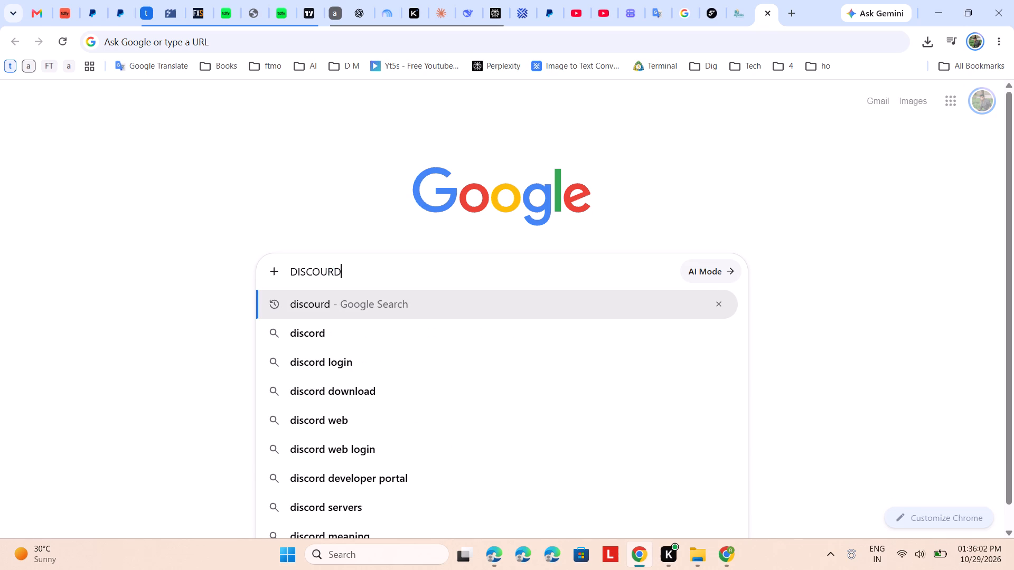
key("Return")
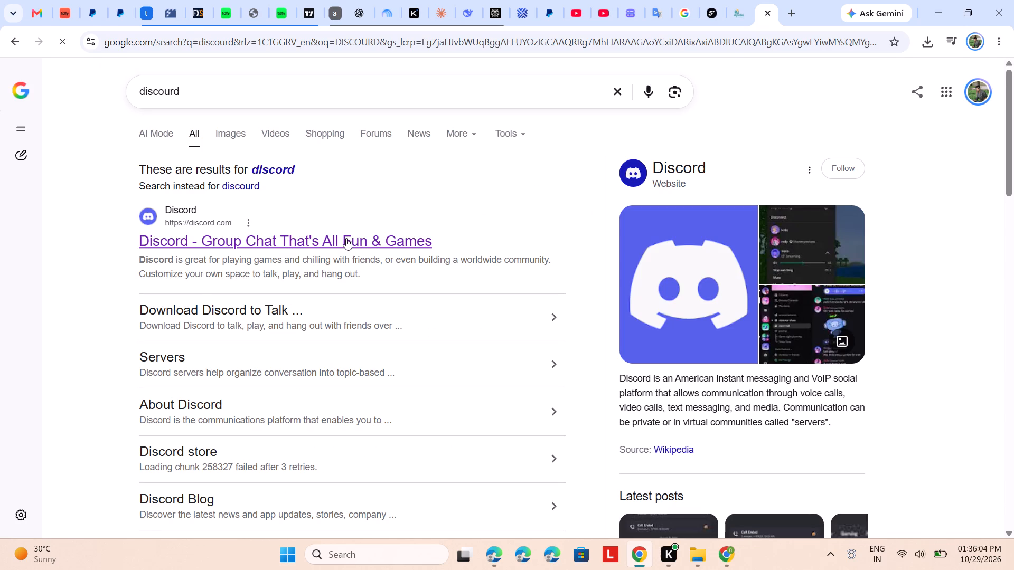
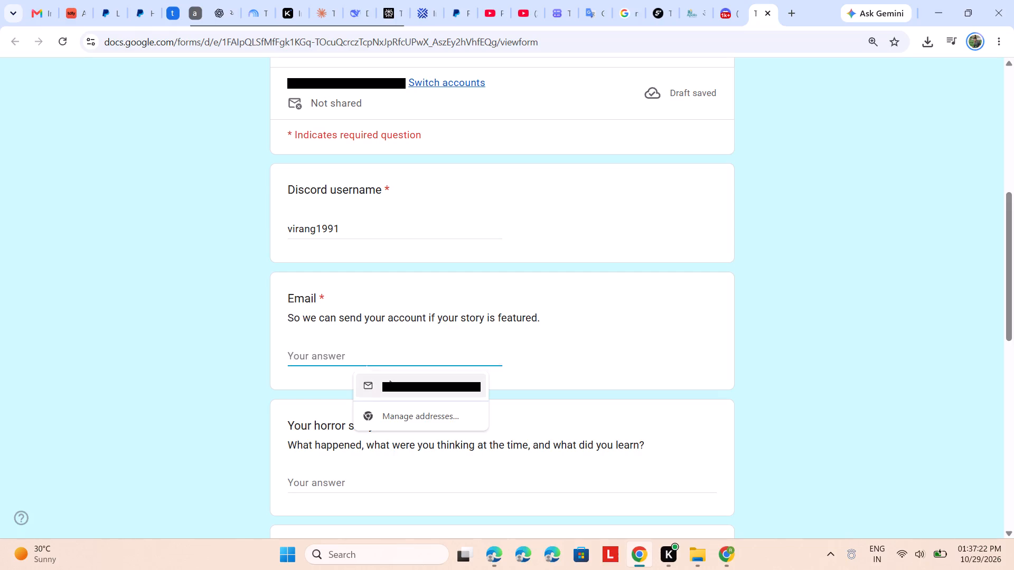
Fill in the contest form's Email answer with the suggested saved address and go on to the horror story question.
left_click(390, 381)
scroll(407, 355, "down", 2)
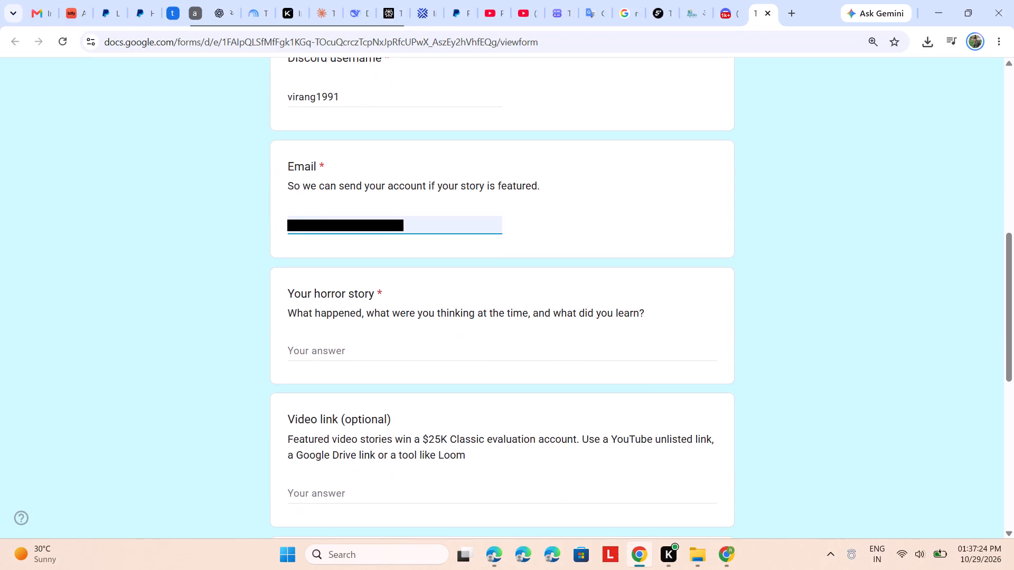
left_click(353, 350)
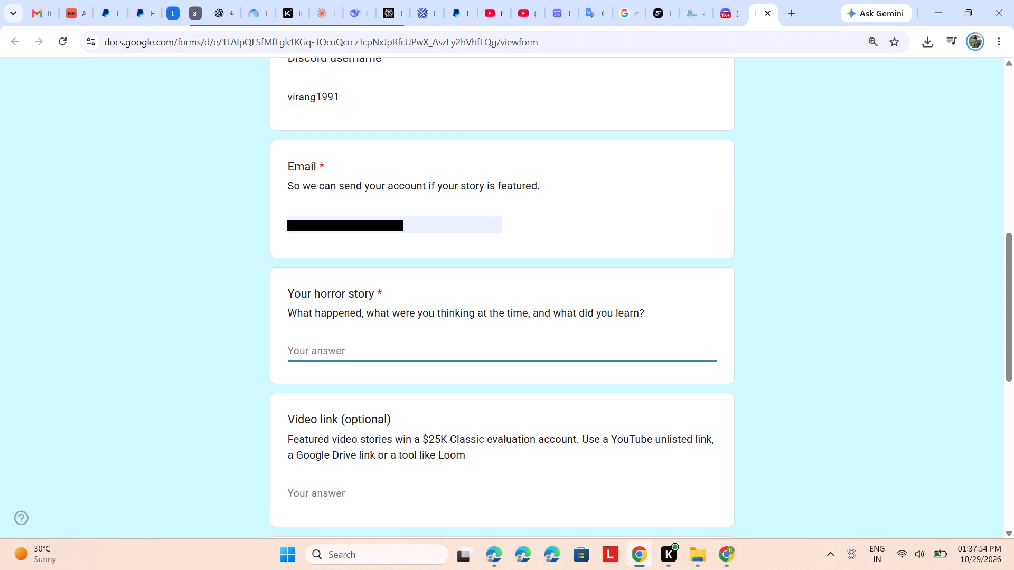
scroll(597, 311, "down", 2)
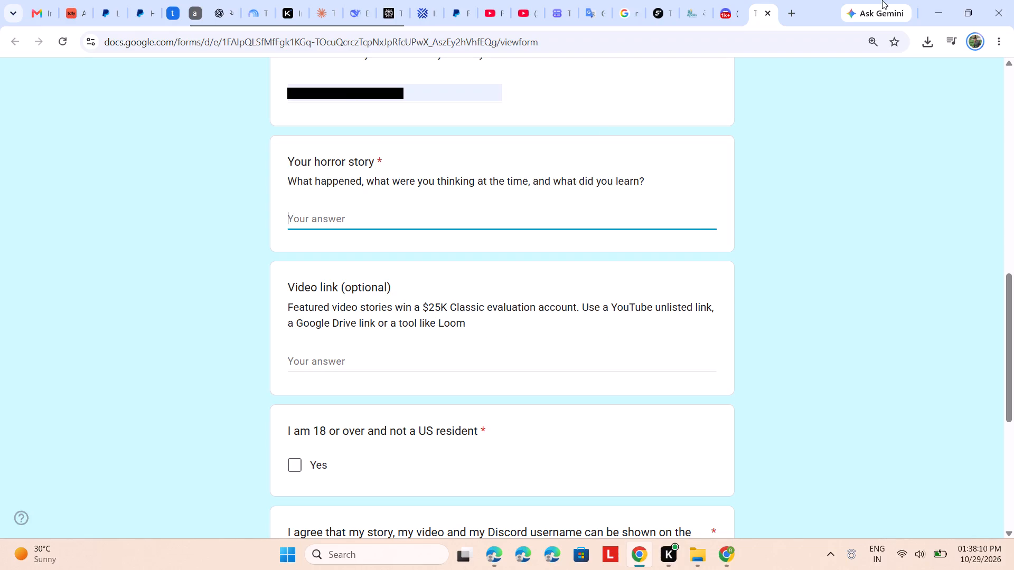
Check the signed-in Google accounts in a new browser tab and open Google Drive for the current account.
left_click(792, 7)
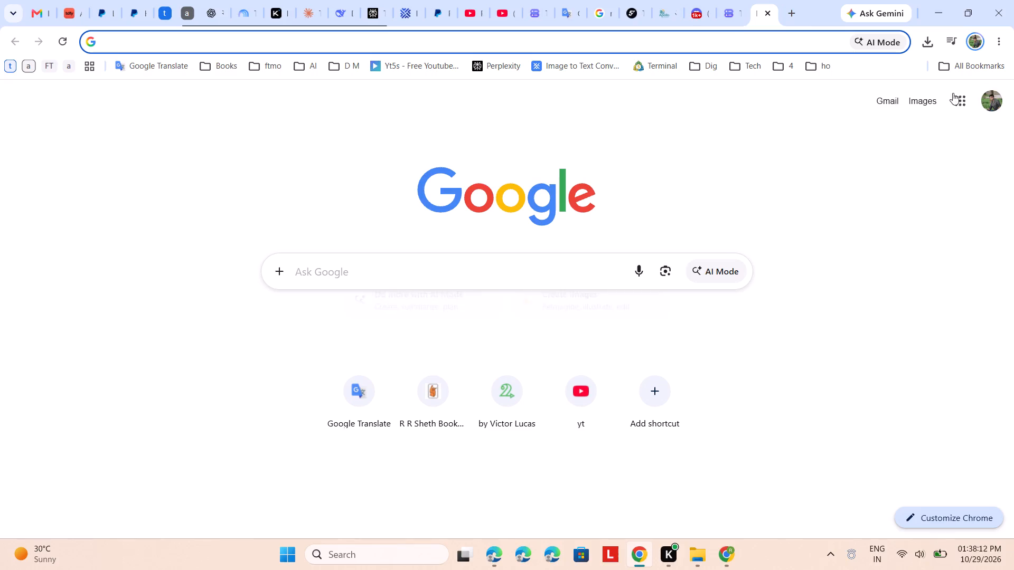
left_click(992, 101)
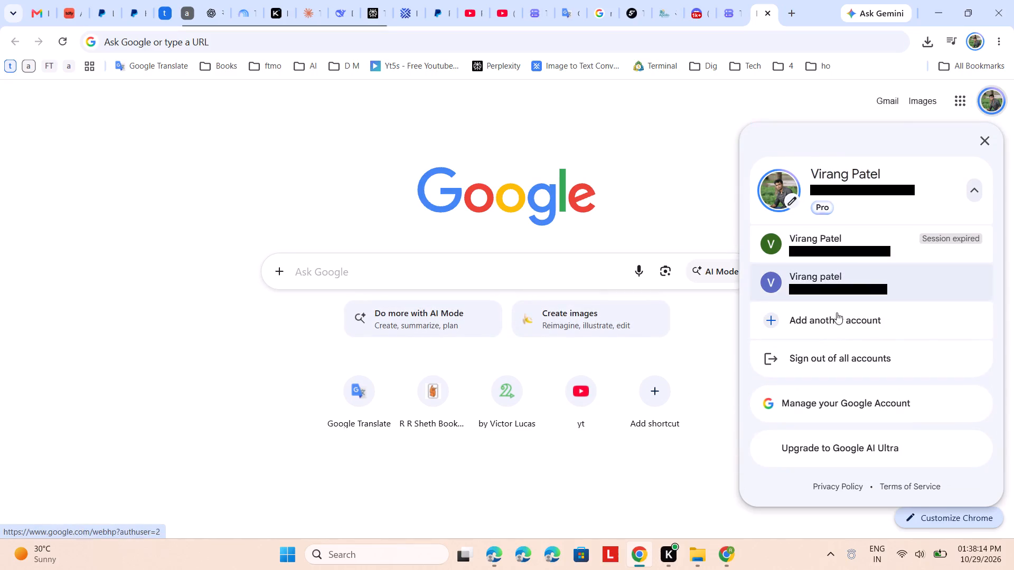
left_click(971, 188)
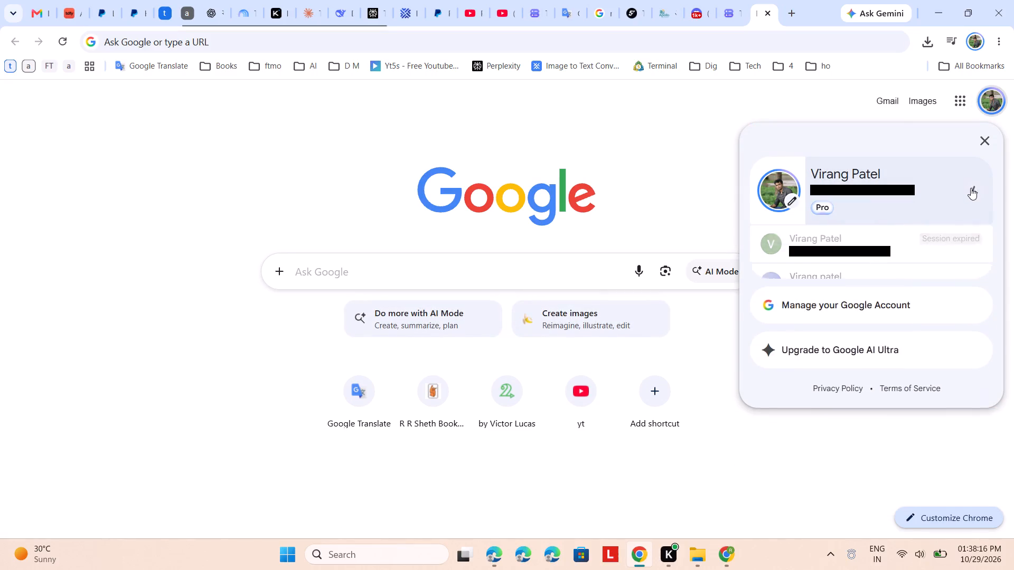
left_click(971, 188)
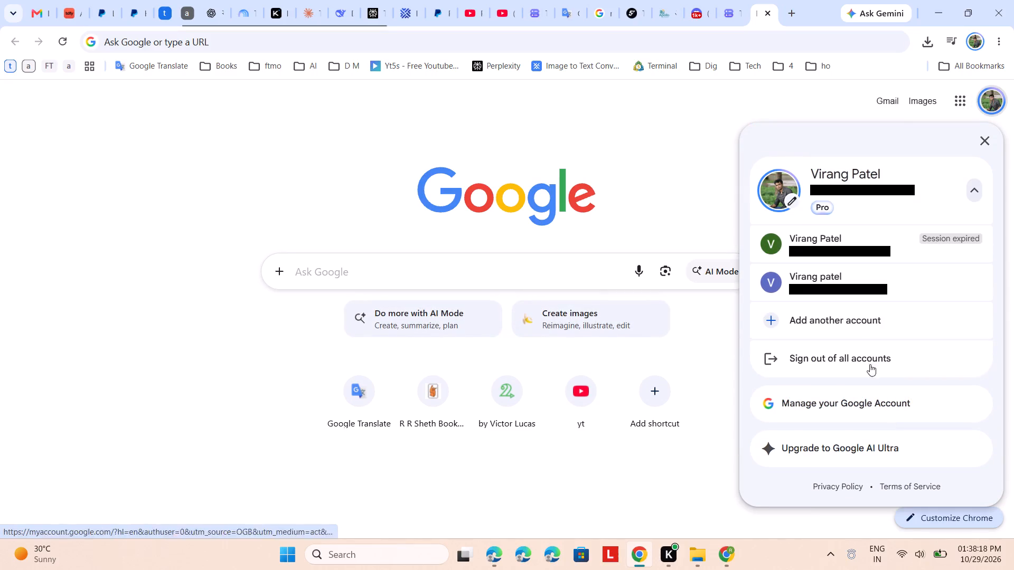
left_click(991, 99)
left_click(962, 99)
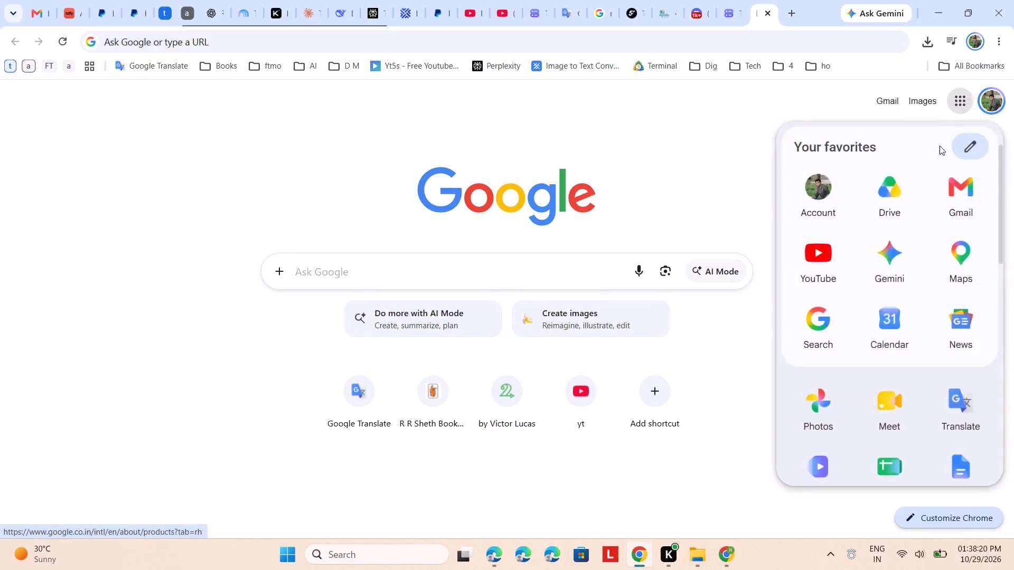
left_click(886, 187)
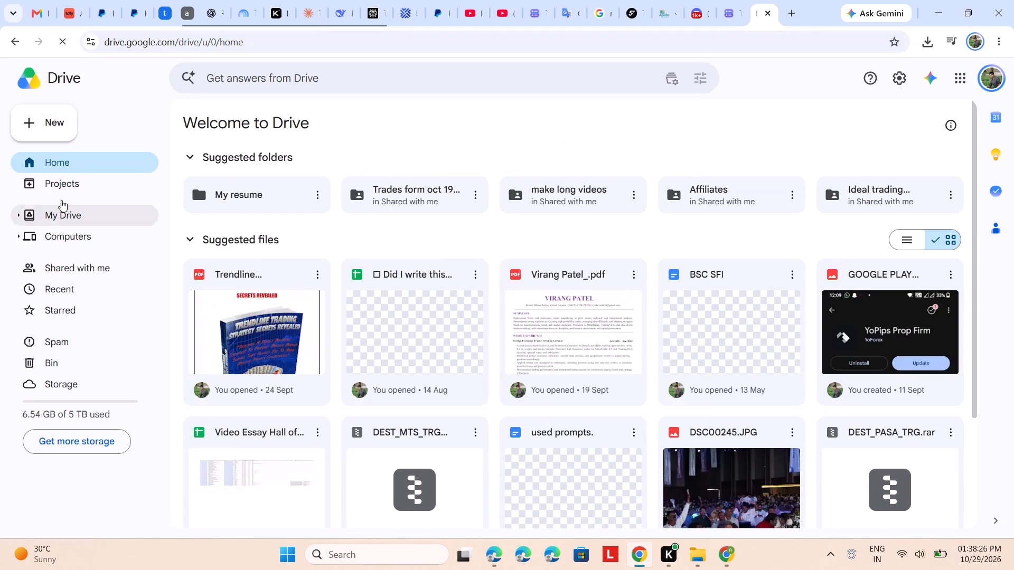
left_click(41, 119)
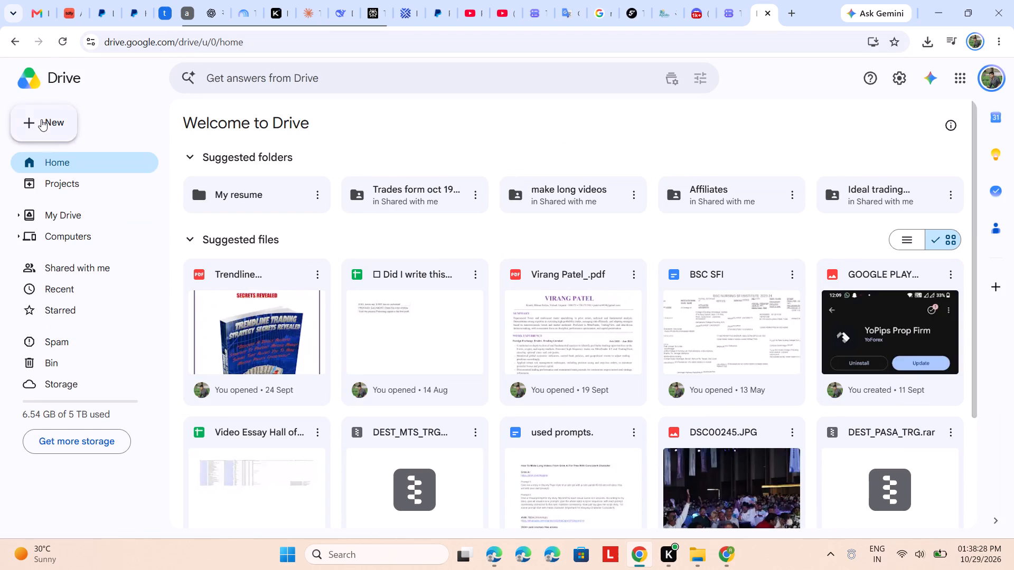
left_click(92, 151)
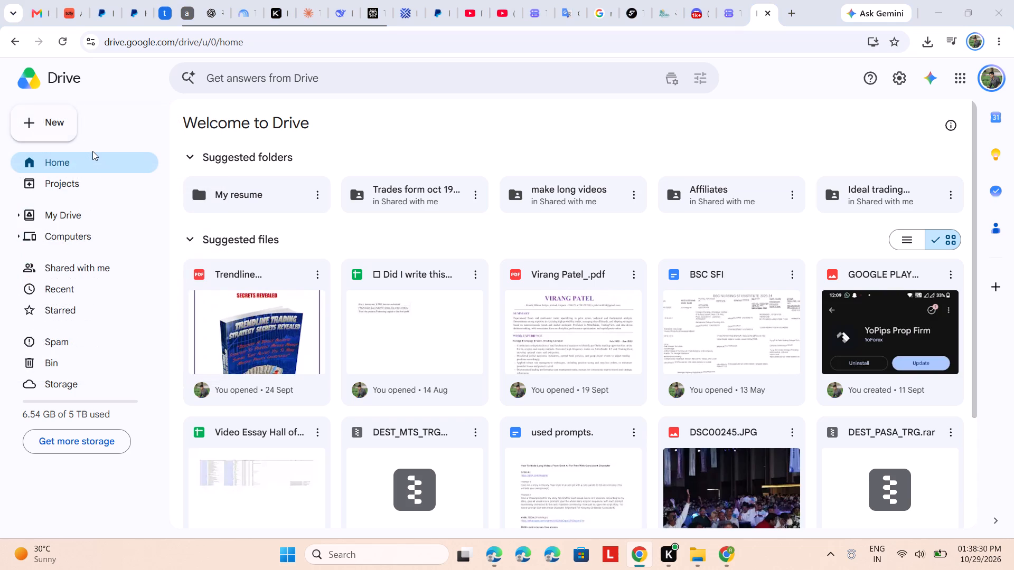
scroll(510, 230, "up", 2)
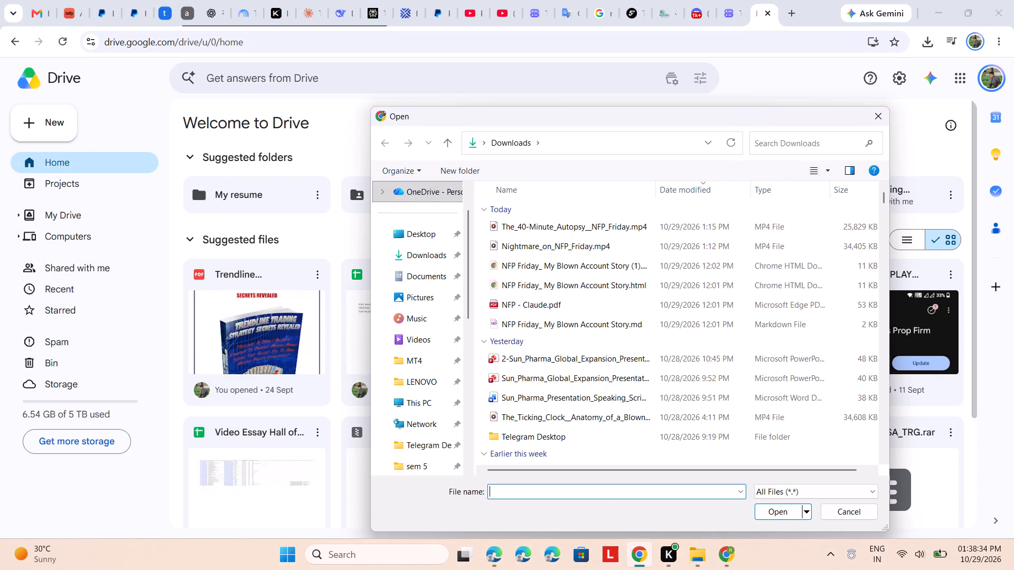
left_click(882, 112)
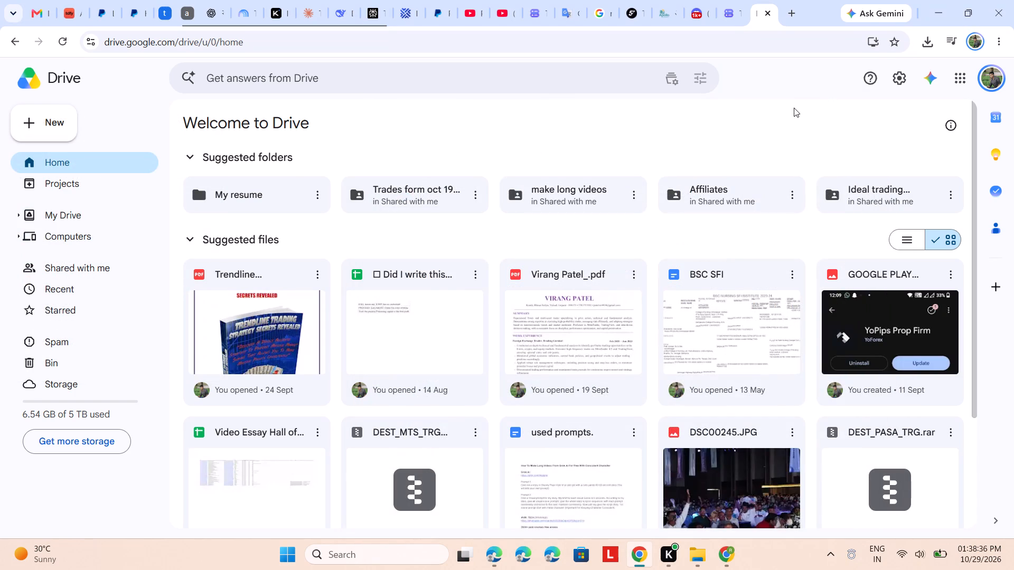
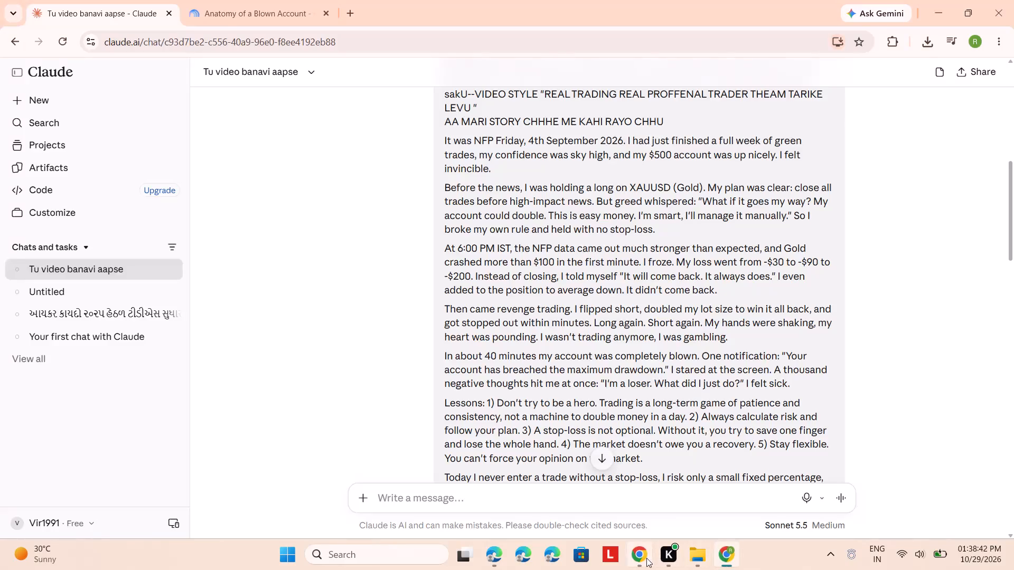
Review the Trading Horror Stories form from the email answer up to the contest rules, and return to the Claude chat containing the story.
left_click(646, 558)
left_click(725, 0)
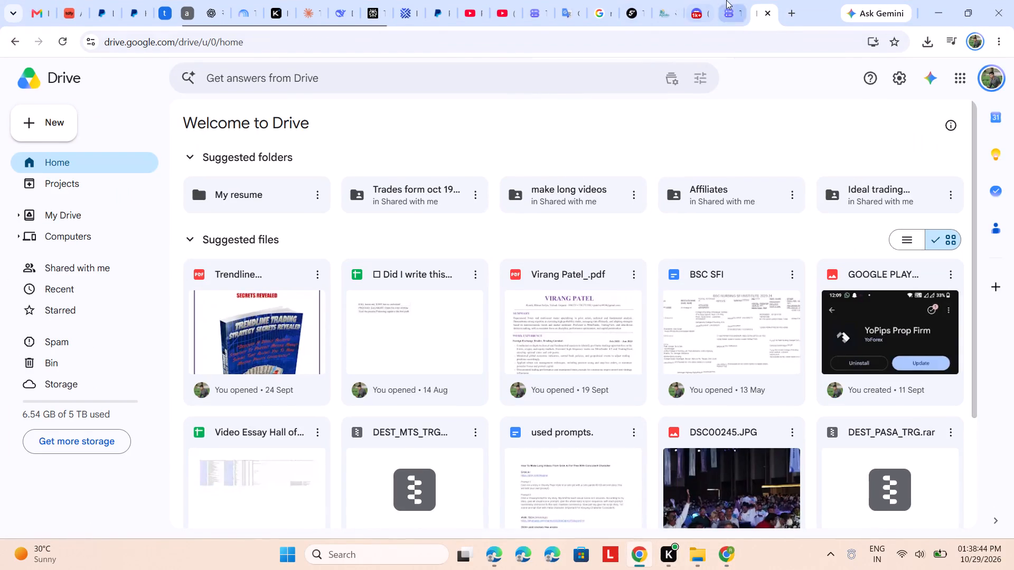
scroll(331, 187, "up", 1)
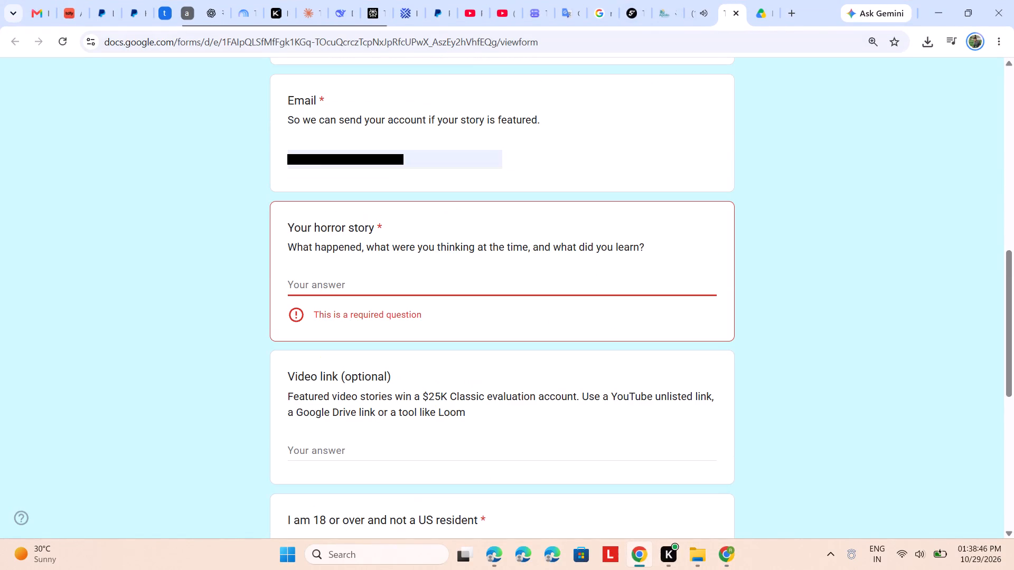
scroll(313, 223, "up", 4)
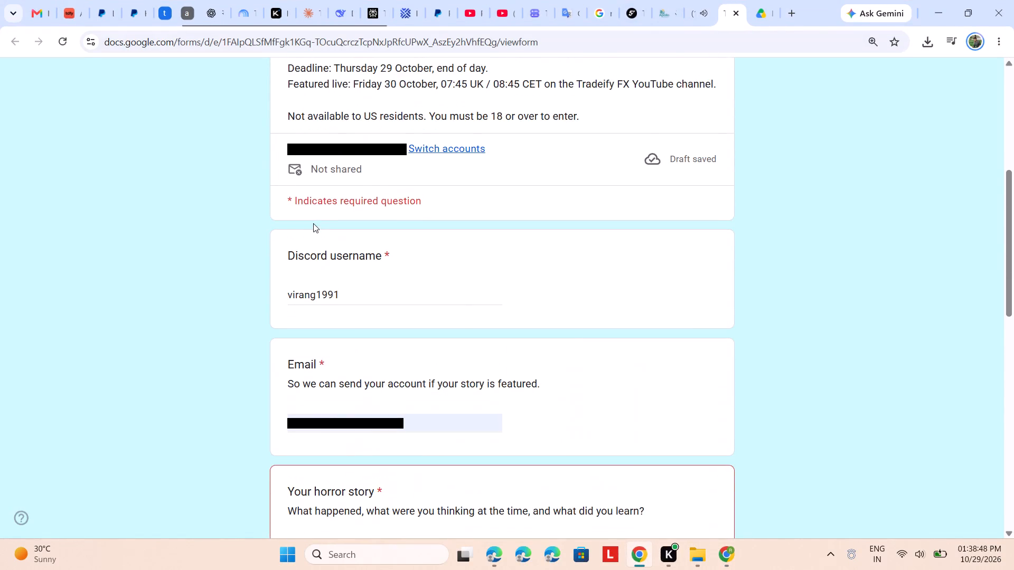
scroll(313, 223, "up", 2)
scroll(447, 192, "up", 1)
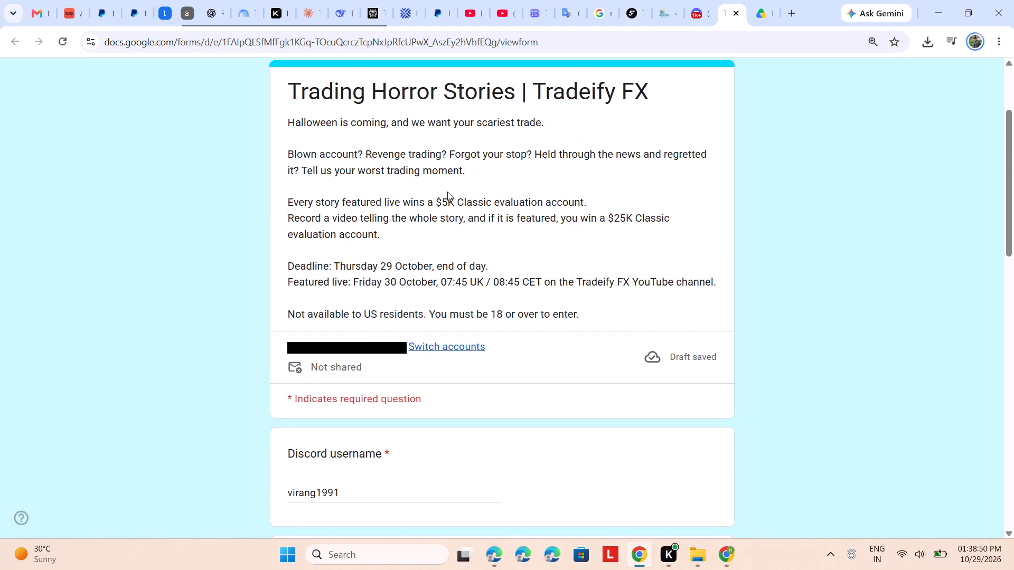
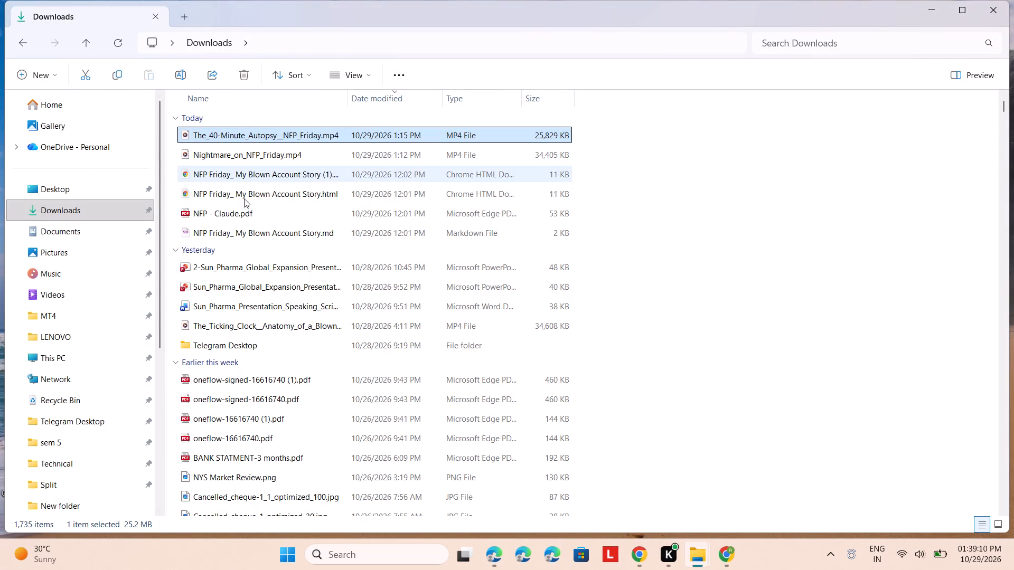
Preview Nightmare_on_NFP_Friday.mp4 from Downloads, skipping ahead through its first two minutes, and close the player.
left_click(234, 158)
triple_click(246, 155)
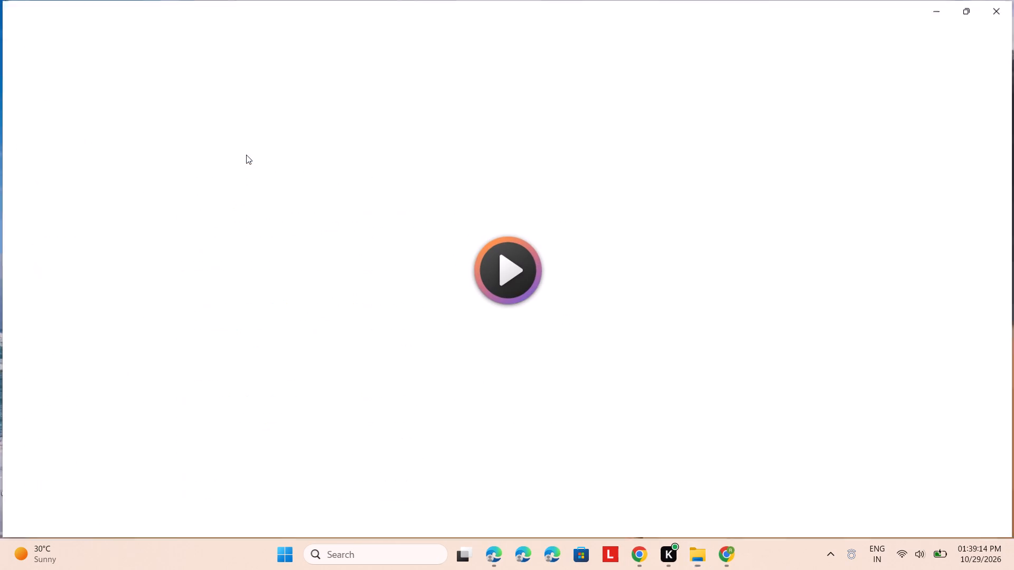
double_click(512, 264)
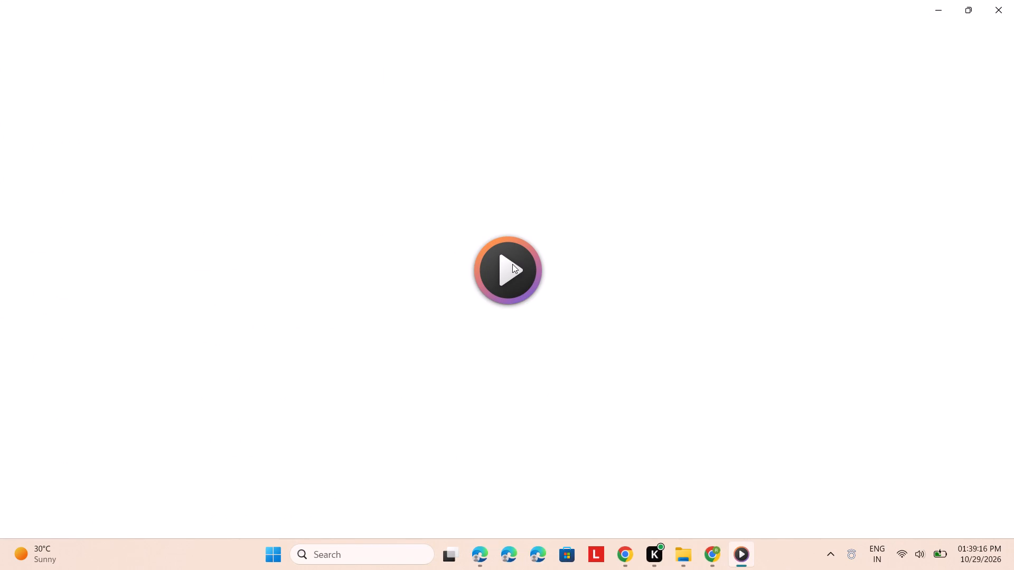
left_click(120, 469)
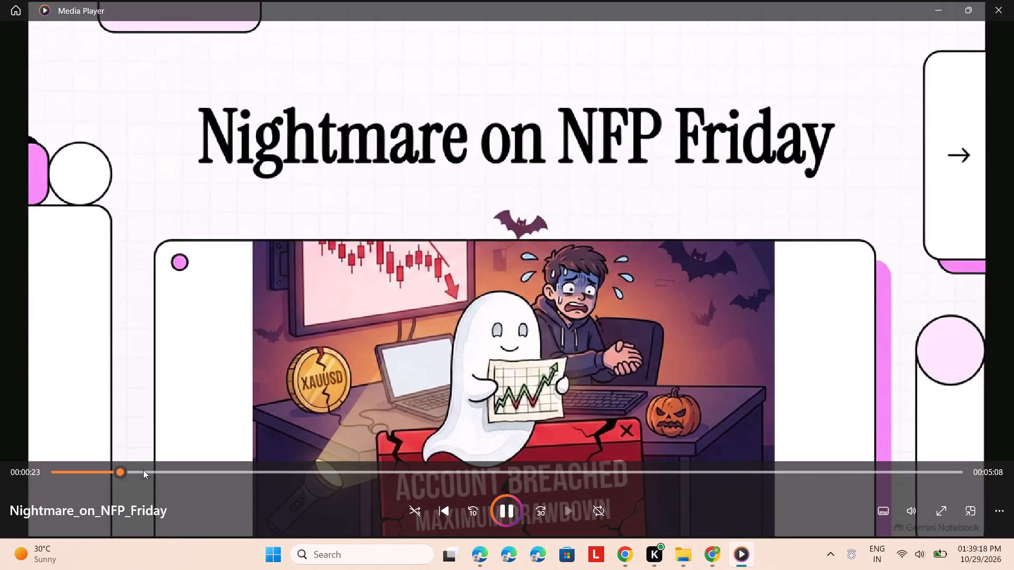
left_click(147, 470)
left_click(163, 469)
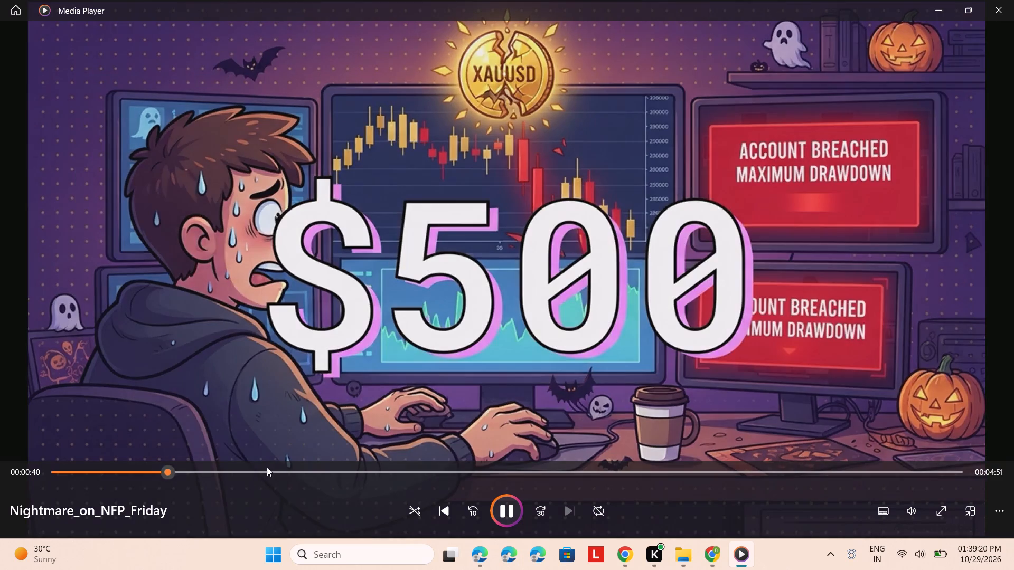
left_click(268, 467)
left_click(340, 470)
left_click(387, 467)
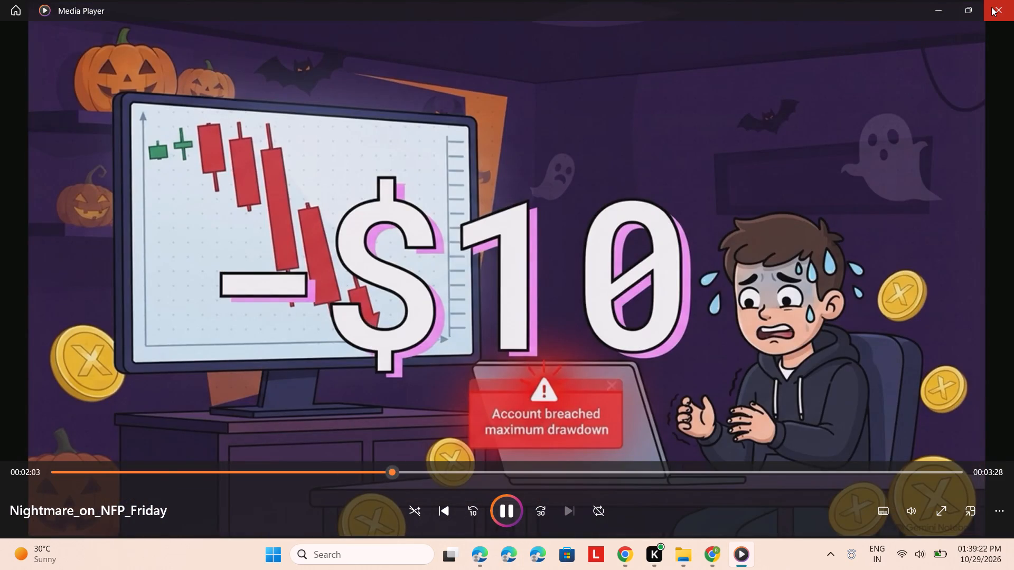
left_click(993, 7)
Copy Nightmare_on_NFP_Friday.mp4 from the Downloads folder to the clipboard.
right_click(430, 155)
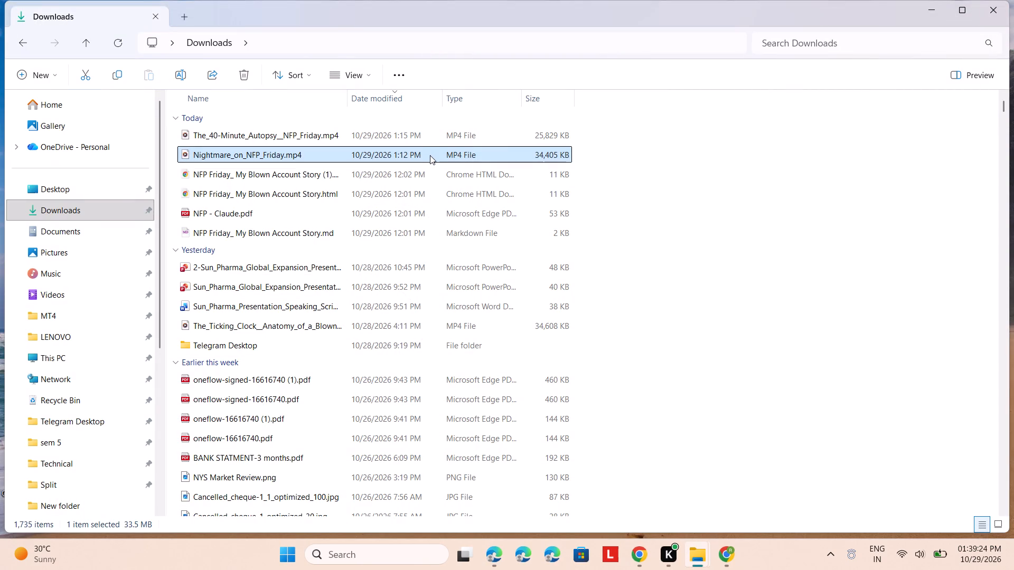
left_click(496, 172)
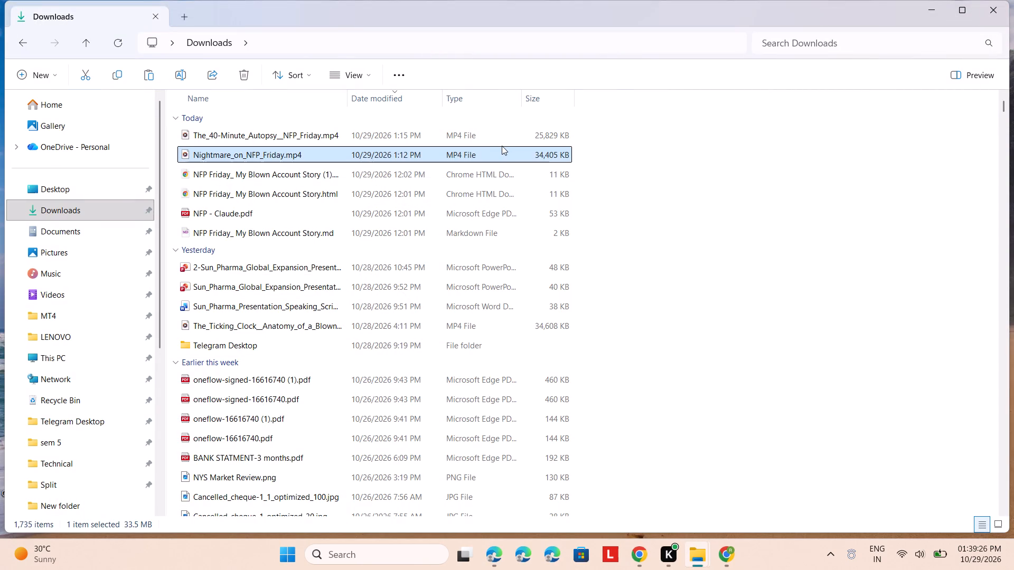
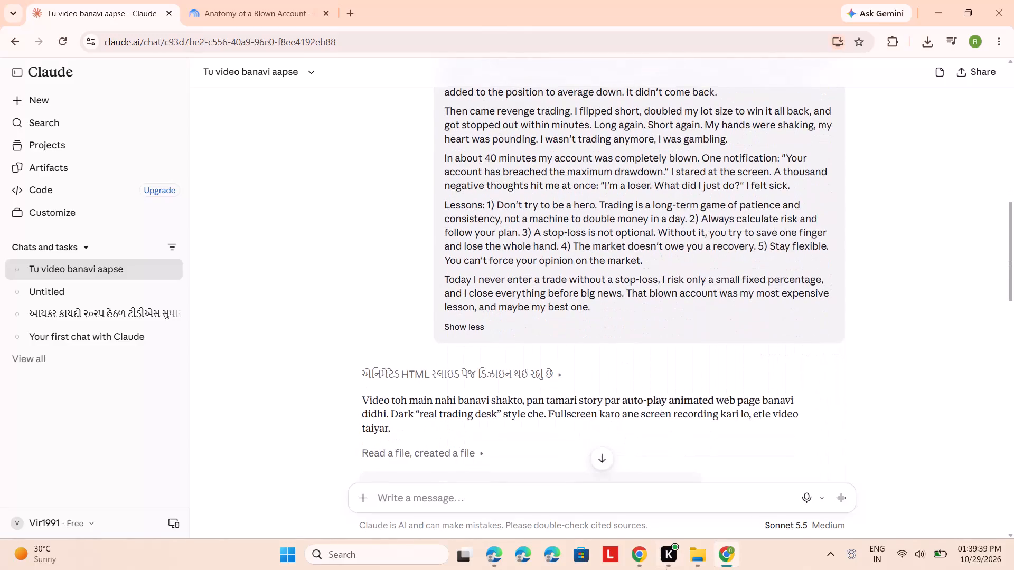
Switch to the Tradeify FX Trading Horror Stories form and check its horror story and video link questions.
left_click(637, 562)
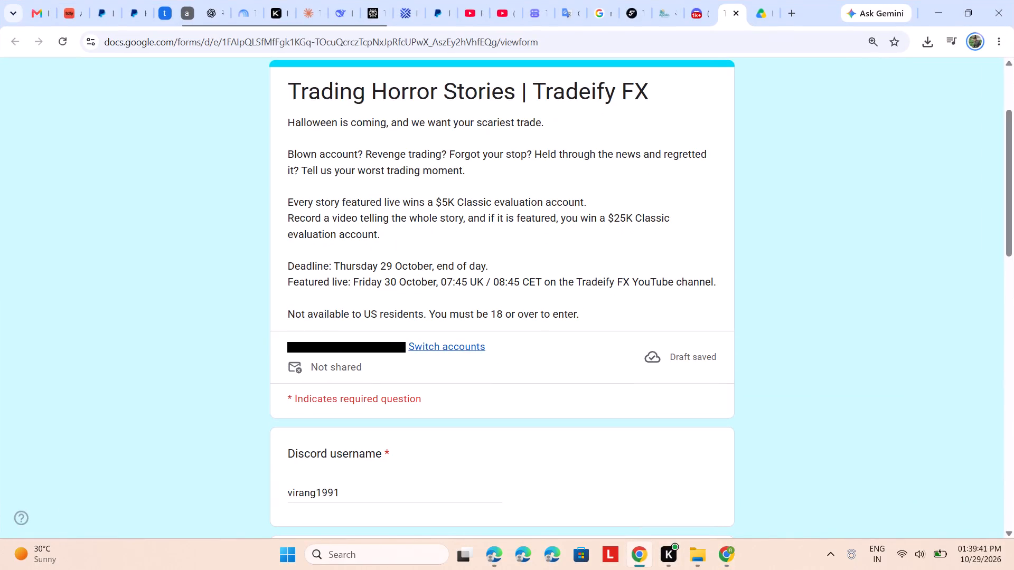
scroll(375, 377, "down", 8)
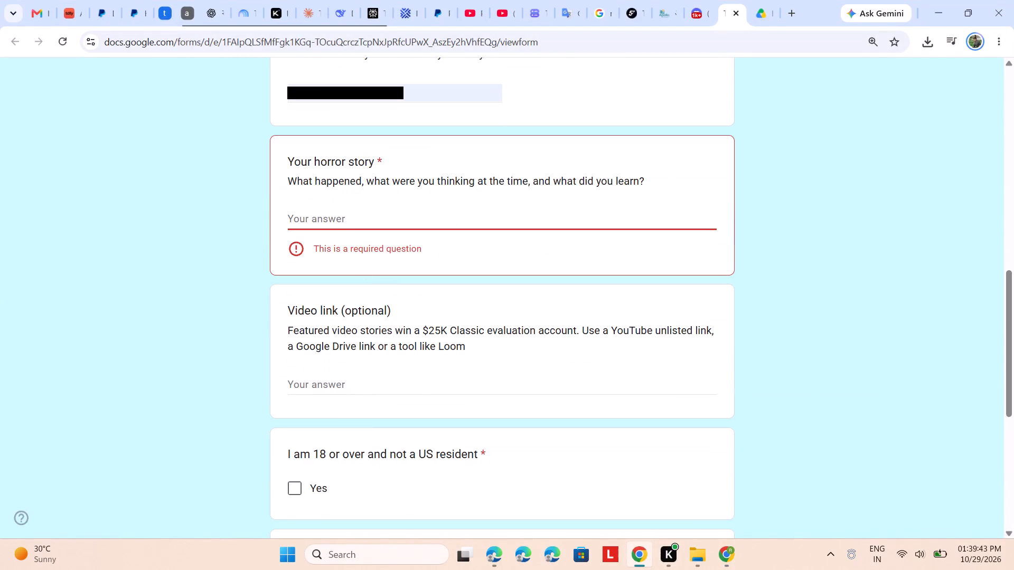
left_click(344, 215)
left_click(348, 384)
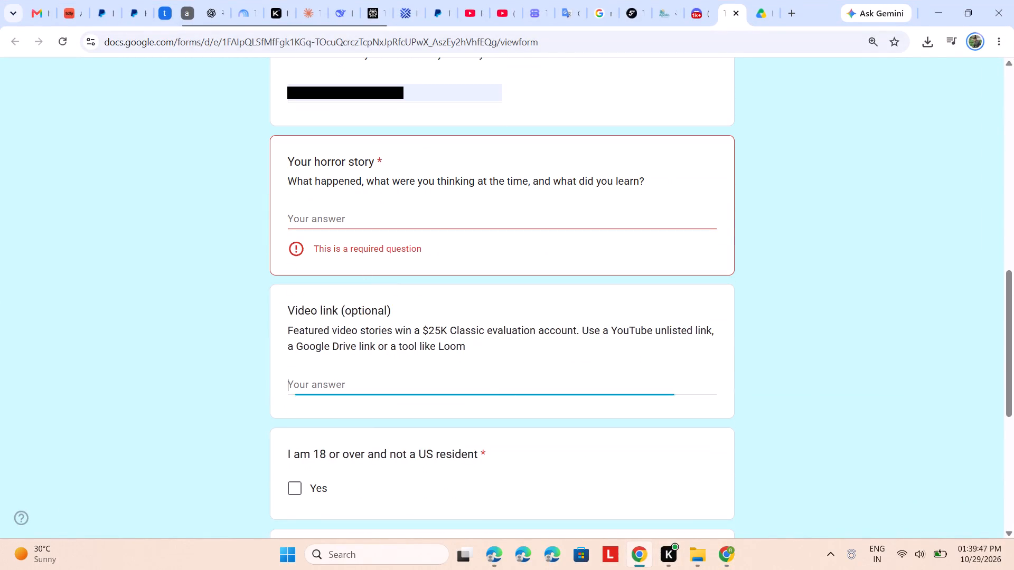
left_click(646, 554)
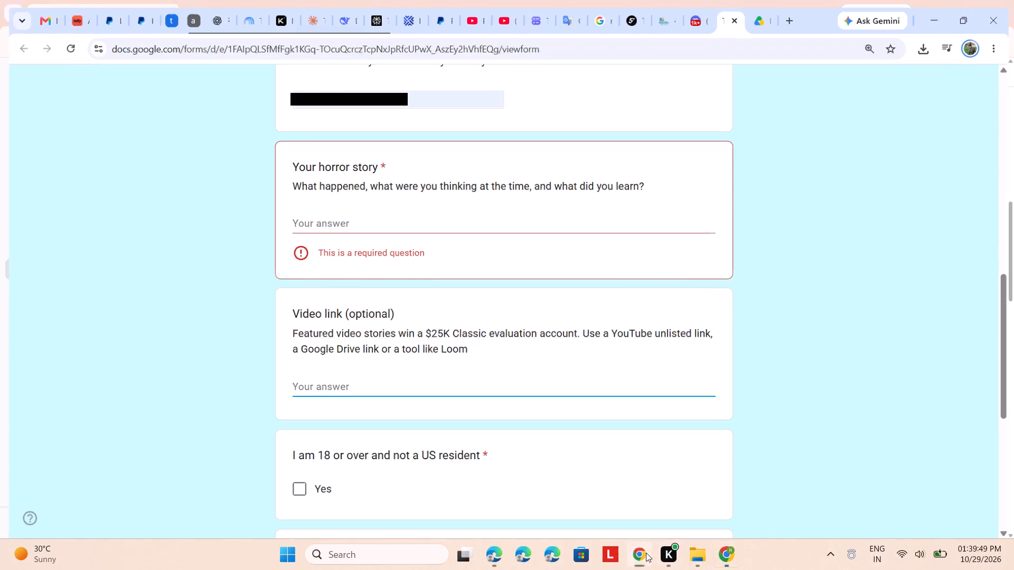
left_click(645, 552)
In Google Drive, upload Nightmare_on_NFP_Friday.mp4 from the Downloads folder.
left_click(758, 0)
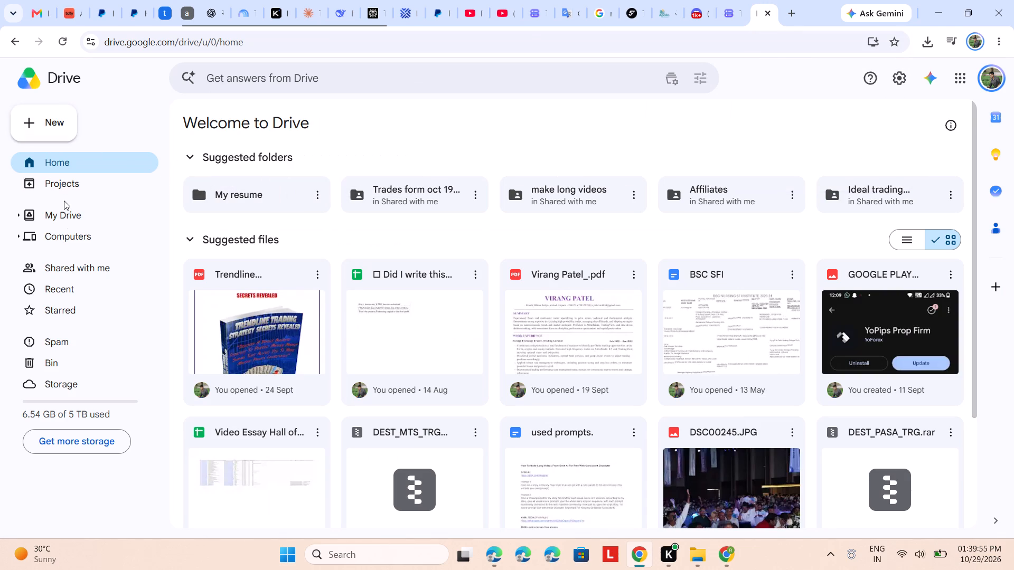
left_click(50, 115)
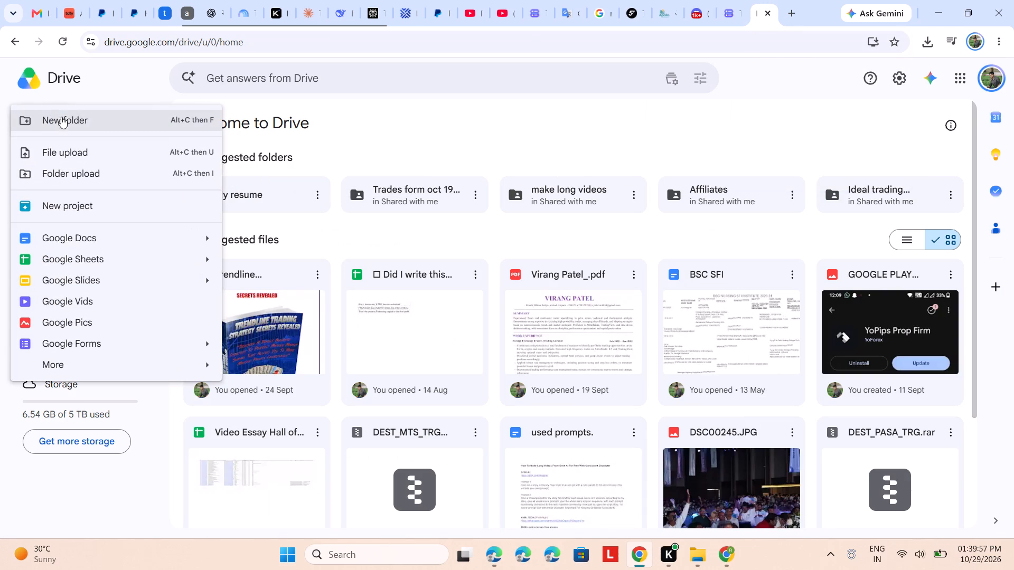
left_click(102, 153)
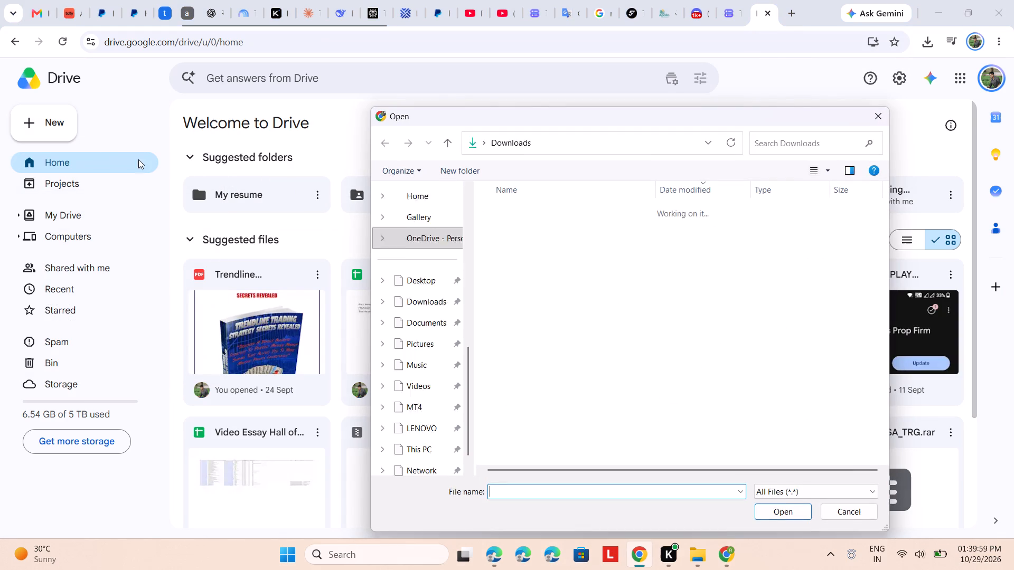
left_click(562, 250)
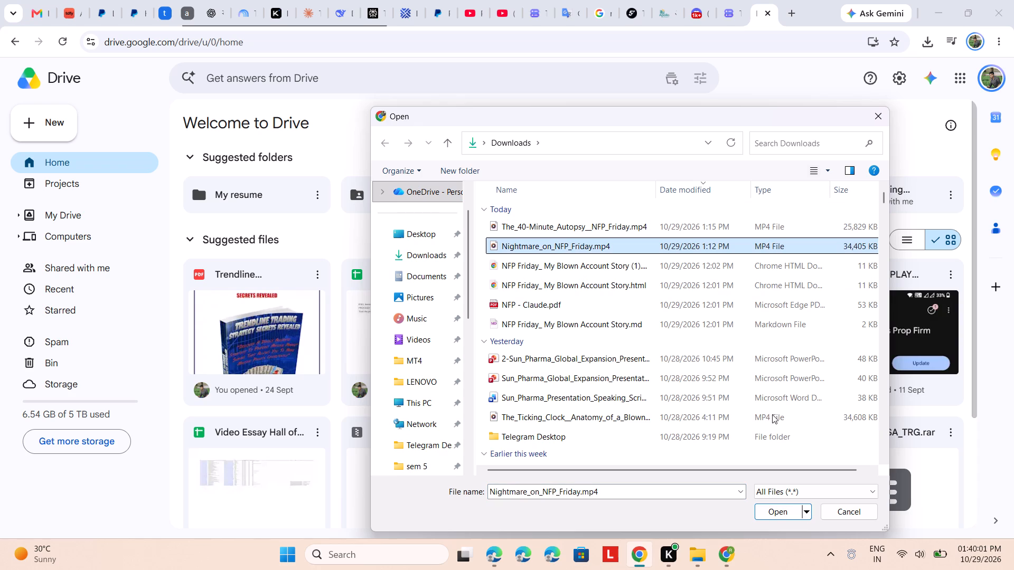
left_click(783, 514)
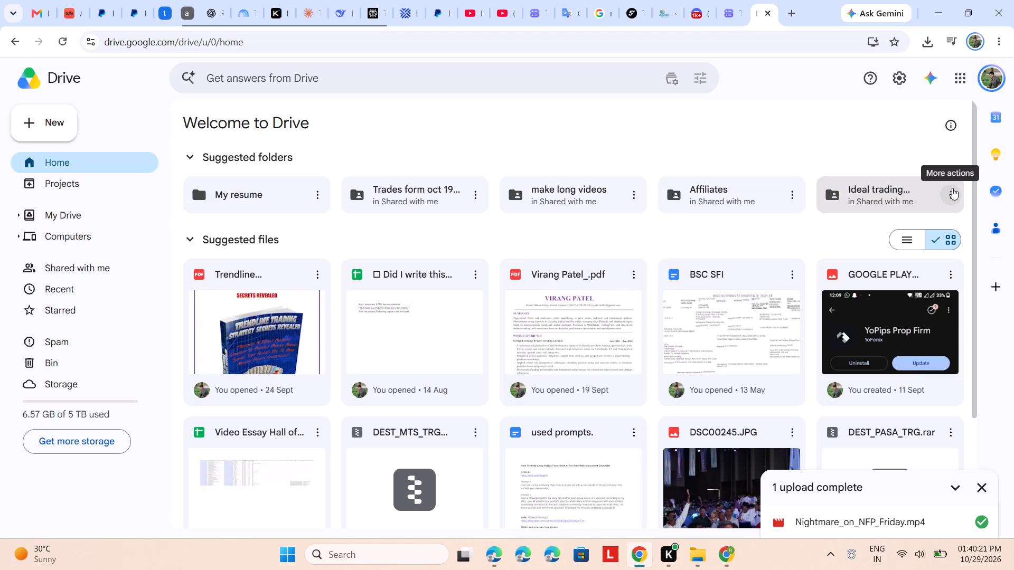
Look for the uploaded video among the suggested Drive items and in My Drive.
left_click(246, 153)
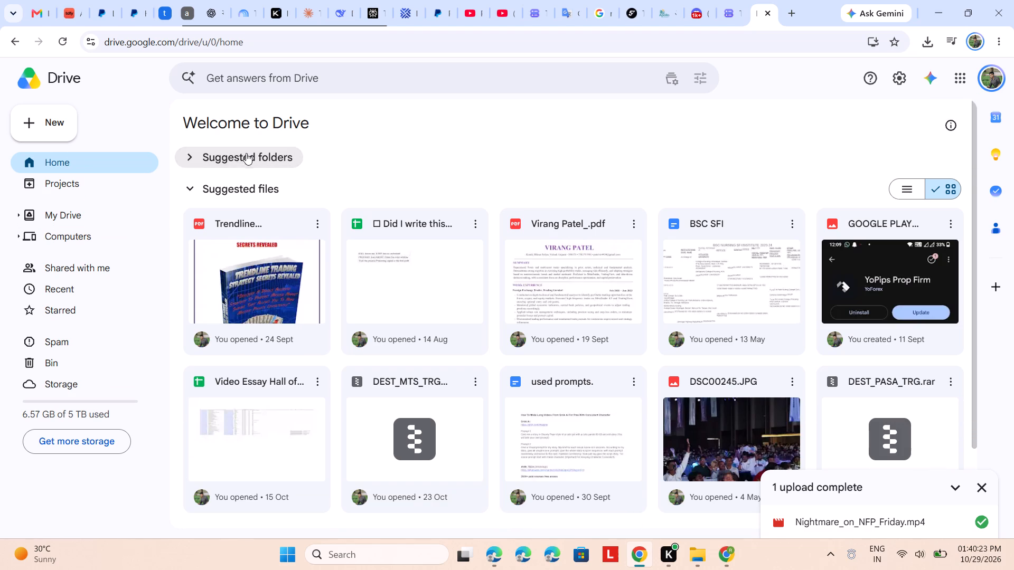
right_click(480, 178)
scroll(303, 223, "down", 5)
scroll(303, 223, "up", 6)
scroll(267, 198, "up", 1)
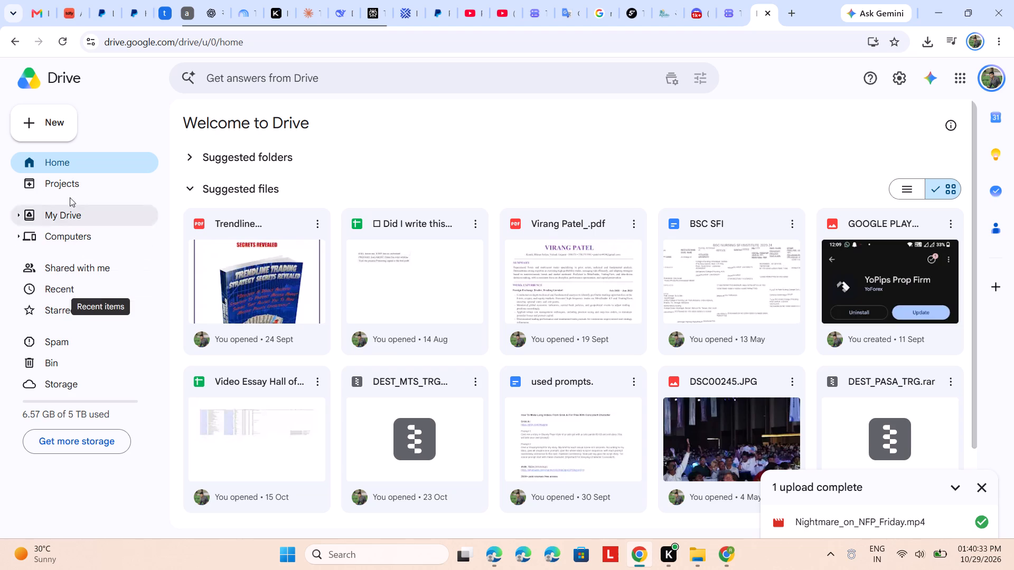
left_click(63, 213)
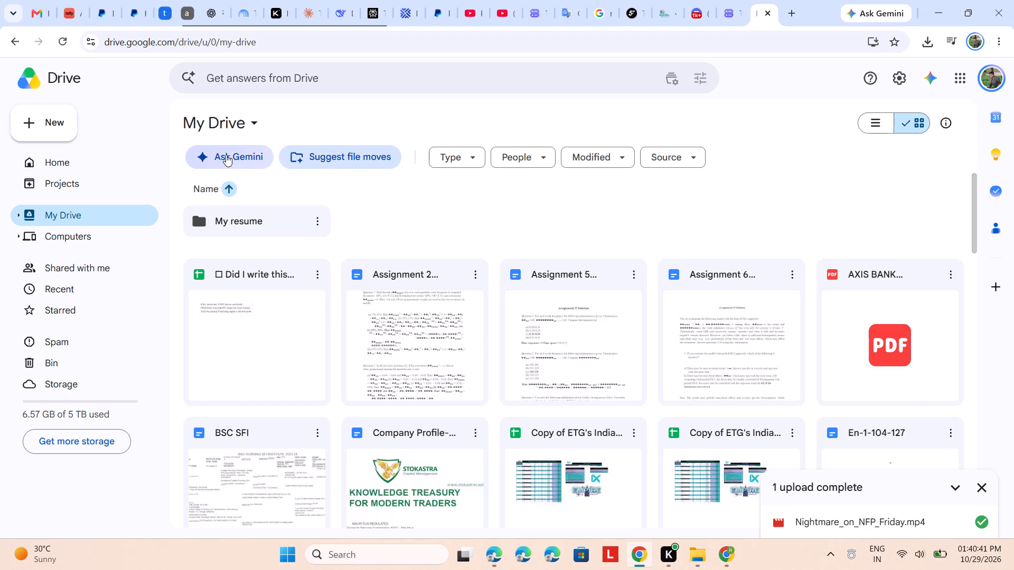
left_click(459, 156)
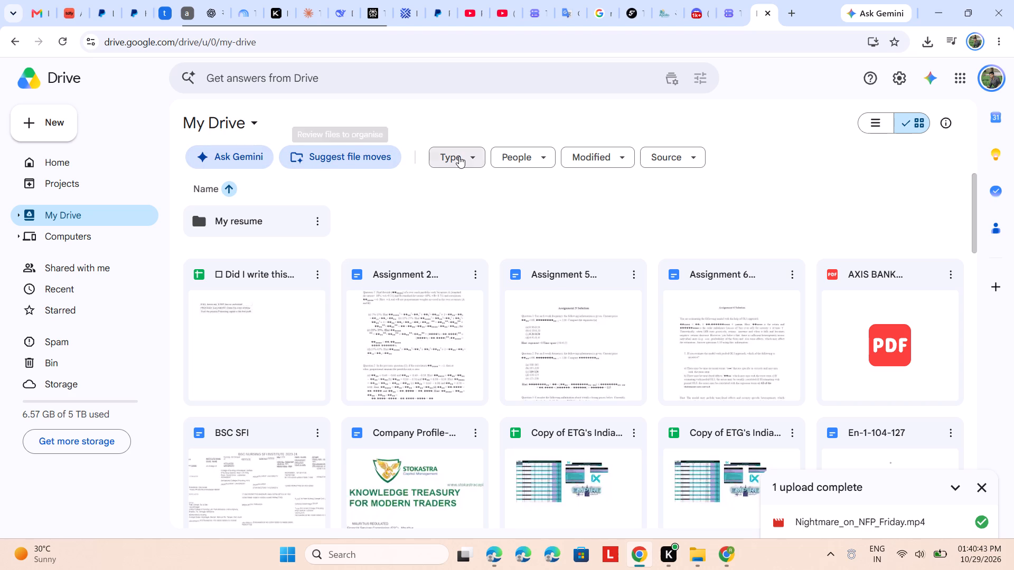
left_click(483, 185)
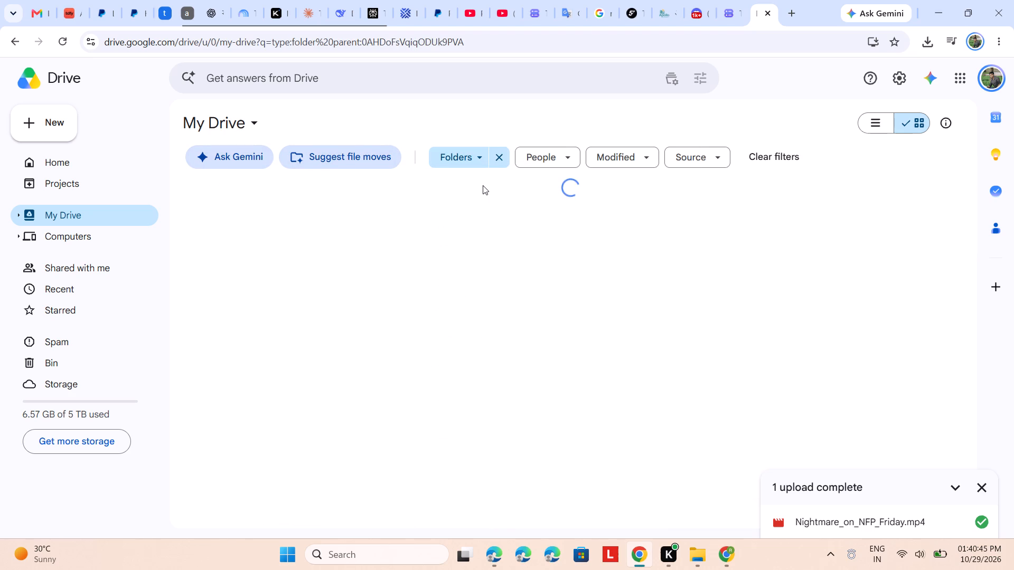
Look for the uploaded video in My Drive by checking the type, people, modified and source filters and trying the Folders filter.
left_click(502, 158)
left_click(466, 159)
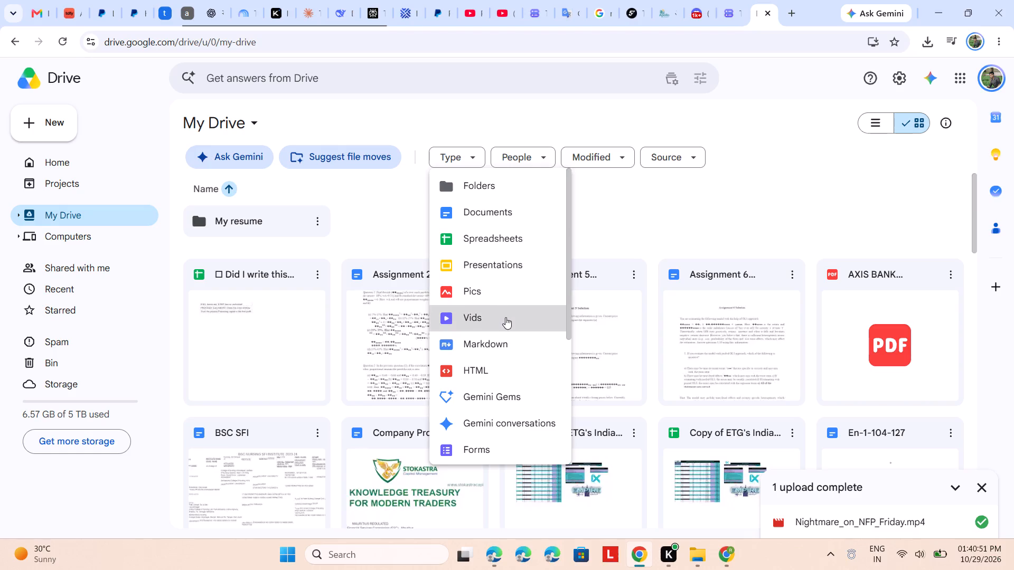
left_click(623, 170)
left_click(543, 151)
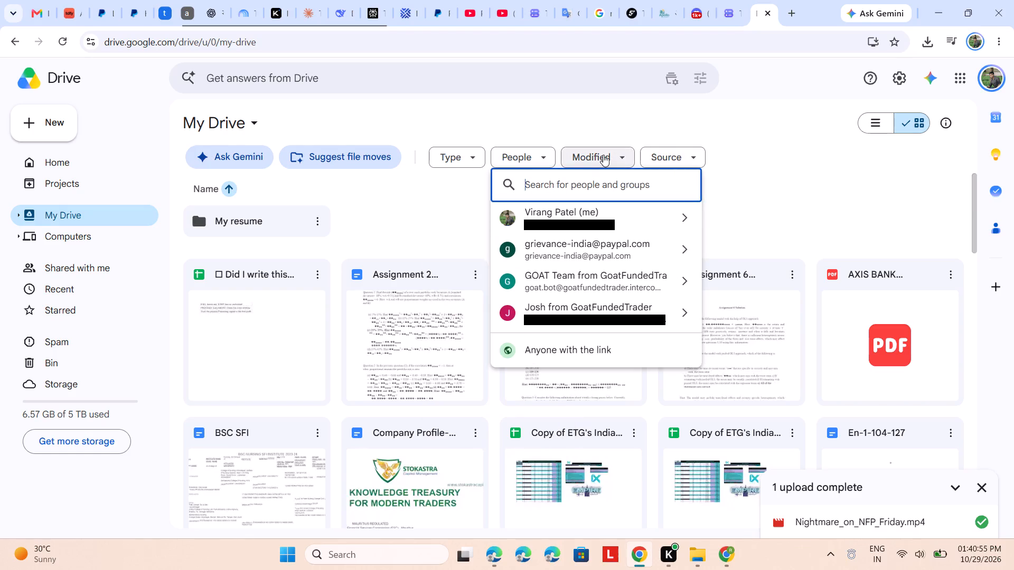
left_click(603, 155)
left_click(605, 155)
left_click(671, 150)
left_click(775, 145)
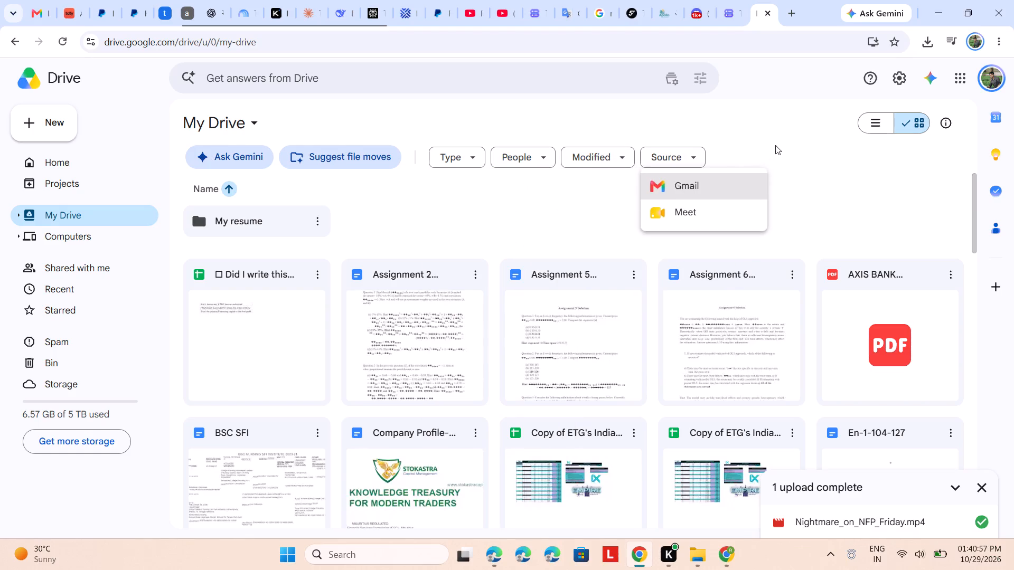
left_click(455, 153)
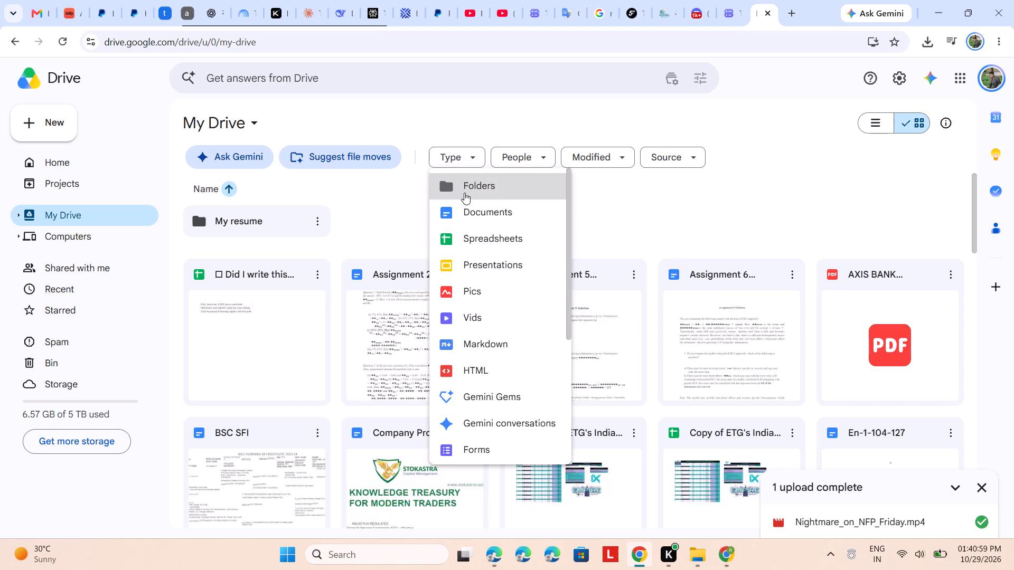
left_click(466, 191)
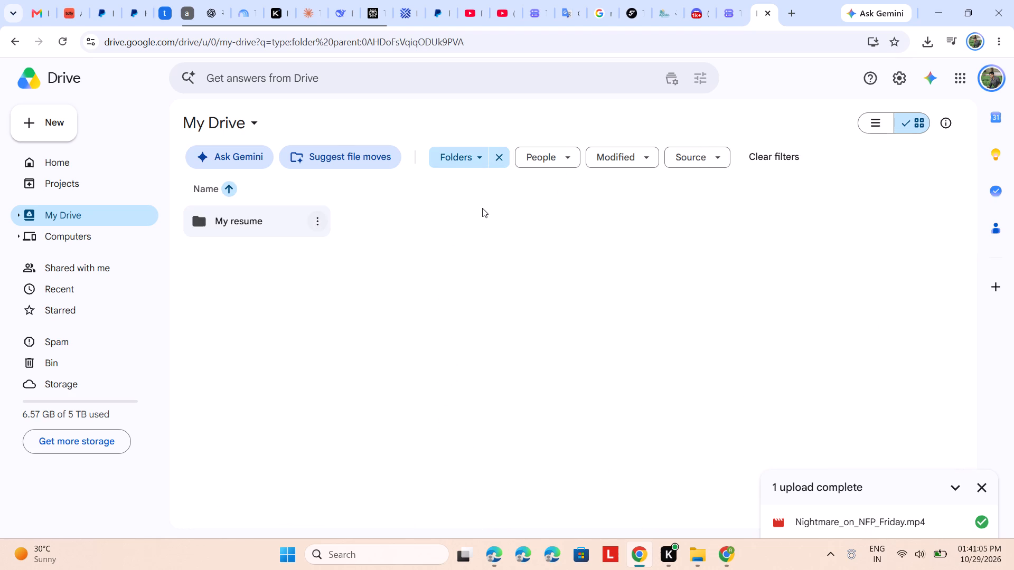
left_click(503, 156)
left_click(395, 203)
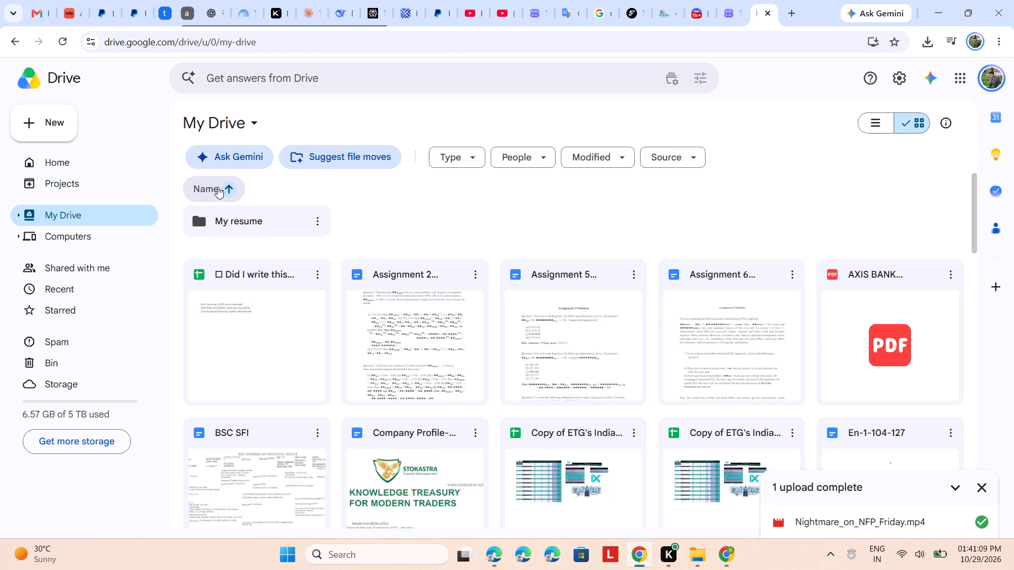
Bring up the available actions for My Drive.
right_click(77, 220)
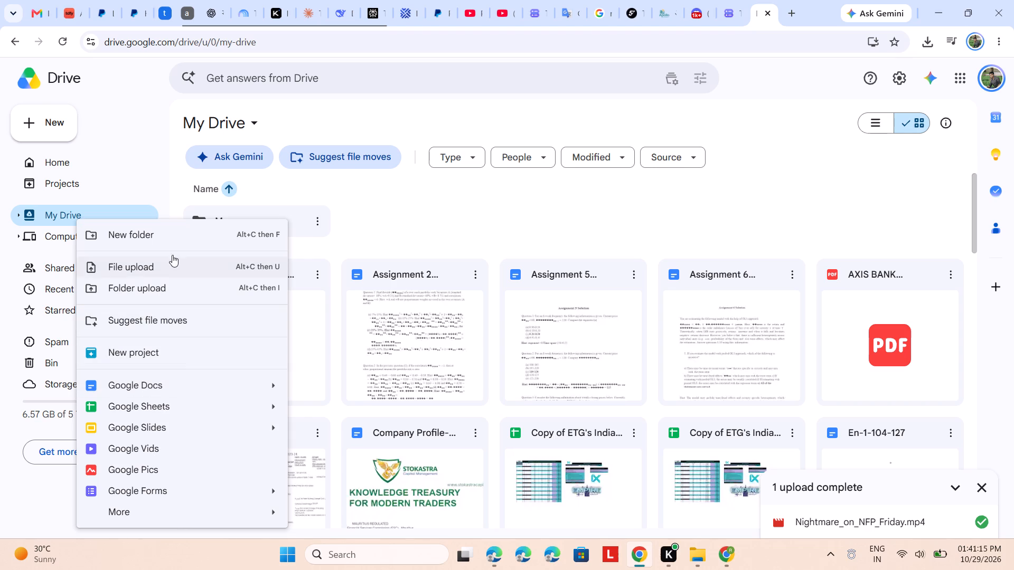
Create a folder named "Tradify Discourd Video" in My Drive.
left_click(173, 227)
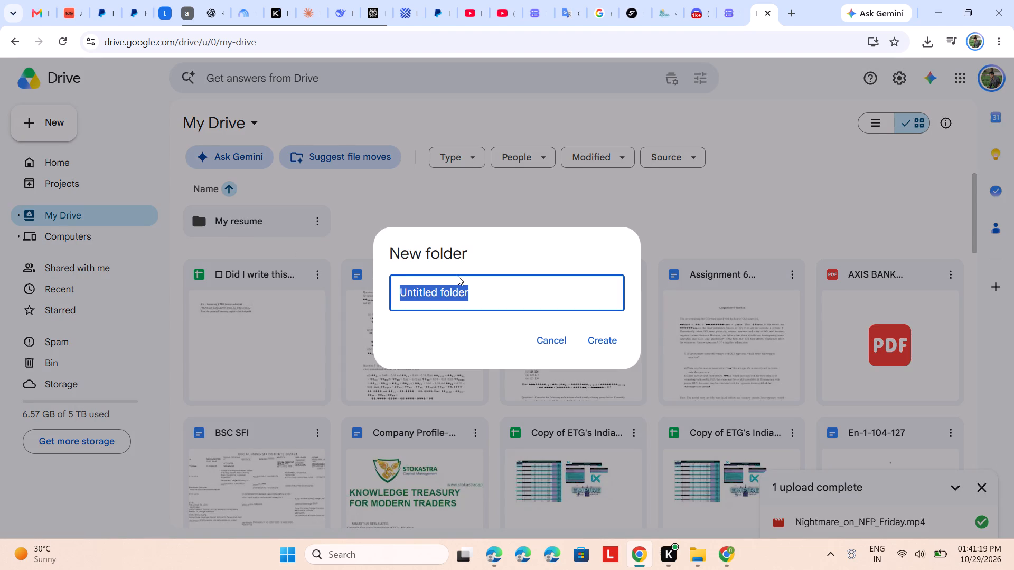
key("BackSpace")
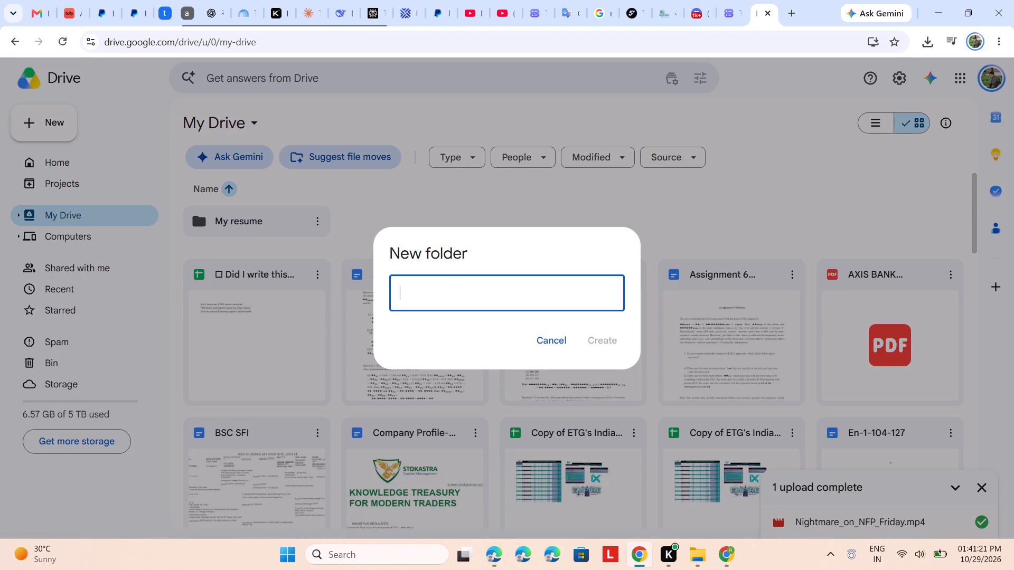
key("d")
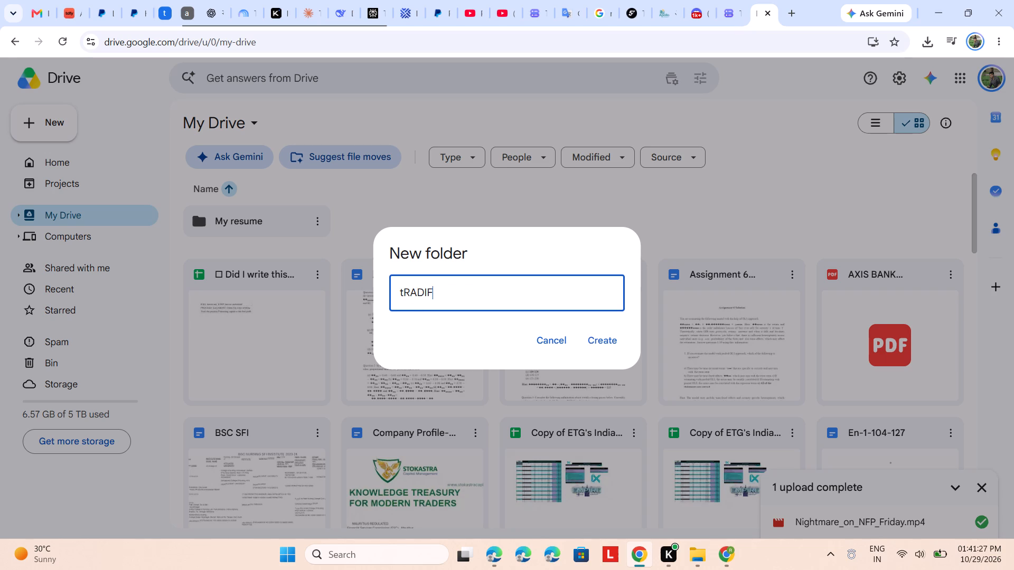
type("ISCOU")
key("BackSpace")
key("BackSpace")
key("BackSpace")
key("BackSpace")
key("BackSpace")
key("BackSpace")
key("BackSpace")
key("BackSpace")
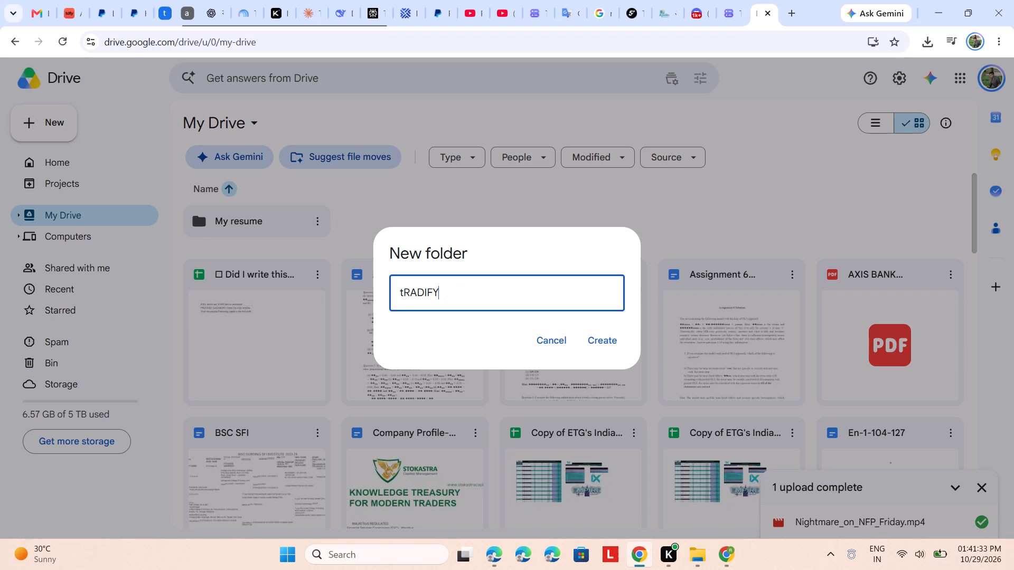
key("BackSpace")
key("BackSpace")
key("BackSpace")
key("BackSpace")
key("BackSpace")
key("BackSpace")
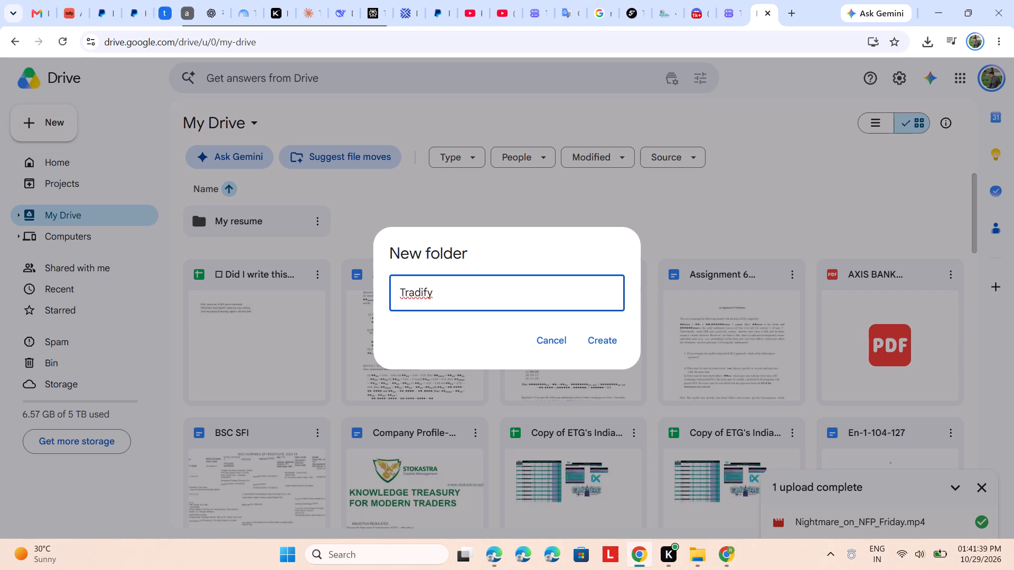
key("d")
type("iscourd")
key("space")
type("deo")
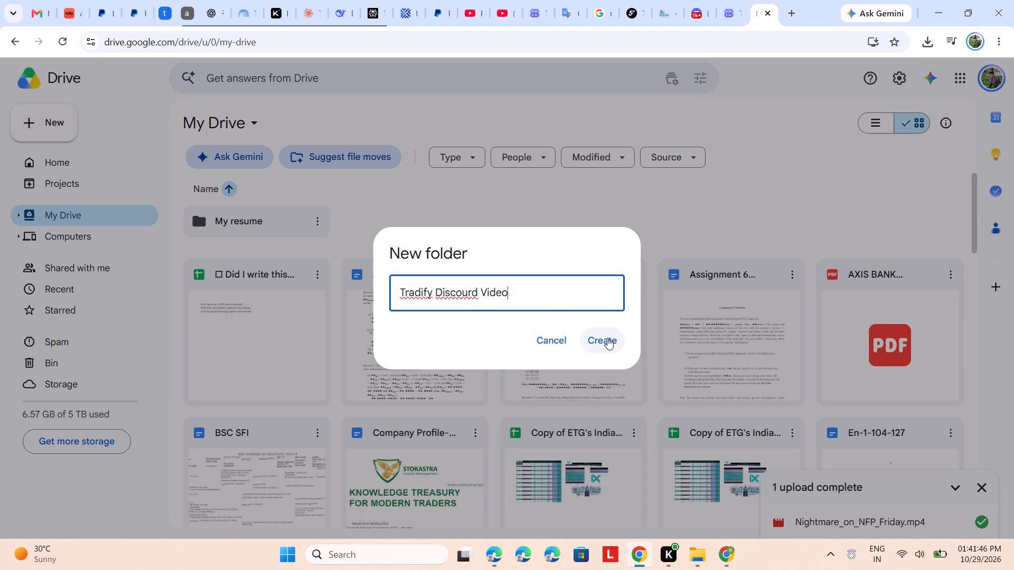
double_click(610, 337)
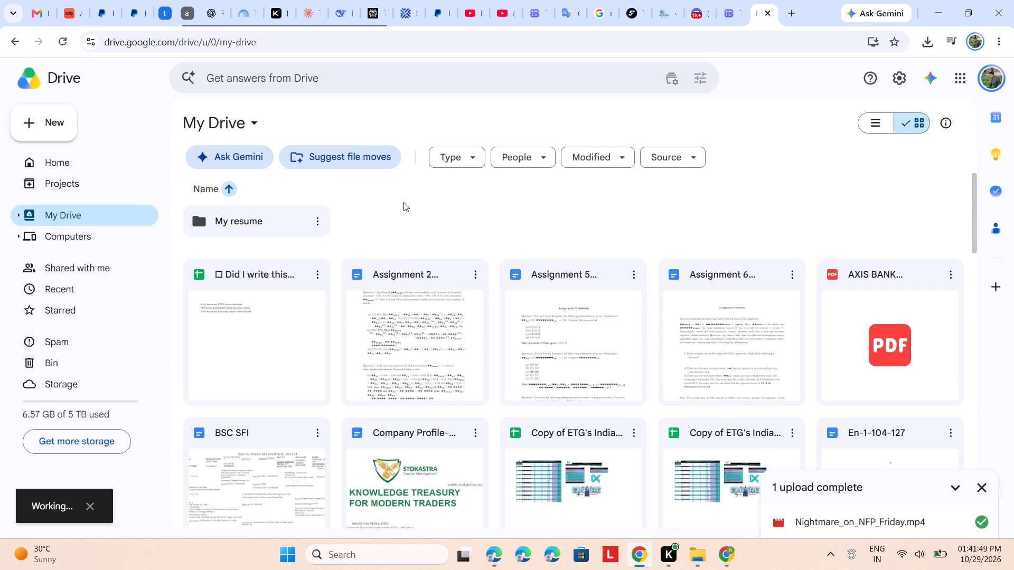
Open the Tradify Discourd Video folder and create a subfolder named "v1" inside it.
left_click(431, 224)
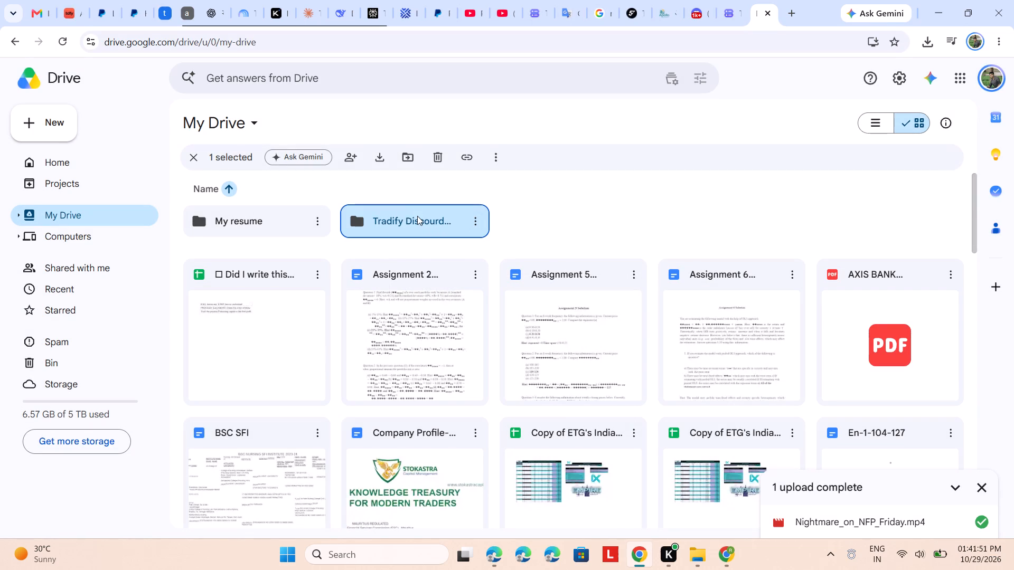
double_click(417, 216)
double_click(398, 218)
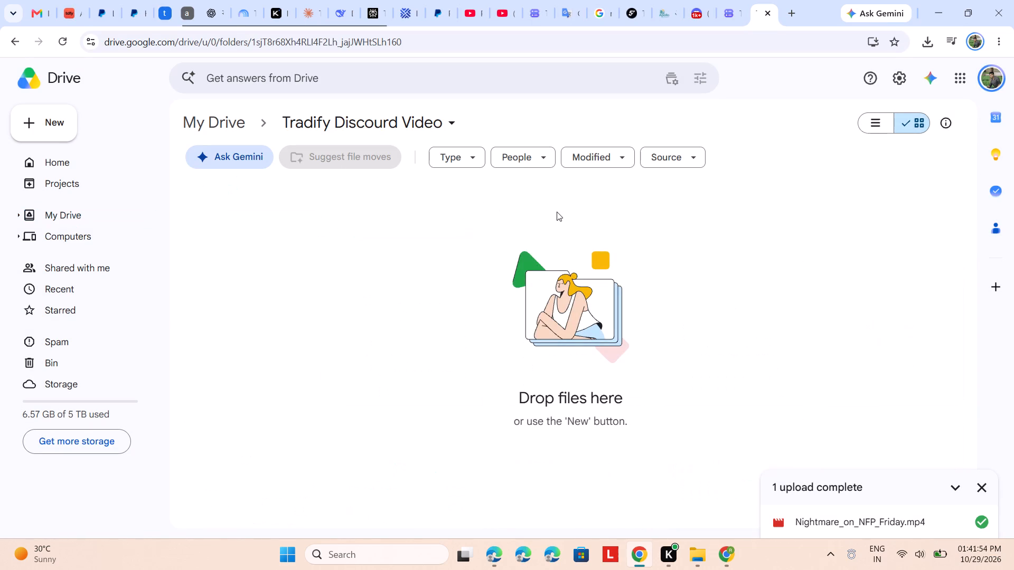
right_click(284, 201)
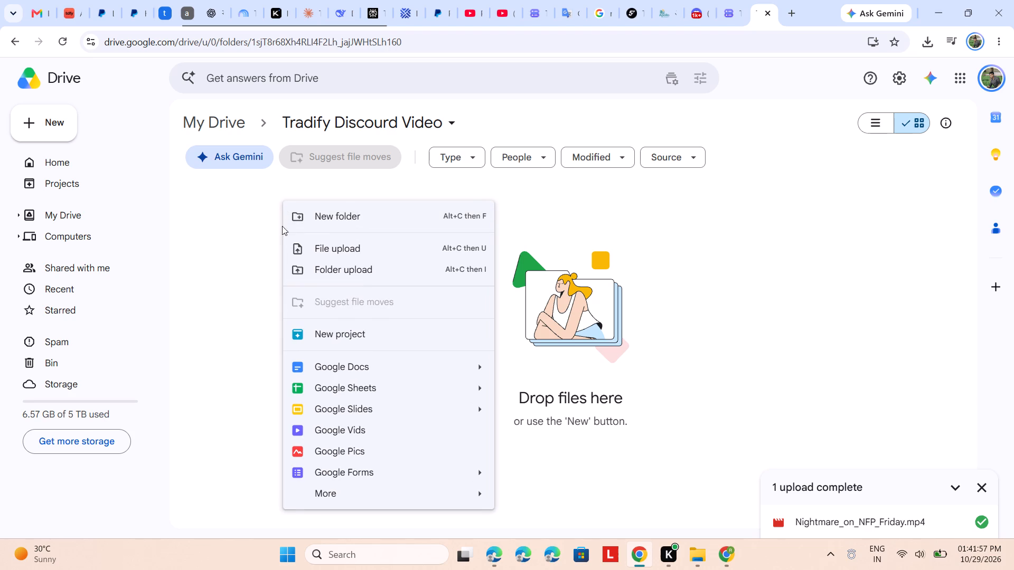
left_click(318, 215)
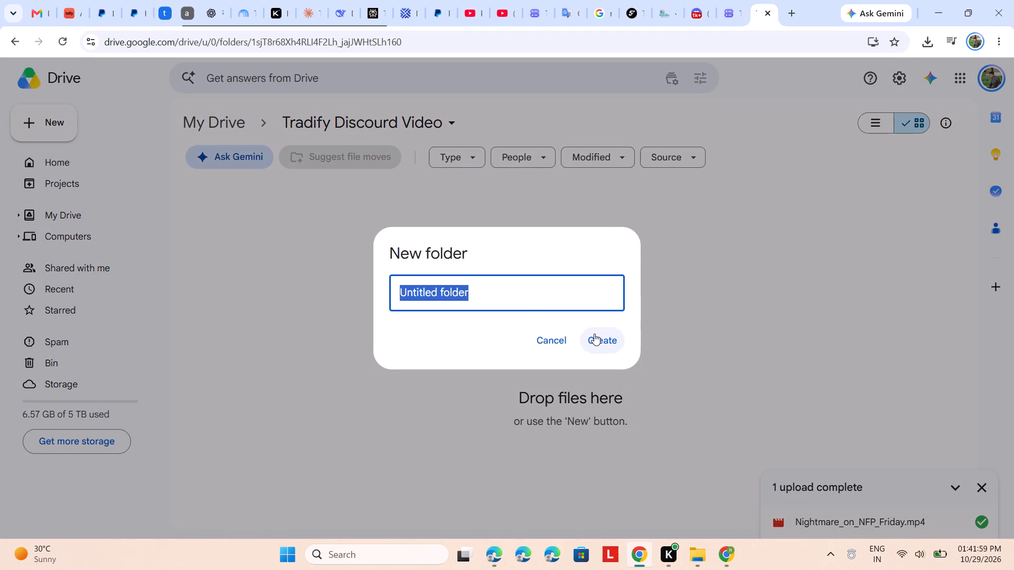
key("BackSpace")
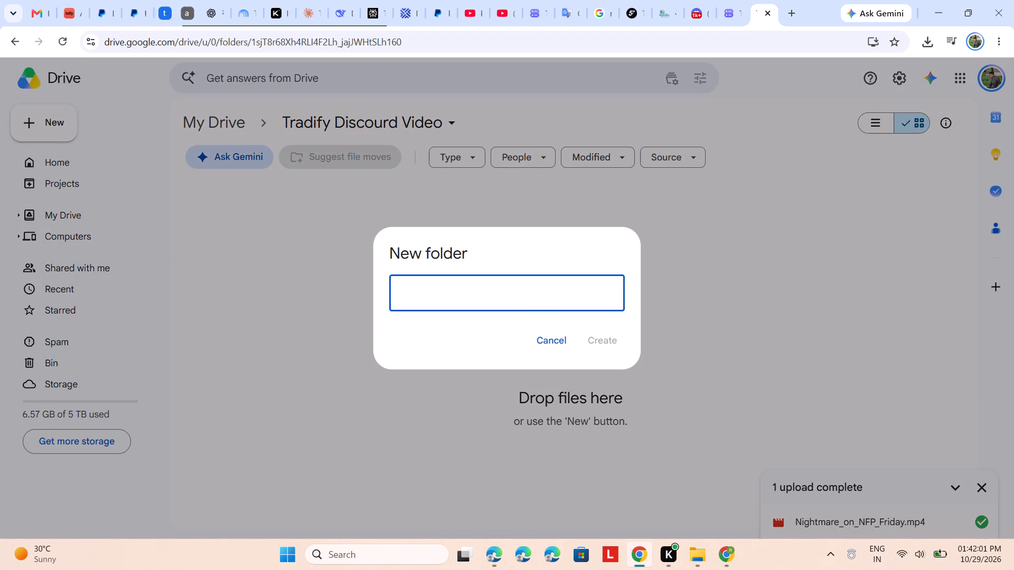
type("v1")
left_click(599, 336)
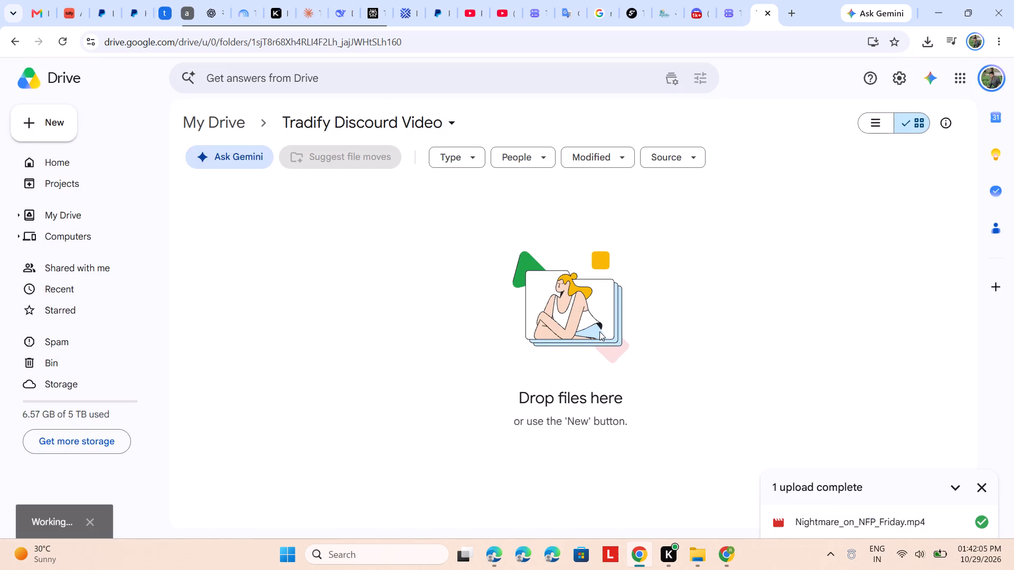
Open the v1 folder and upload Nightmare_on_NFP_Friday.mp4 from Downloads into it.
left_click(249, 270)
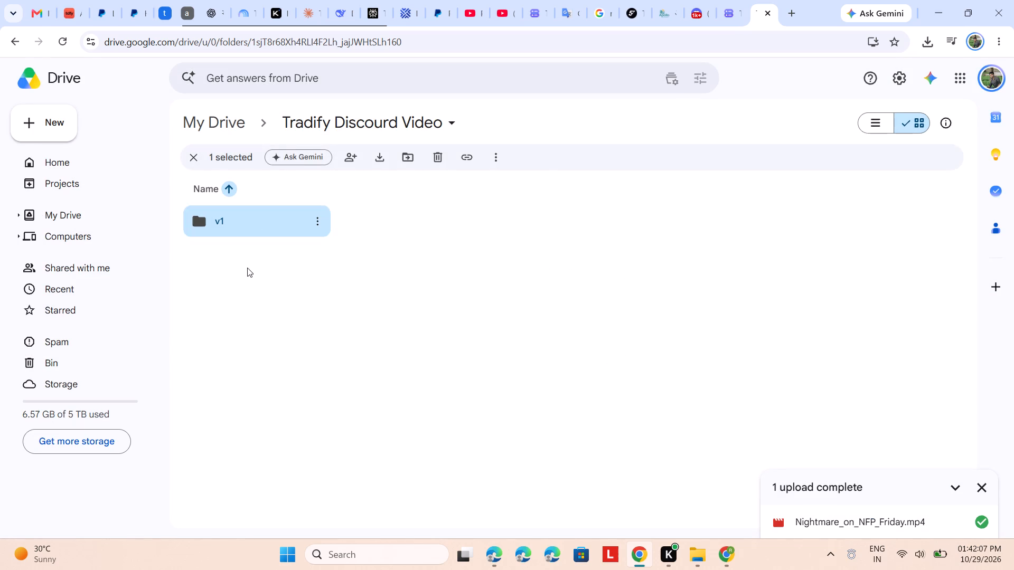
double_click(246, 217)
right_click(316, 221)
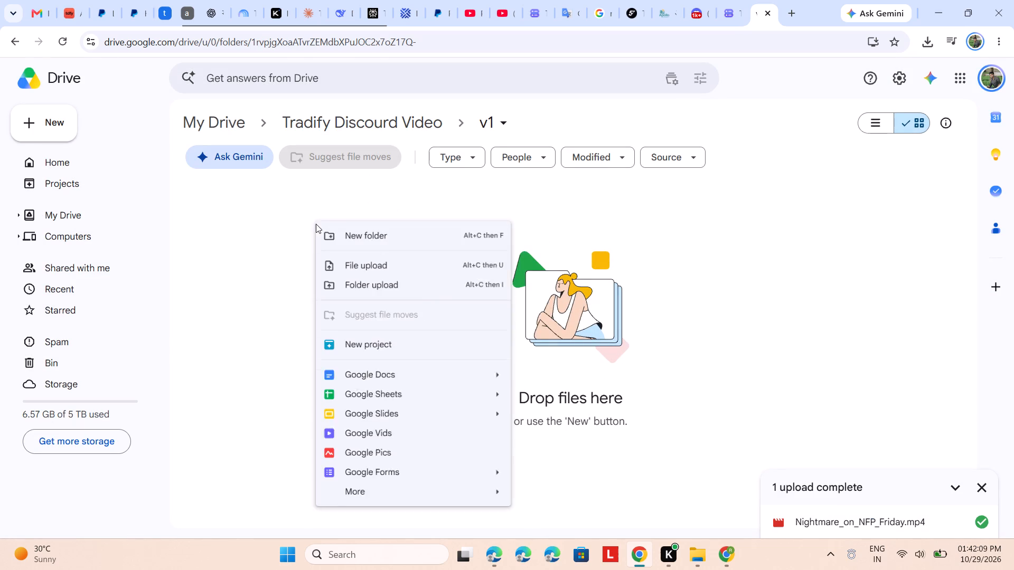
left_click(368, 267)
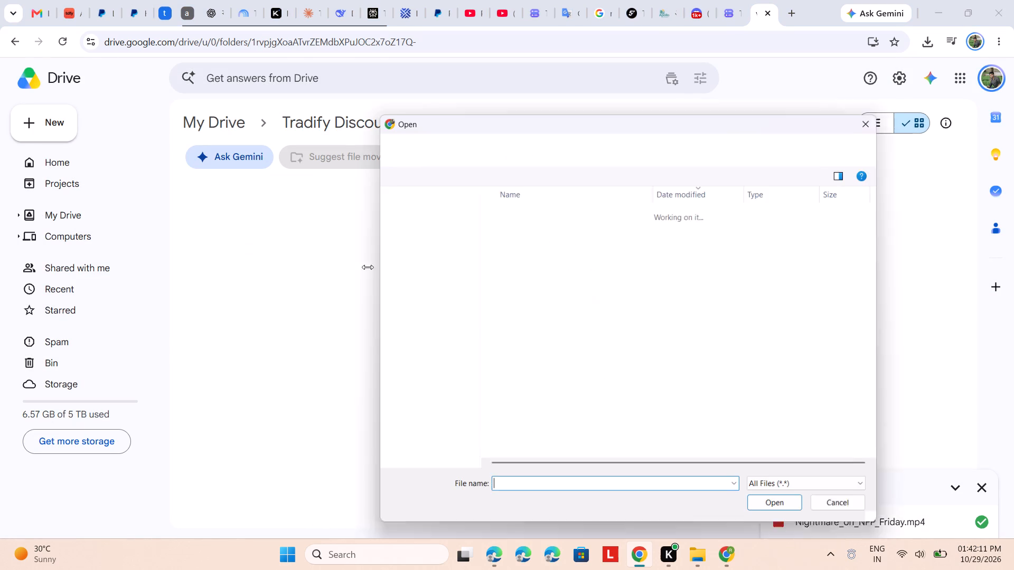
left_click(546, 226)
left_click(560, 246)
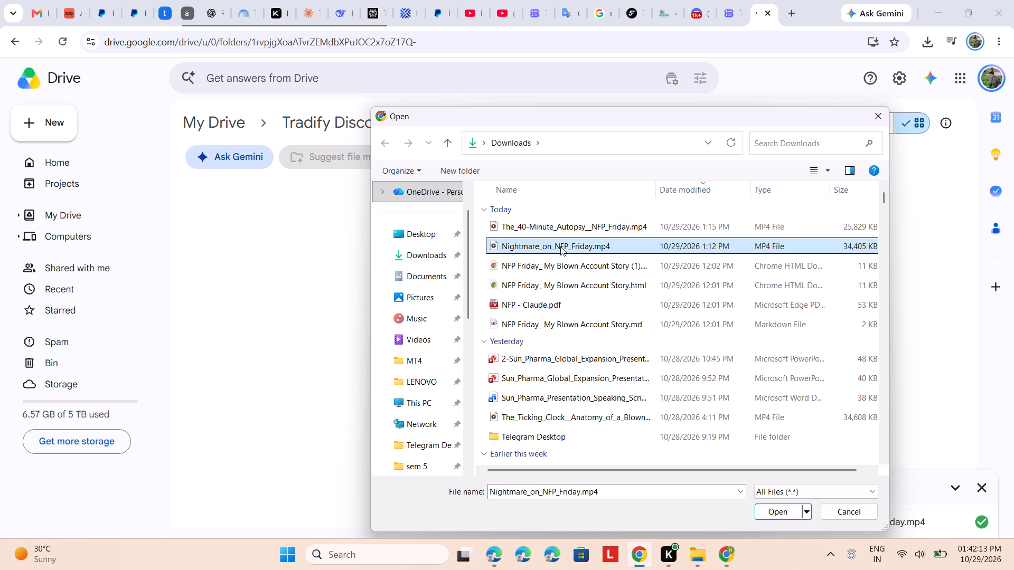
left_click(788, 512)
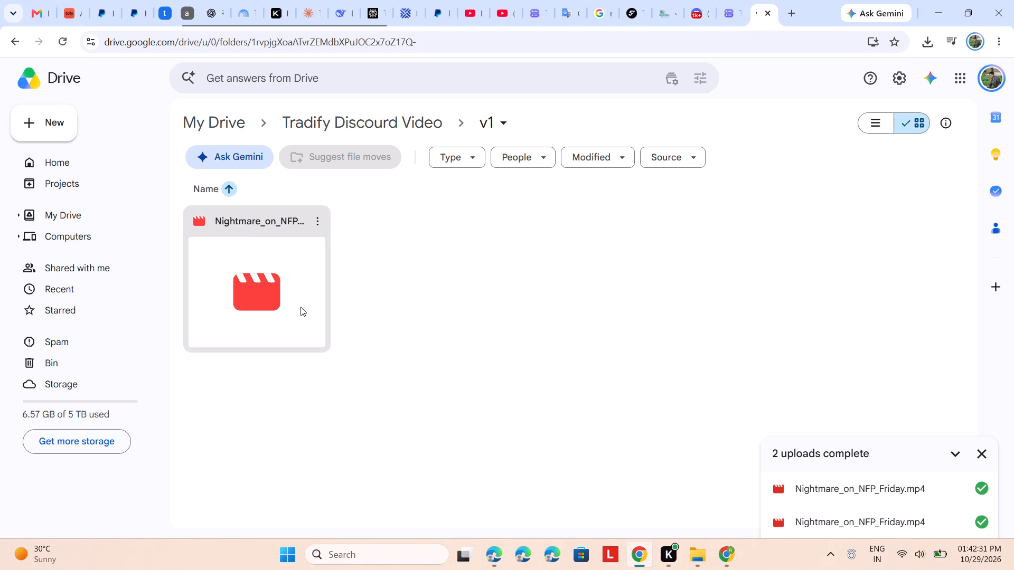
Preview the uploaded Nightmare_on_NFP_Friday.mp4 in the v1 folder, skipping ahead twice, and close the preview.
double_click(257, 267)
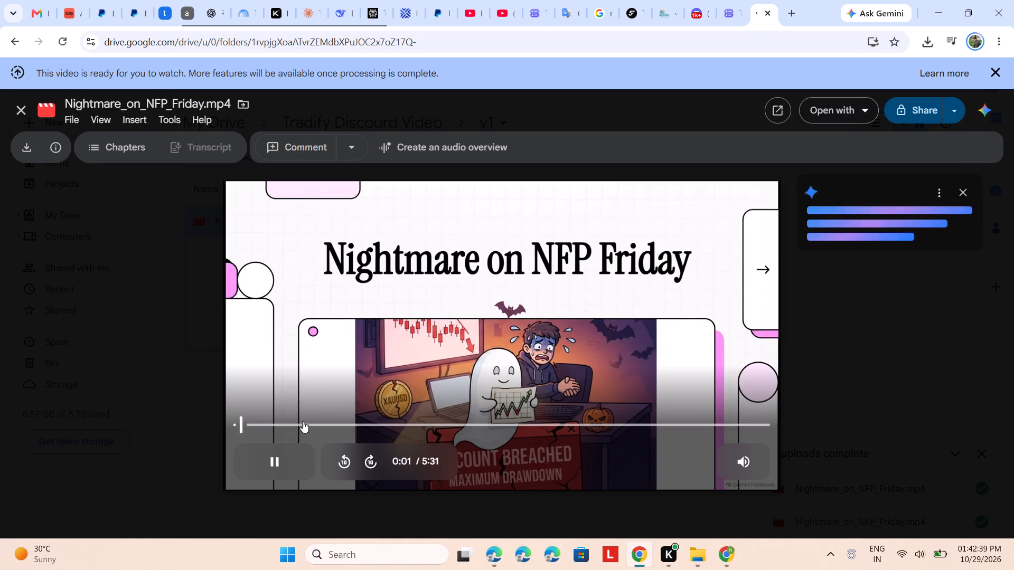
left_click(303, 421)
left_click(369, 416)
left_click(876, 297)
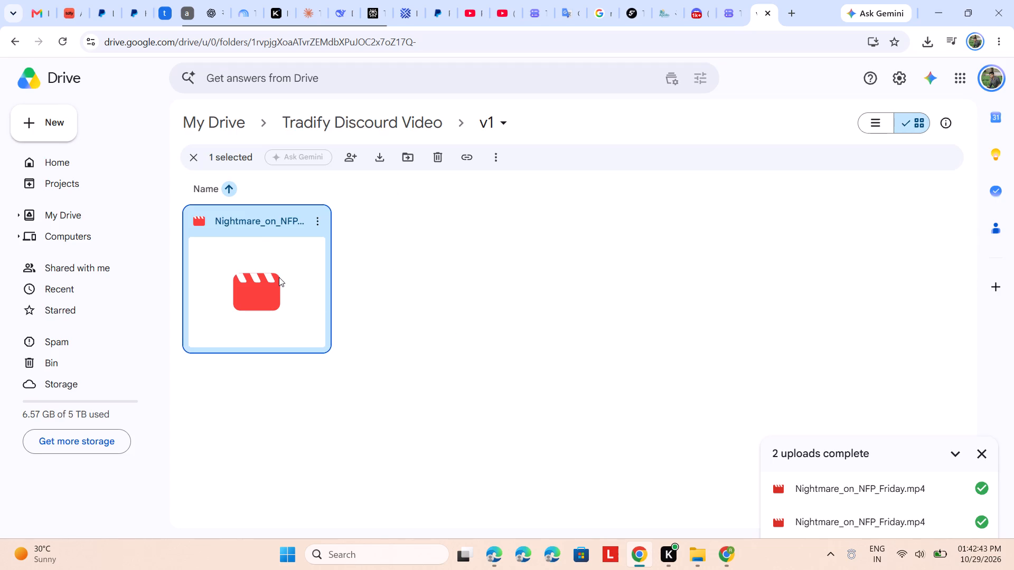
Return to the Claude chat that contains the NFP trading horror story text.
left_click(933, 15)
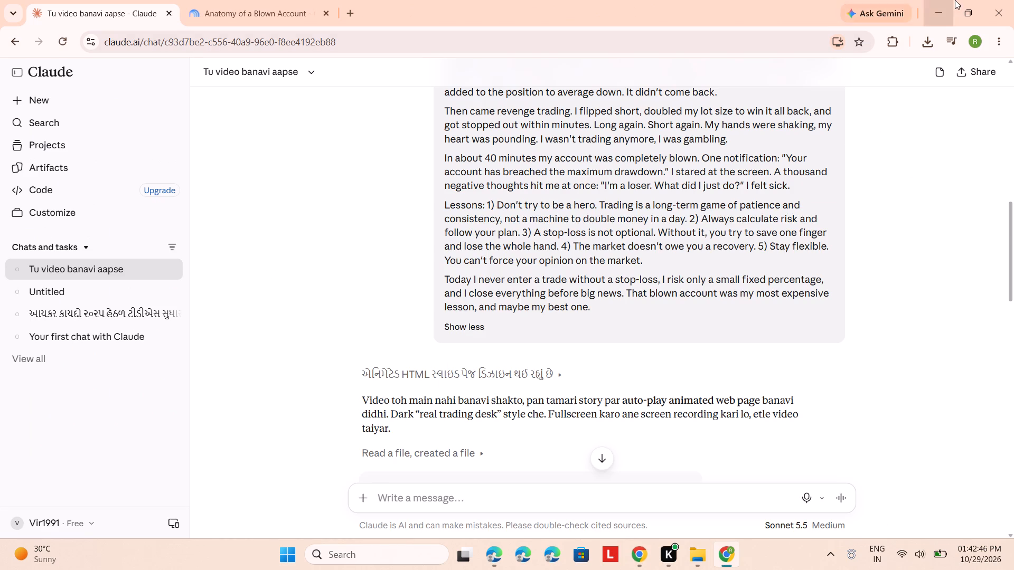
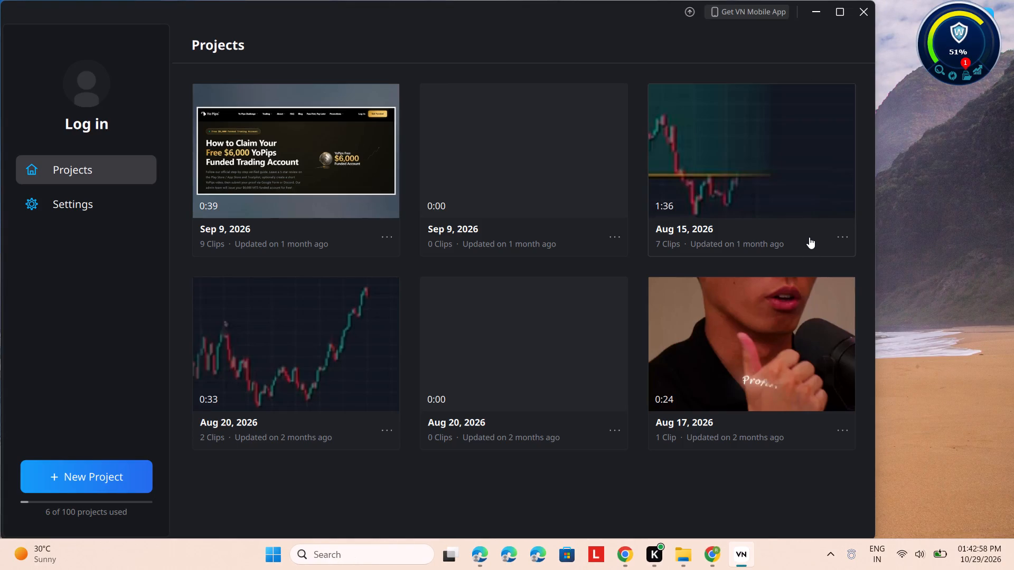
Create a new video project in the VN editor, working in a maximized window.
left_click(838, 9)
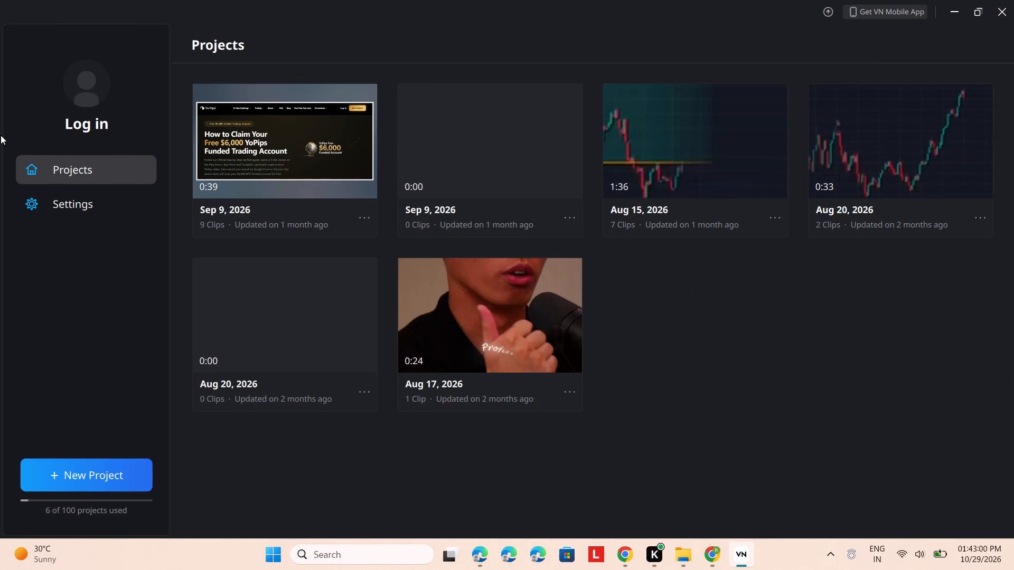
double_click(92, 472)
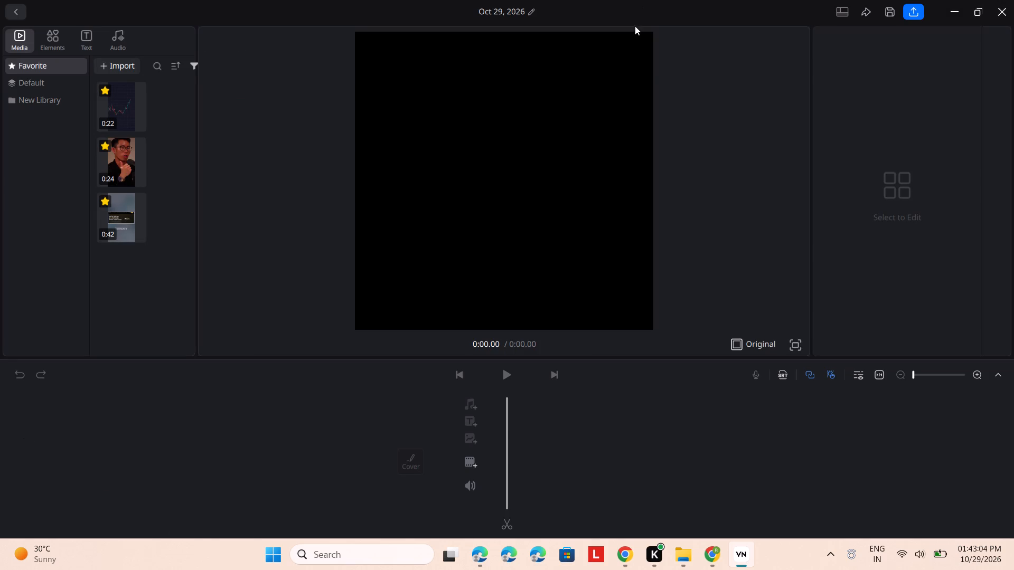
Read through the version update notes and start the update.
scroll(714, 213, "down", 5)
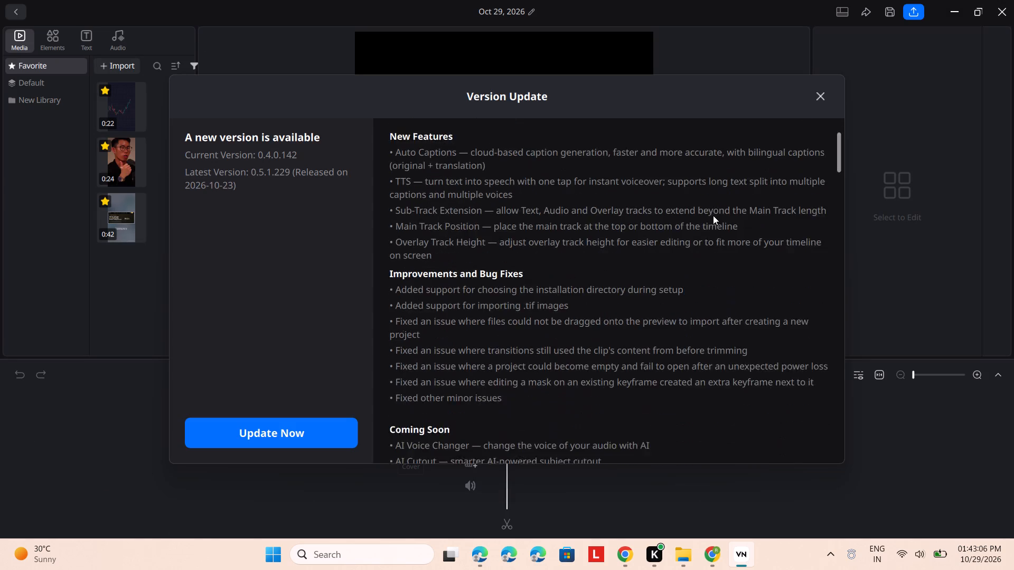
scroll(713, 215, "down", 20)
scroll(713, 215, "down", 20)
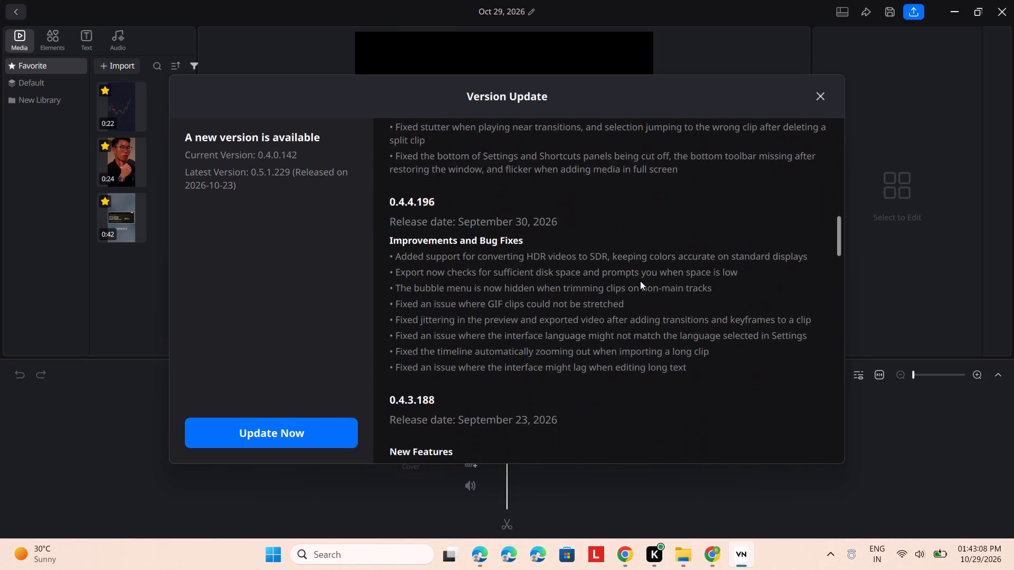
scroll(640, 281, "down", 12)
double_click(314, 430)
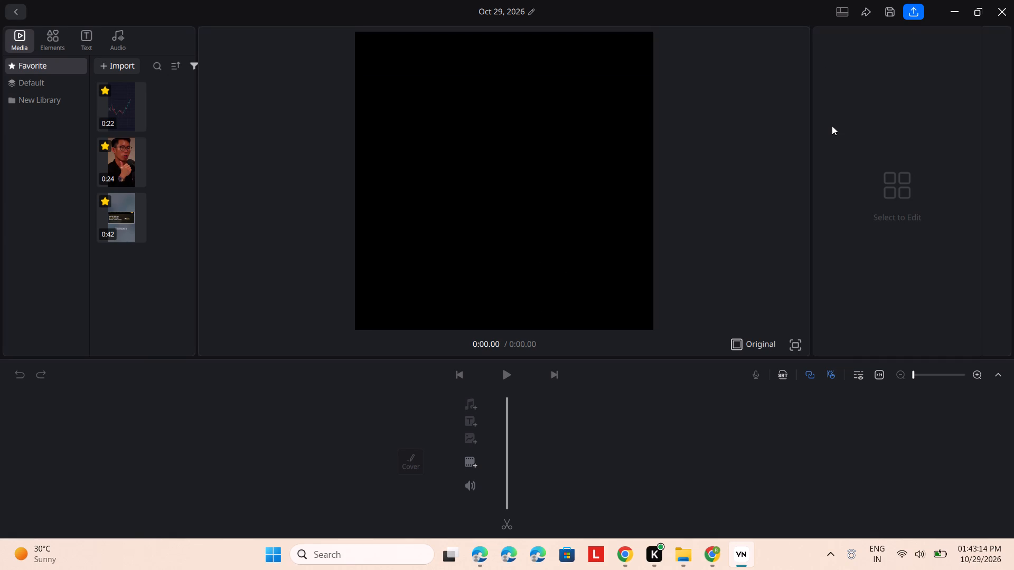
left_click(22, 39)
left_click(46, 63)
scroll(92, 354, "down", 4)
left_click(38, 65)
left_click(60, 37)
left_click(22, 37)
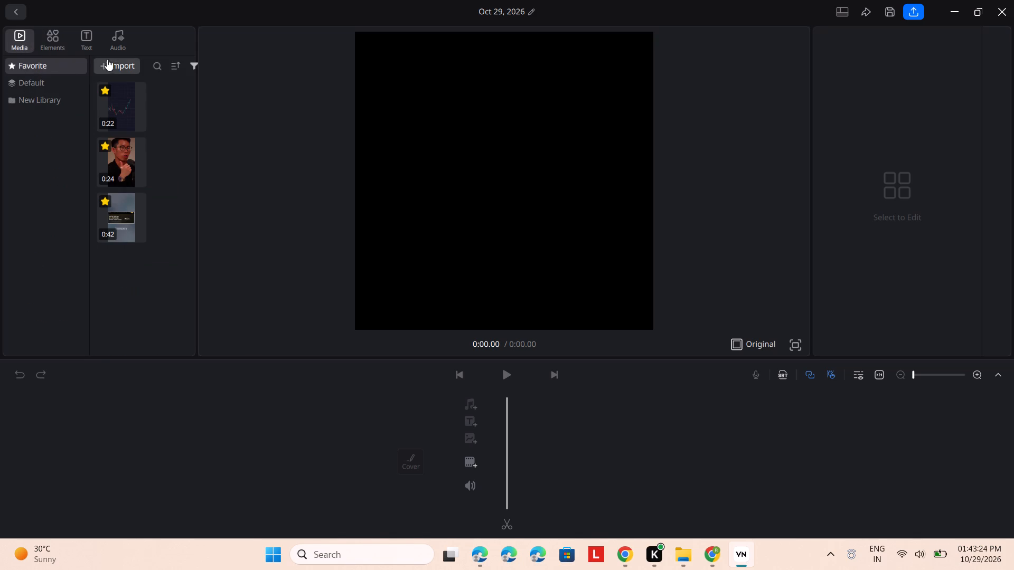
Import Nightmare_on_NFP_Friday.mp4 from the Downloads folder into the project's media library, accepting the import tips.
left_click(111, 60)
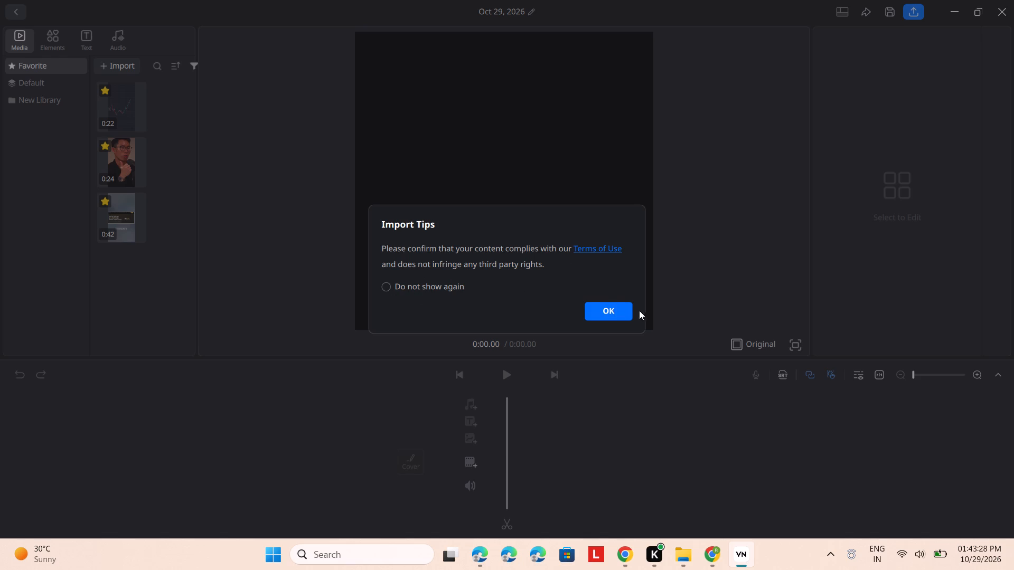
left_click(606, 308)
scroll(530, 220, "down", 4)
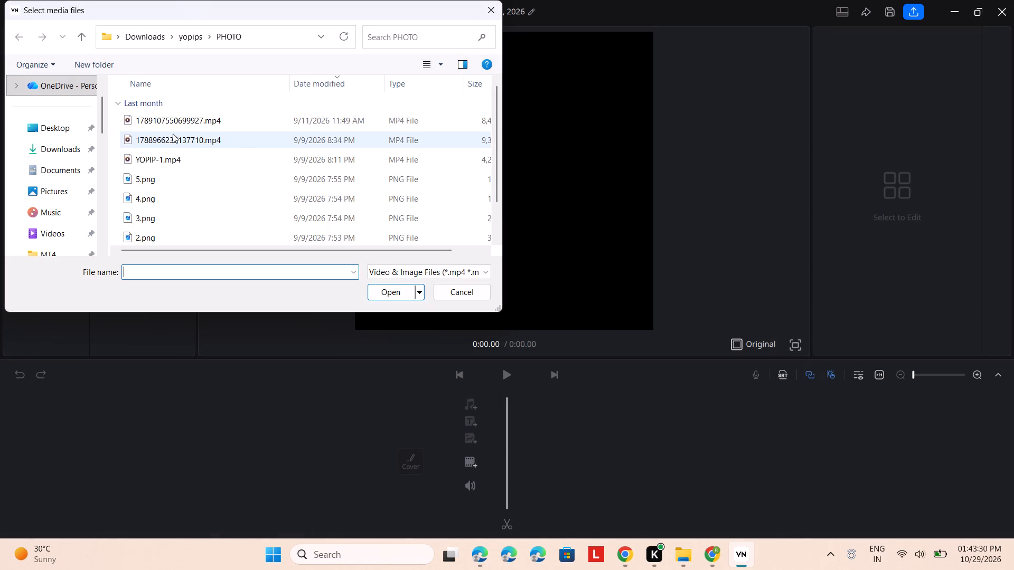
scroll(100, 122, "up", 1)
scroll(59, 143, "up", 5)
double_click(62, 196)
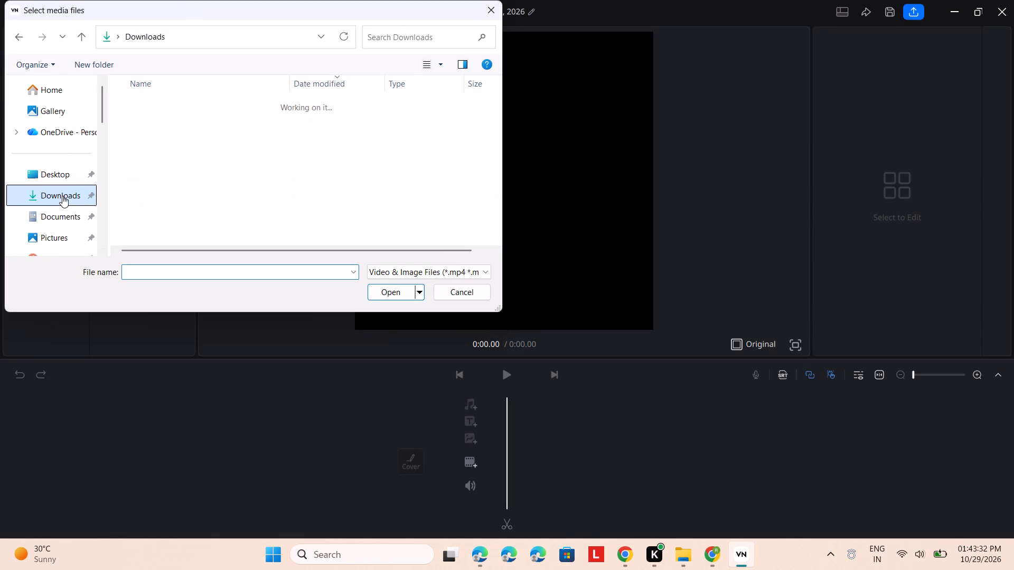
scroll(150, 119, "up", 4)
scroll(152, 128, "up", 18)
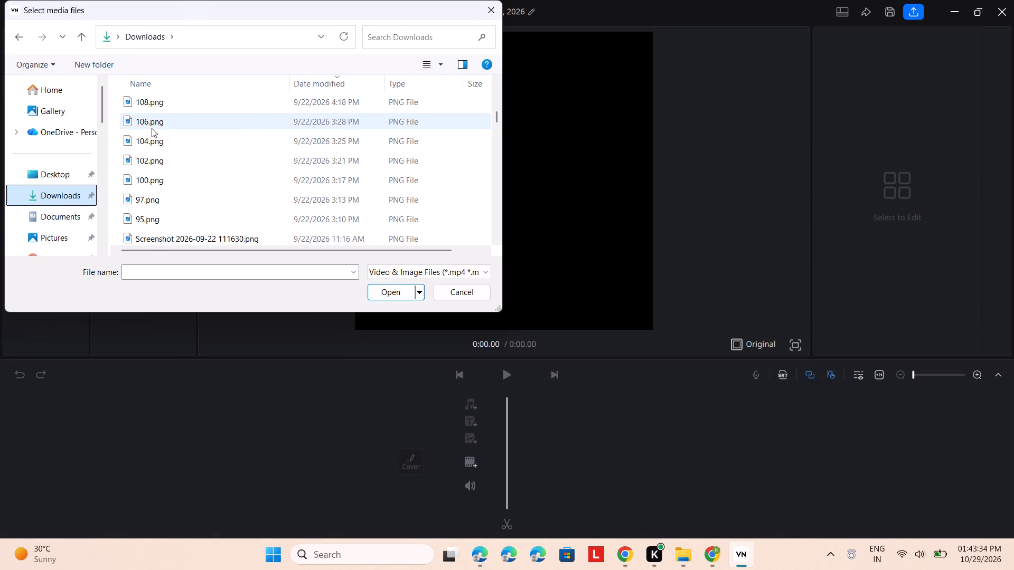
scroll(152, 128, "up", 20)
scroll(152, 128, "up", 16)
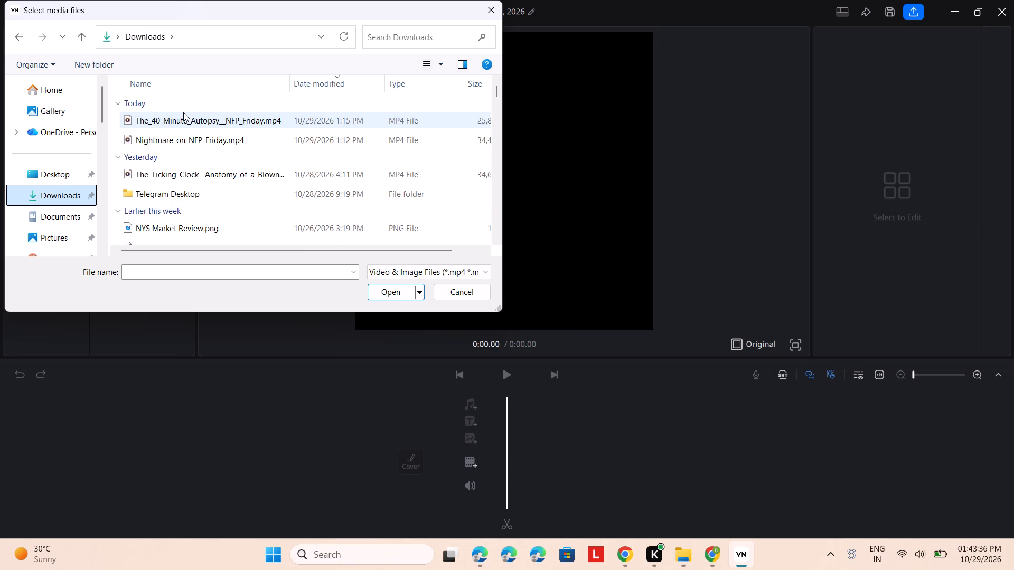
scroll(183, 112, "up", 12)
left_click(181, 140)
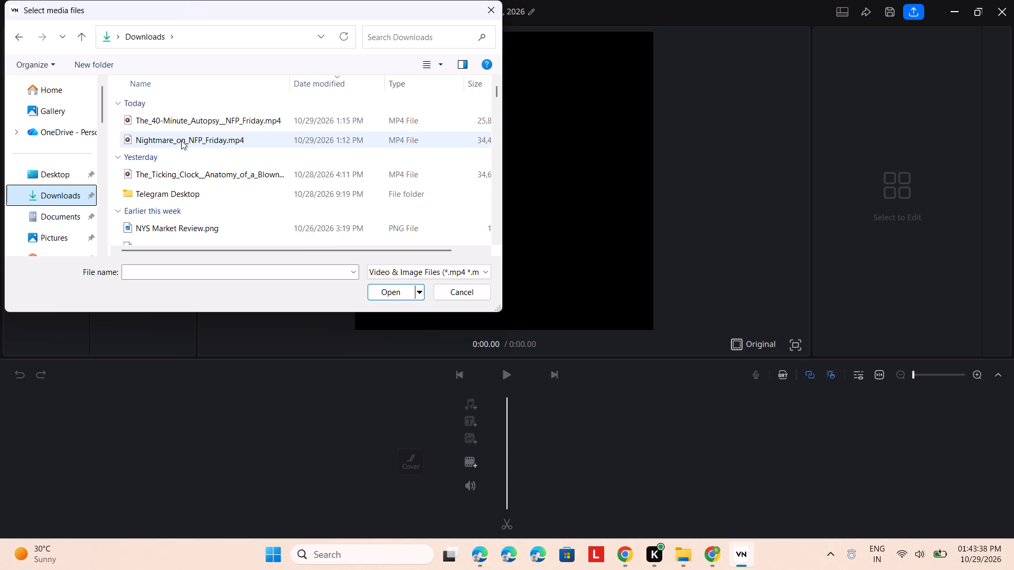
left_click(385, 290)
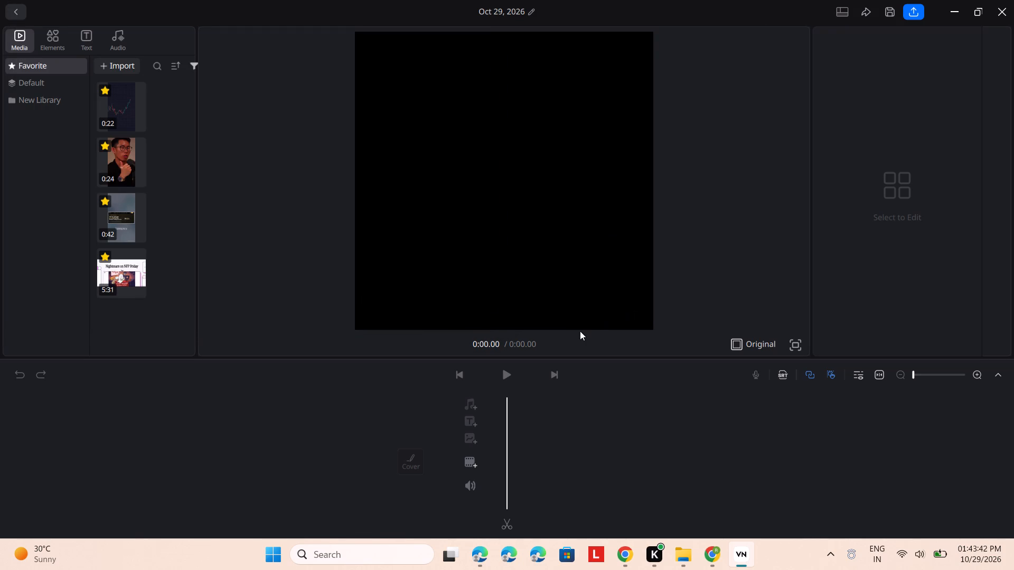
left_click(712, 556)
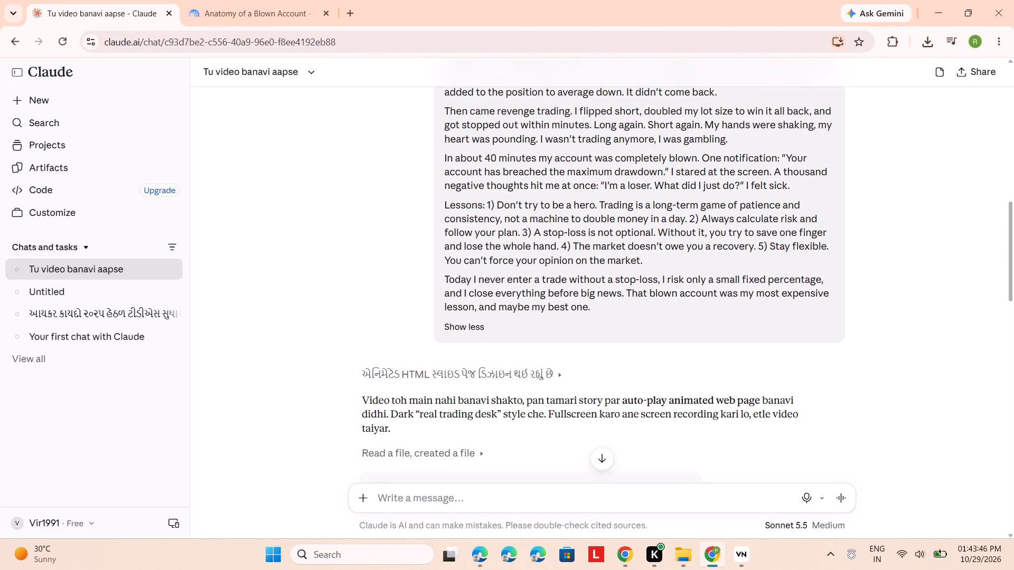
left_click(350, 9)
left_click(462, 268)
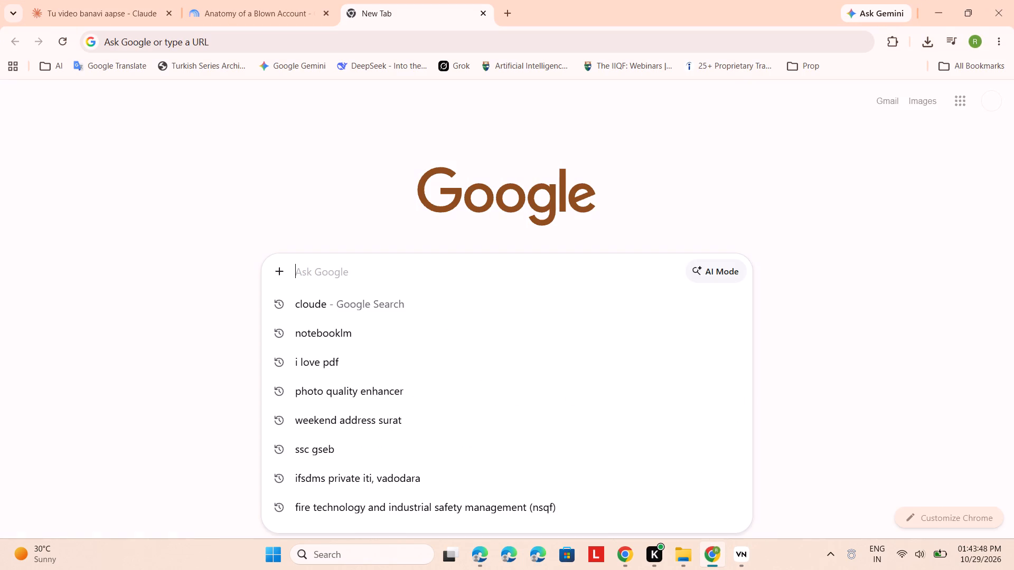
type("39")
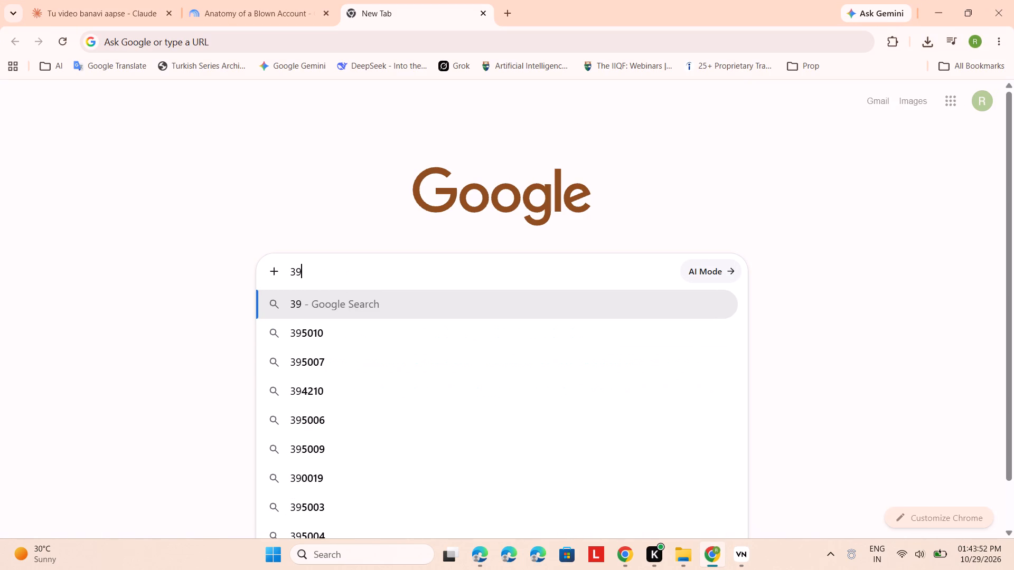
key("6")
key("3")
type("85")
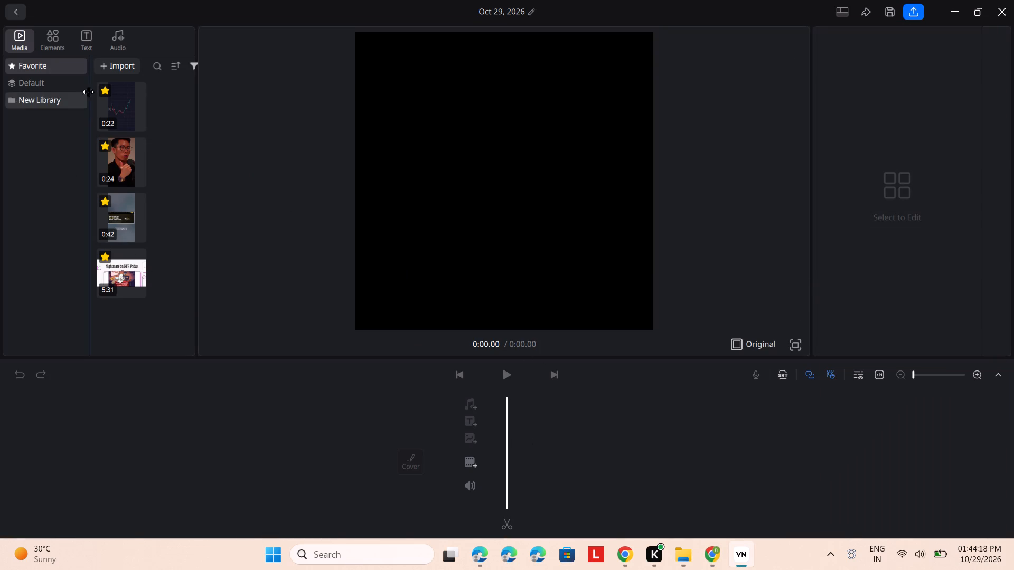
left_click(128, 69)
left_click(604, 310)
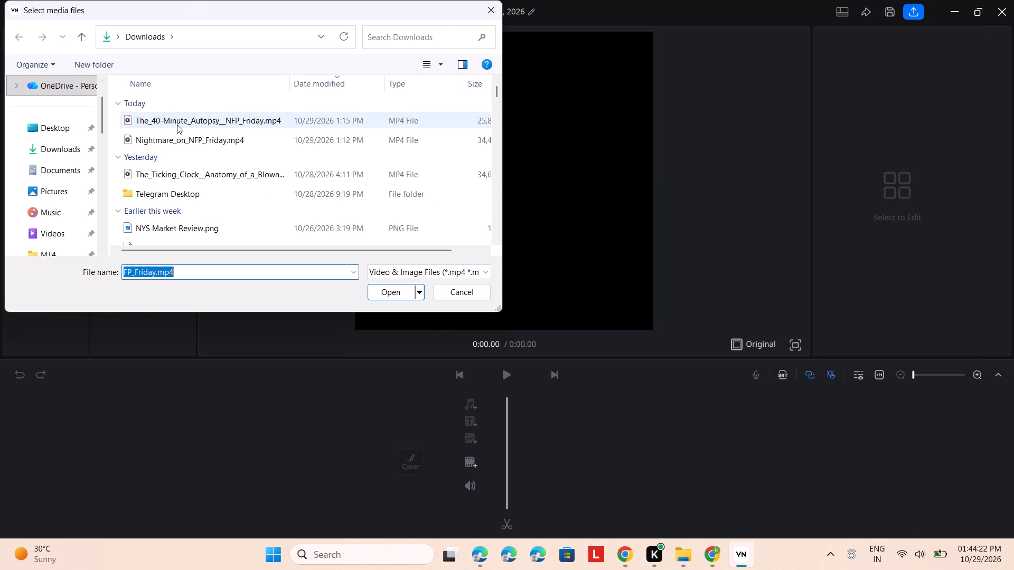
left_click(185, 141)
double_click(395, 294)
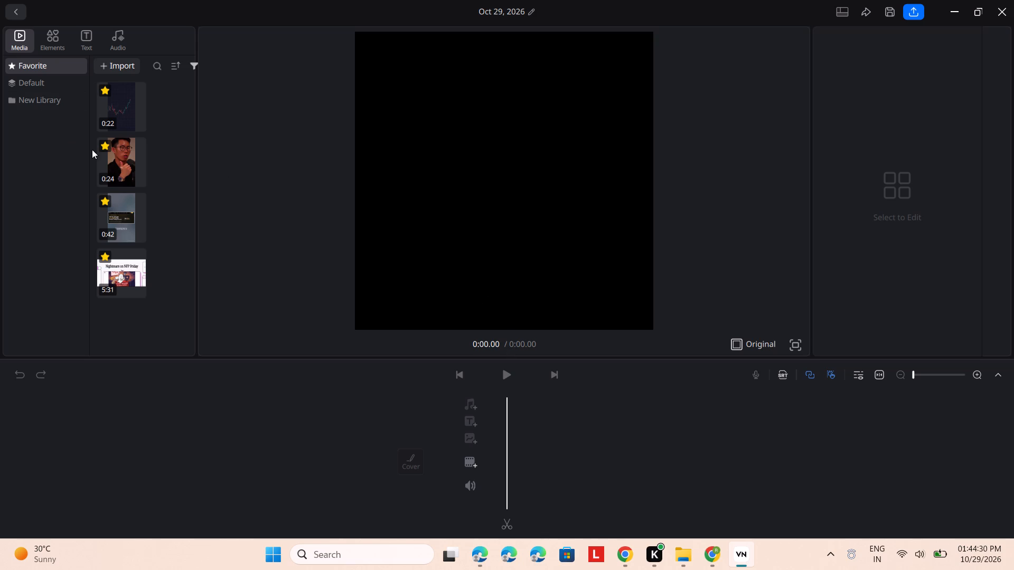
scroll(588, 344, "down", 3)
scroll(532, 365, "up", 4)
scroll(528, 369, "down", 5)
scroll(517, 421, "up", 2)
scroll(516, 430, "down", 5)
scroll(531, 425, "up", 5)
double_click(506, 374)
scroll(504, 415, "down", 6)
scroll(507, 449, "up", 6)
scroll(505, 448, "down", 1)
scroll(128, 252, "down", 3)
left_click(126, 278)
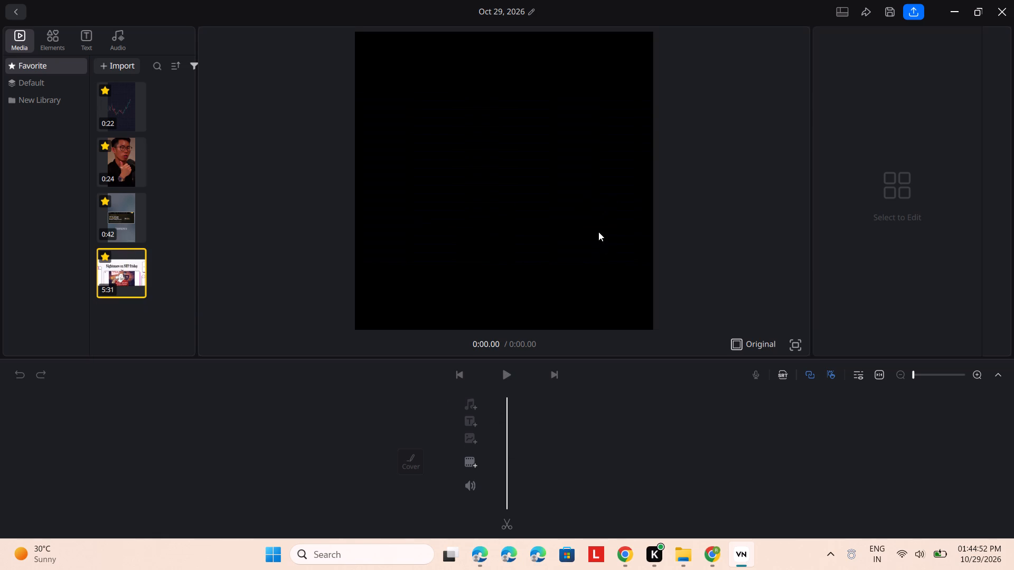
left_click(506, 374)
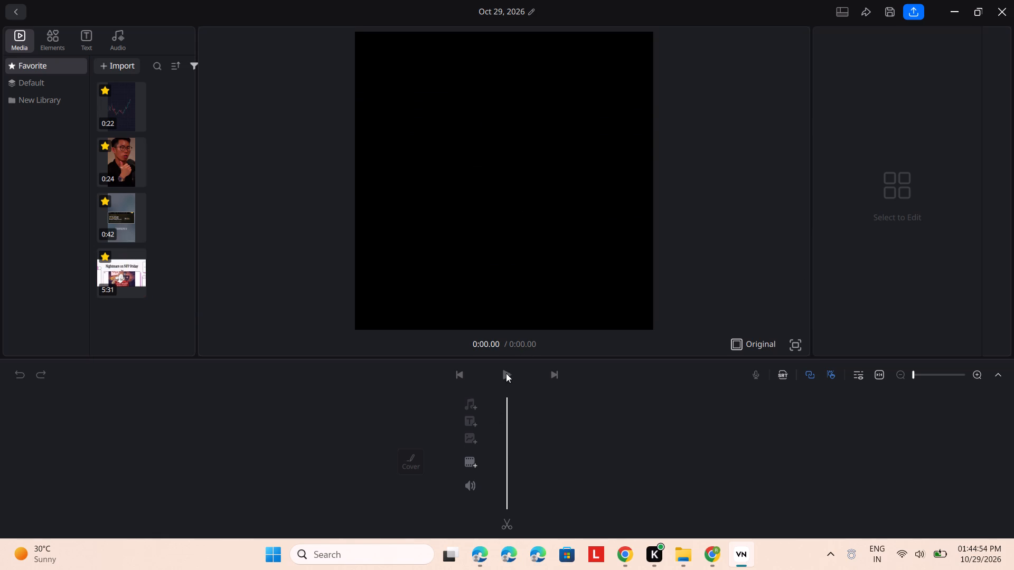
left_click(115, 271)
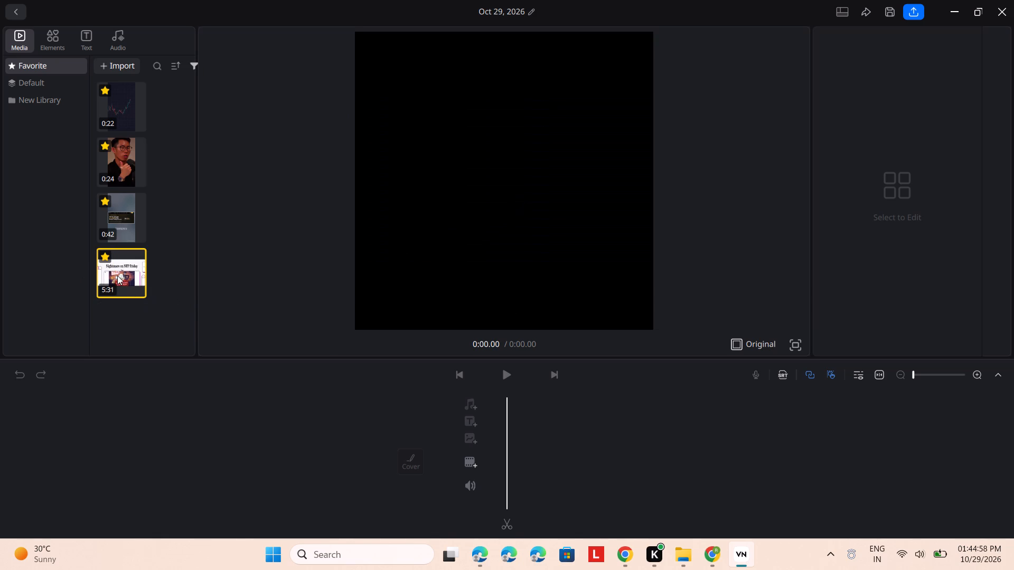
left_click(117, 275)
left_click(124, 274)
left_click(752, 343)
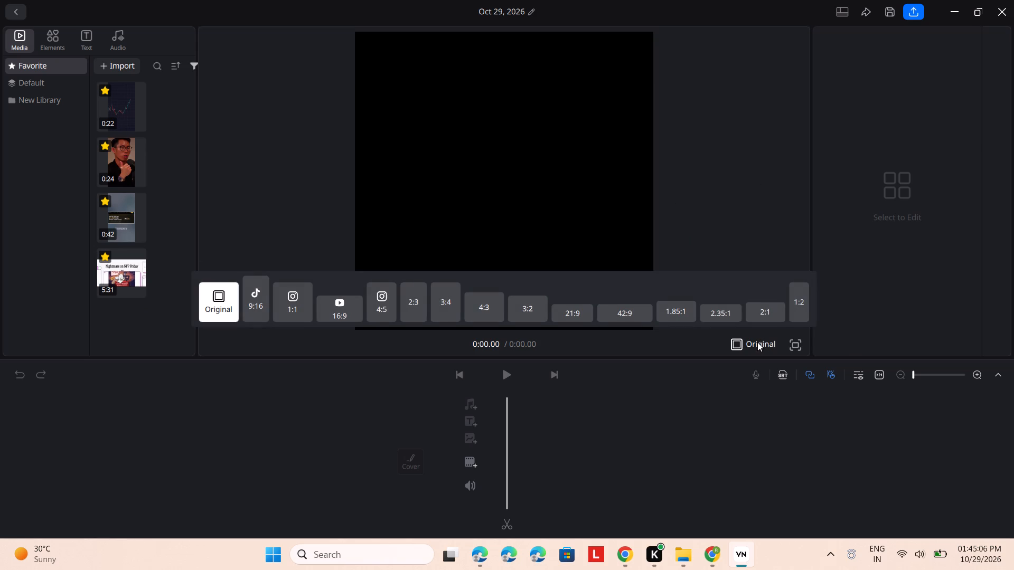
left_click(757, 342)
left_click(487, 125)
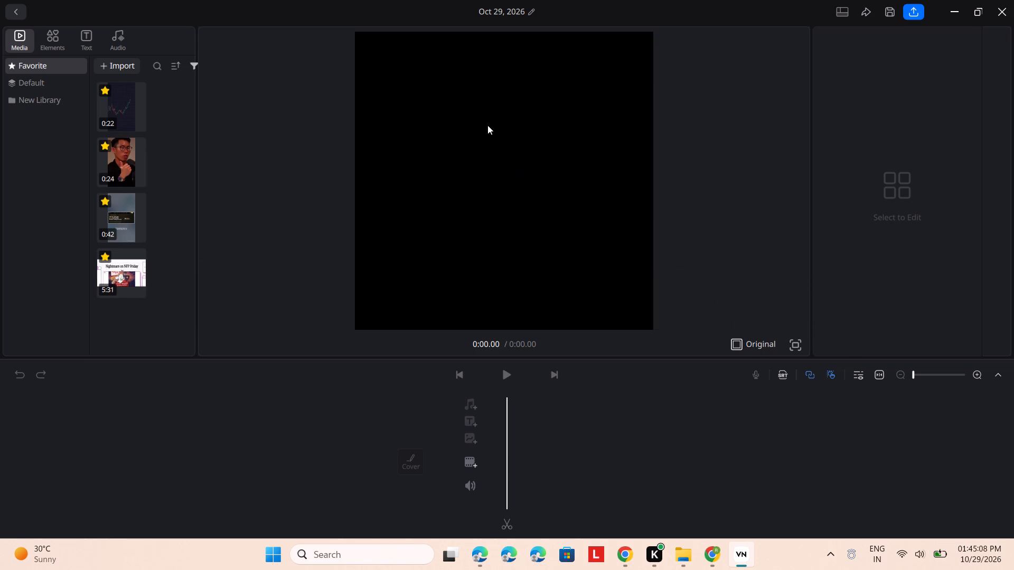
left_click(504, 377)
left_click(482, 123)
Add the 5:31 Nightmare on NFP Friday clip from the media library to the timeline.
left_click(129, 274)
left_click_drag(260, 260, 458, 231)
left_click(114, 274)
left_click_drag(116, 271, 265, 265)
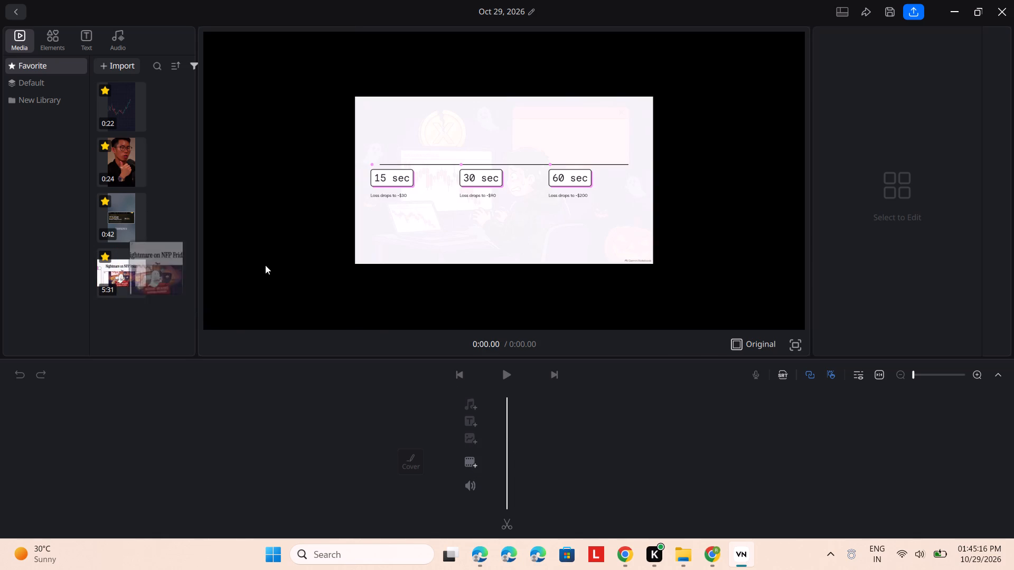
left_click_drag(265, 265, 284, 261)
left_click(336, 257)
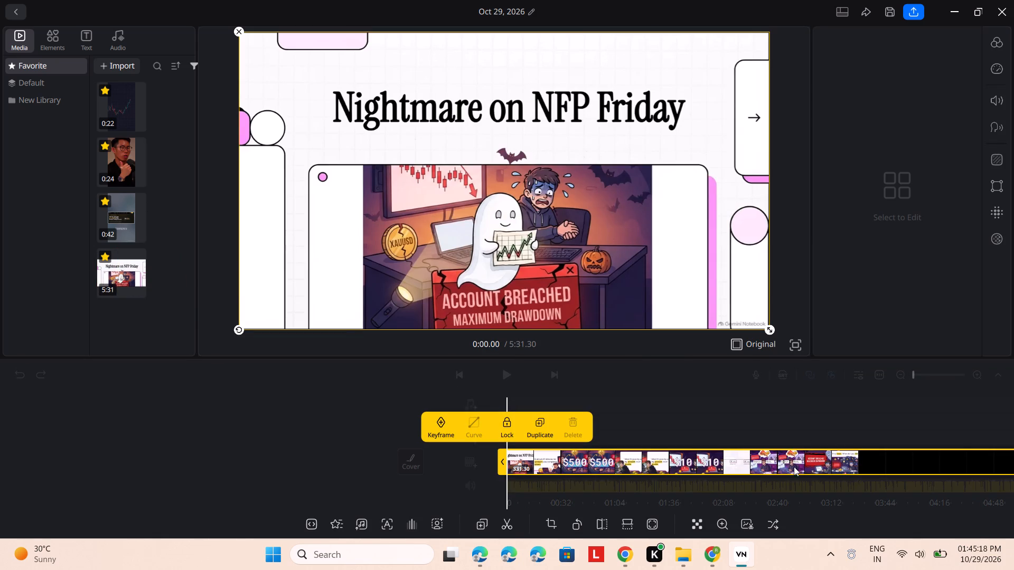
Resize the clip in the preview so it sits just inside the full frame, and deselect it.
scroll(533, 454, "down", 3)
scroll(532, 454, "up", 2)
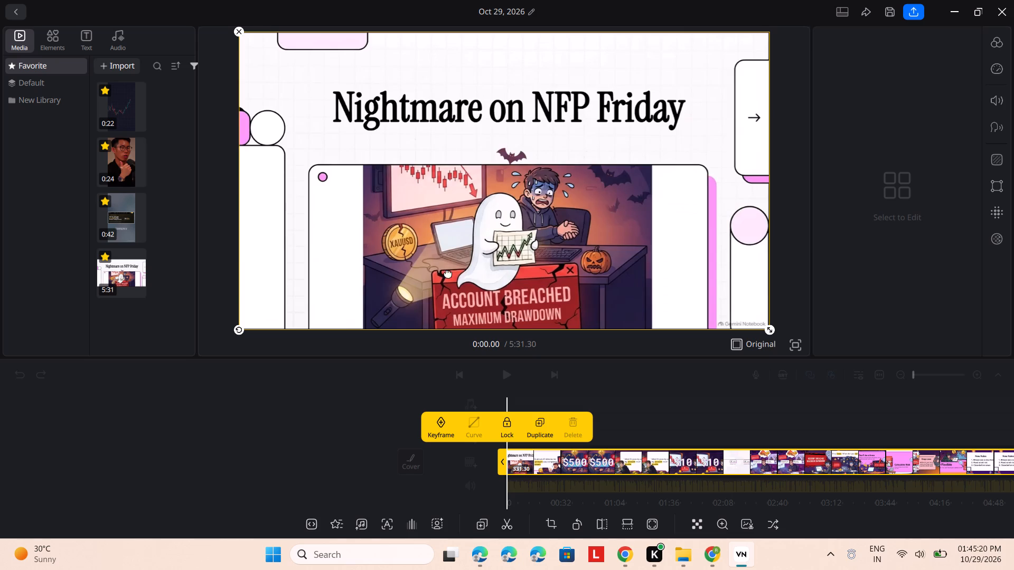
scroll(635, 328, "up", 3)
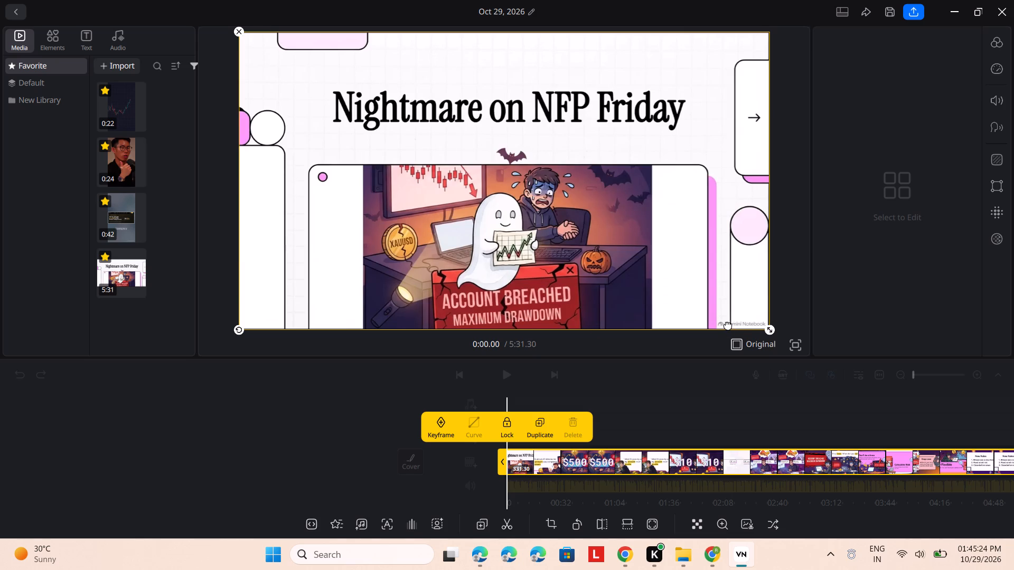
left_click(728, 325)
left_click(722, 326)
left_click(740, 326)
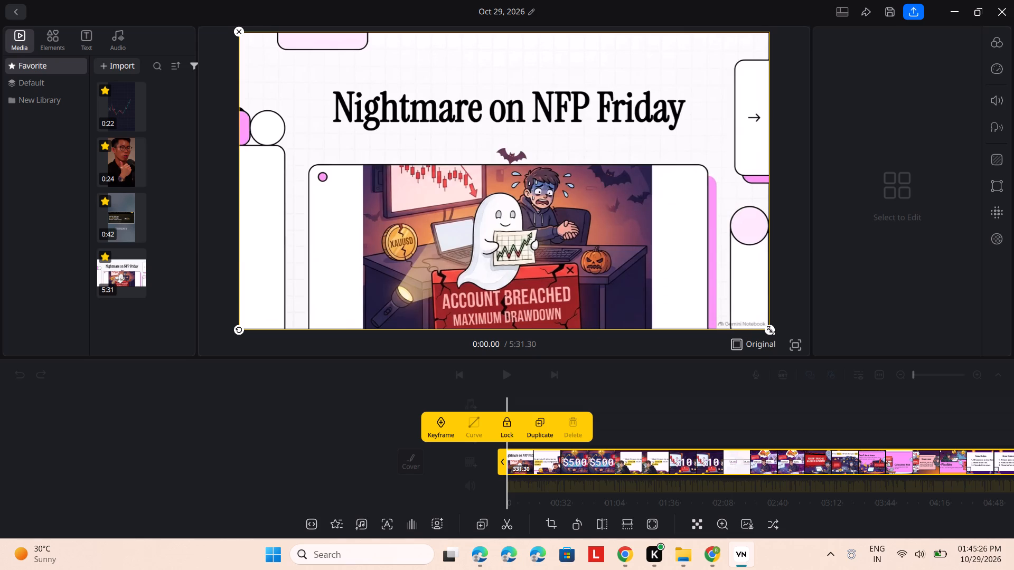
left_click(771, 330)
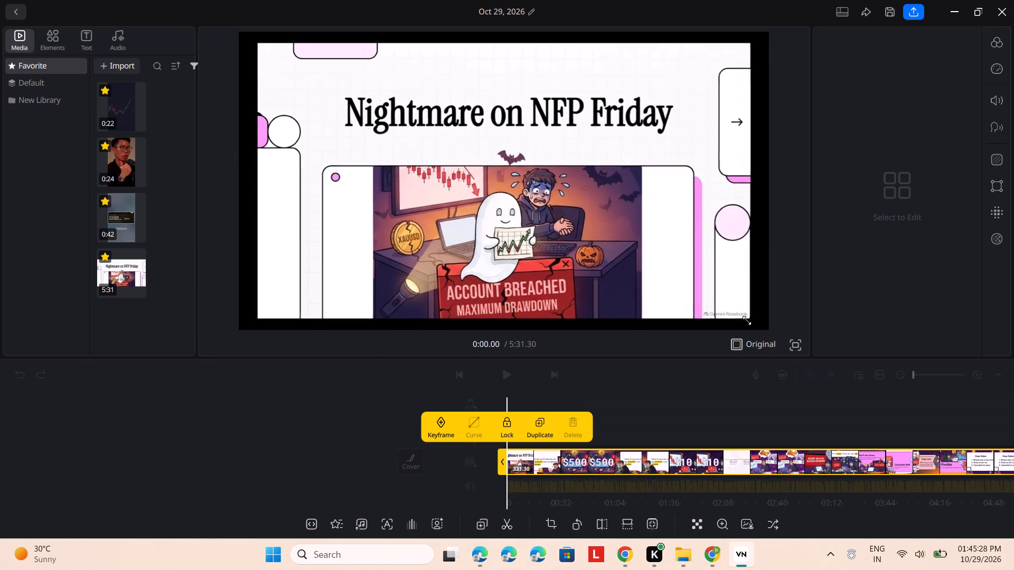
left_click(771, 328)
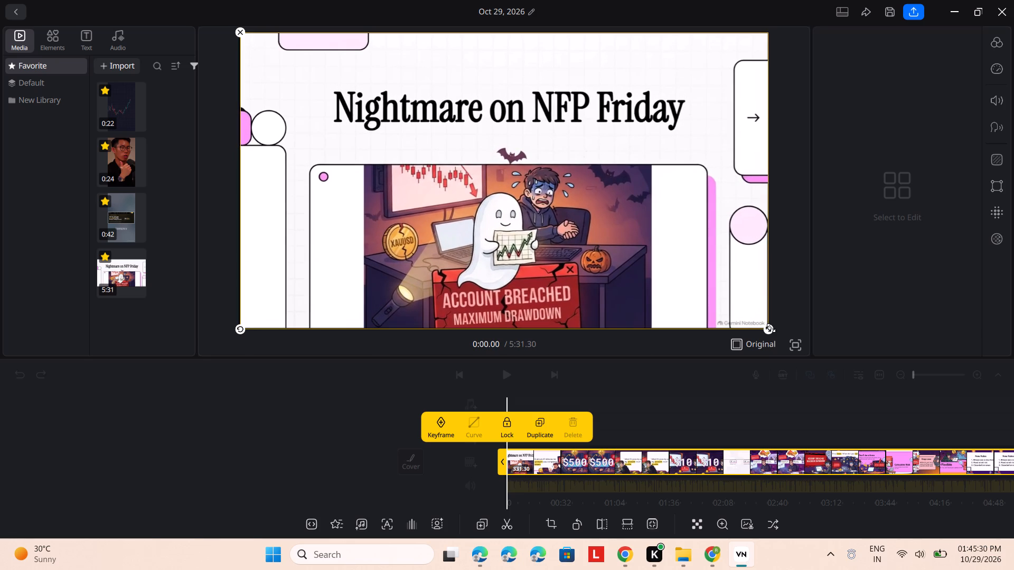
double_click(242, 30)
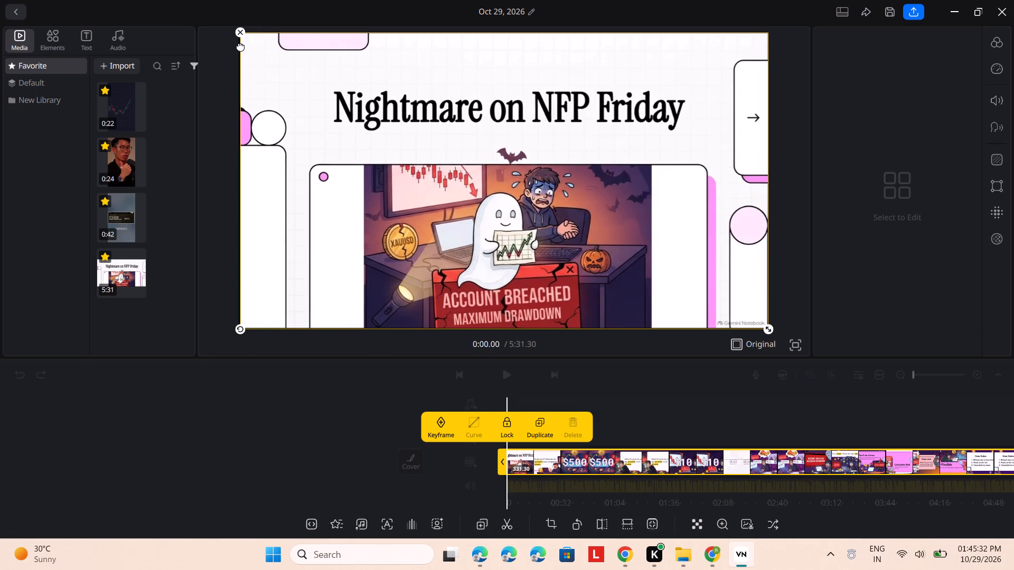
double_click(240, 34)
left_click(240, 332)
left_click(575, 417)
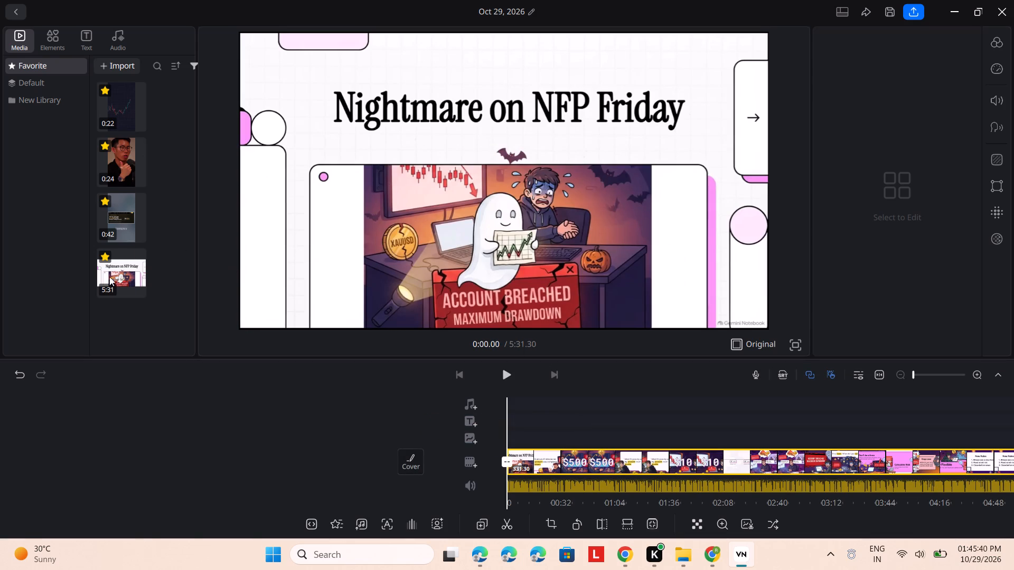
Play the opening seconds of the video from the start and pause it.
scroll(563, 398, "down", 4)
scroll(545, 478, "down", 5)
scroll(505, 375, "up", 4)
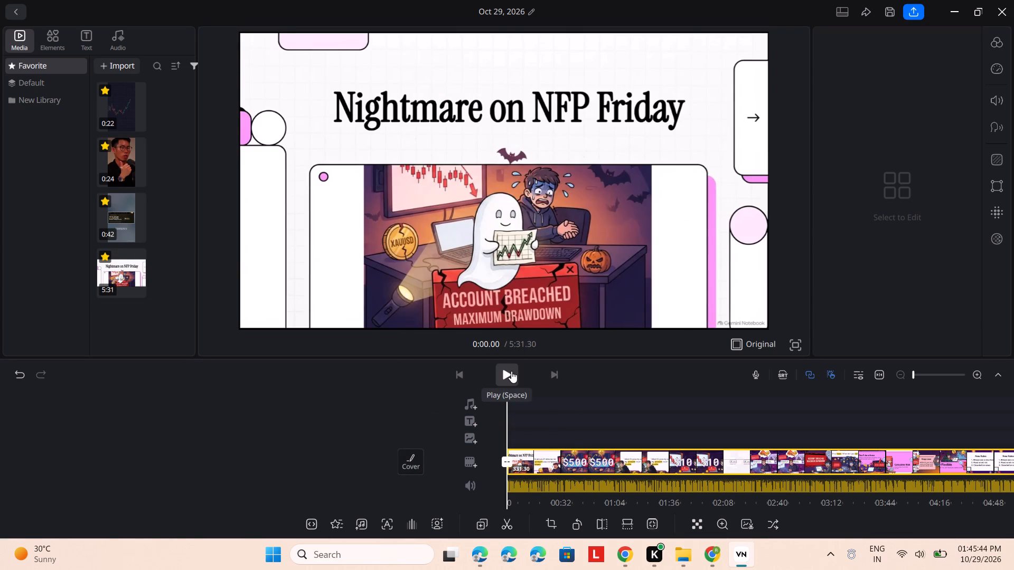
left_click(511, 371)
left_click(508, 374)
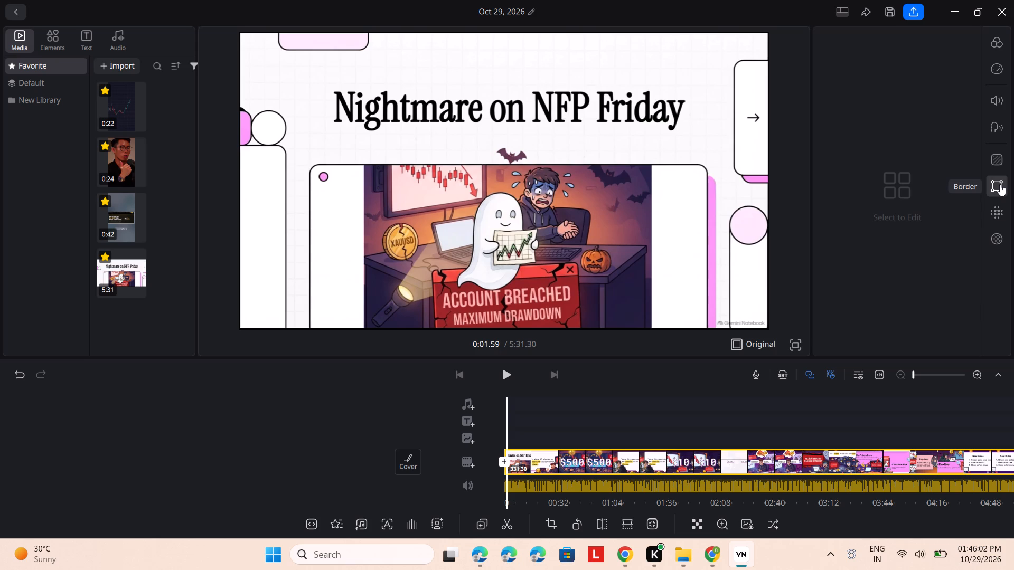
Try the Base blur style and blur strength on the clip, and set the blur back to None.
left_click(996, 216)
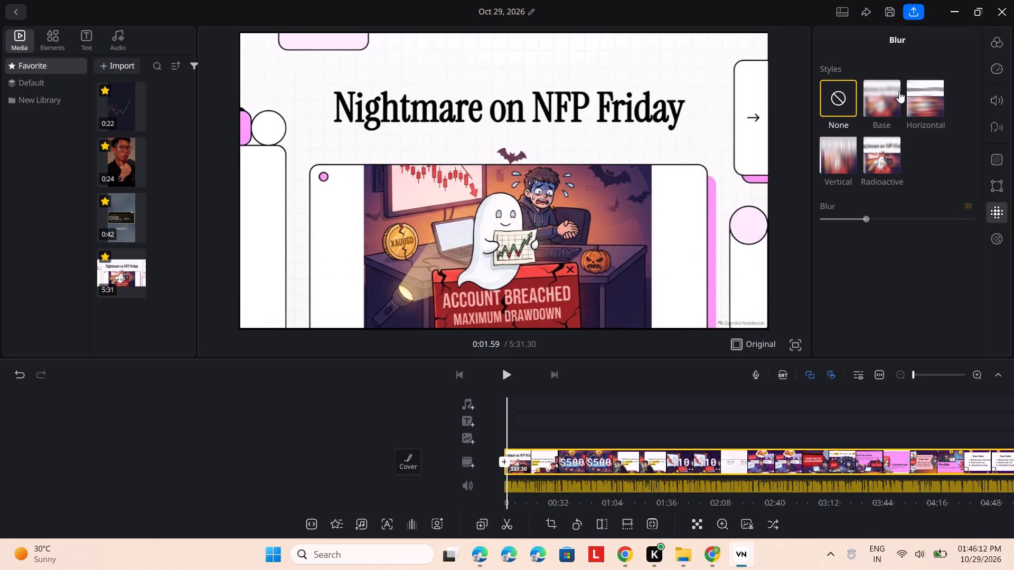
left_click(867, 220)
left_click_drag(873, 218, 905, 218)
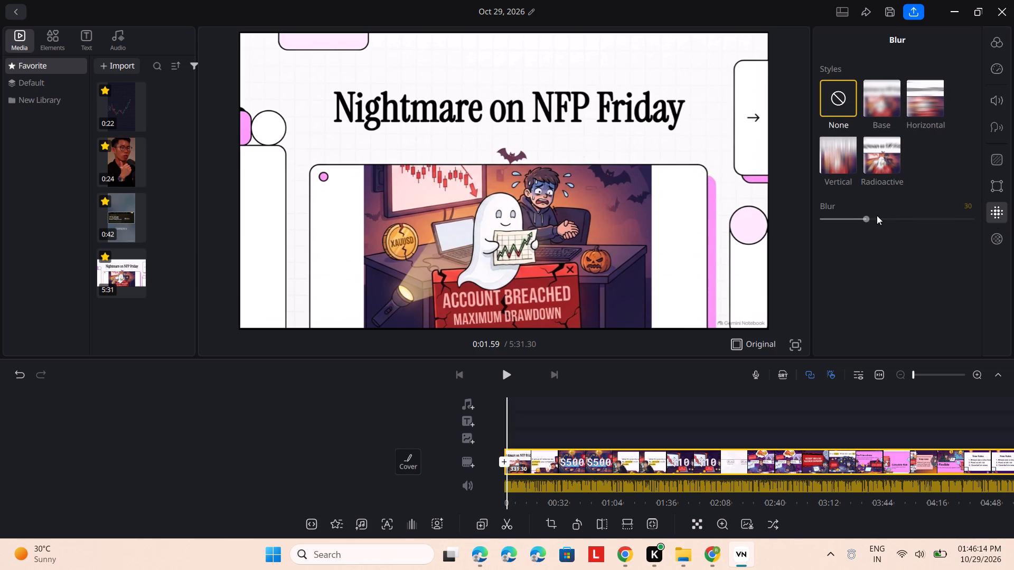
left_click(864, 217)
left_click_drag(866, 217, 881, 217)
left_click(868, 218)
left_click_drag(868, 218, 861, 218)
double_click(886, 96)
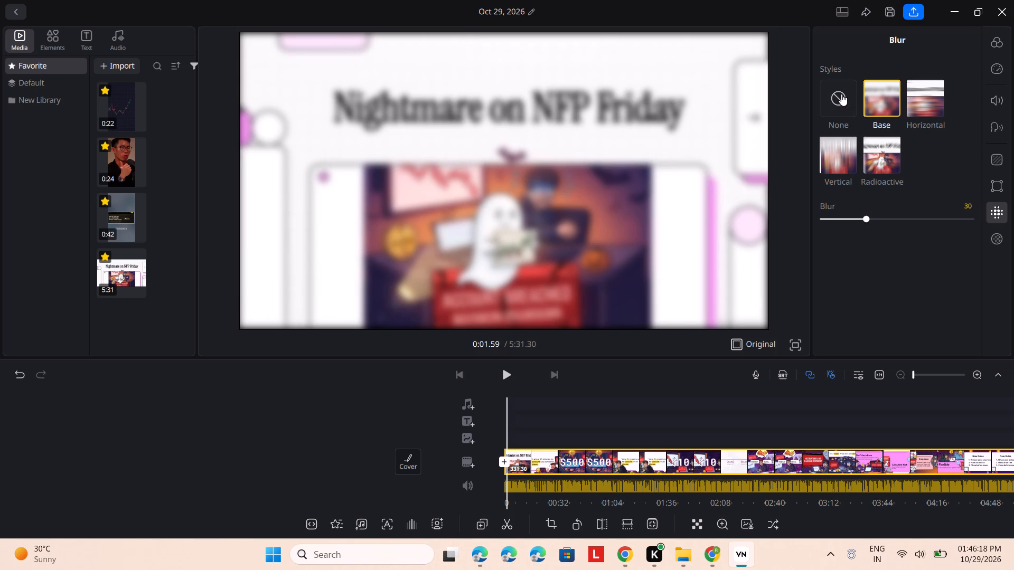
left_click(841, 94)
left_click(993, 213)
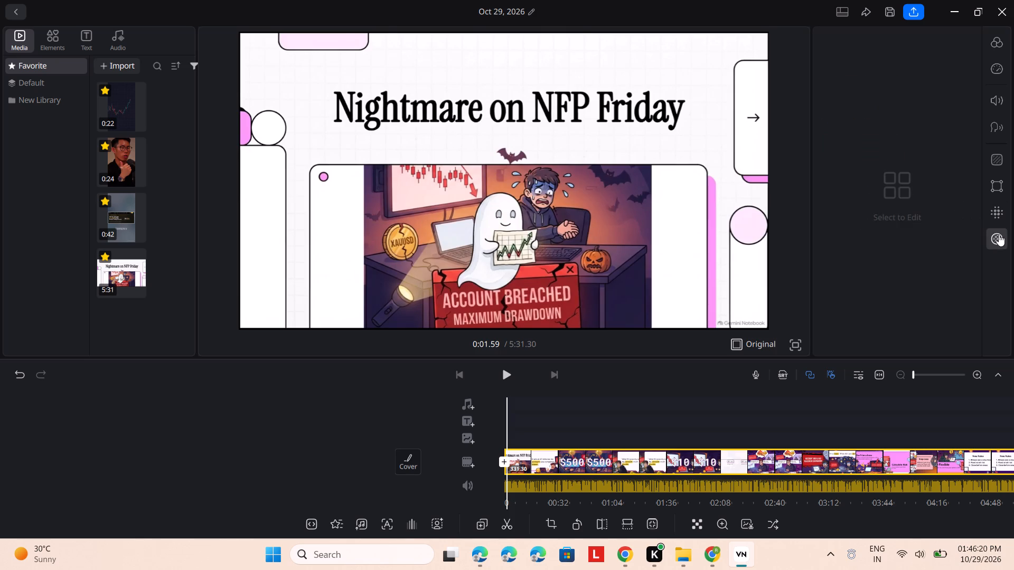
Open the clip's opacity settings.
left_click(999, 234)
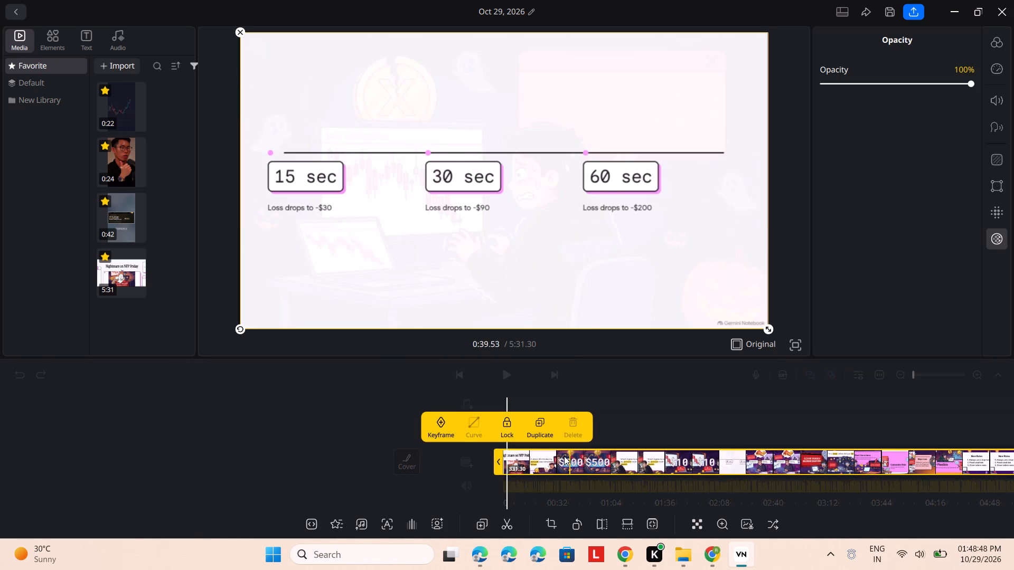
left_click(564, 456)
scroll(895, 460, "up", 8)
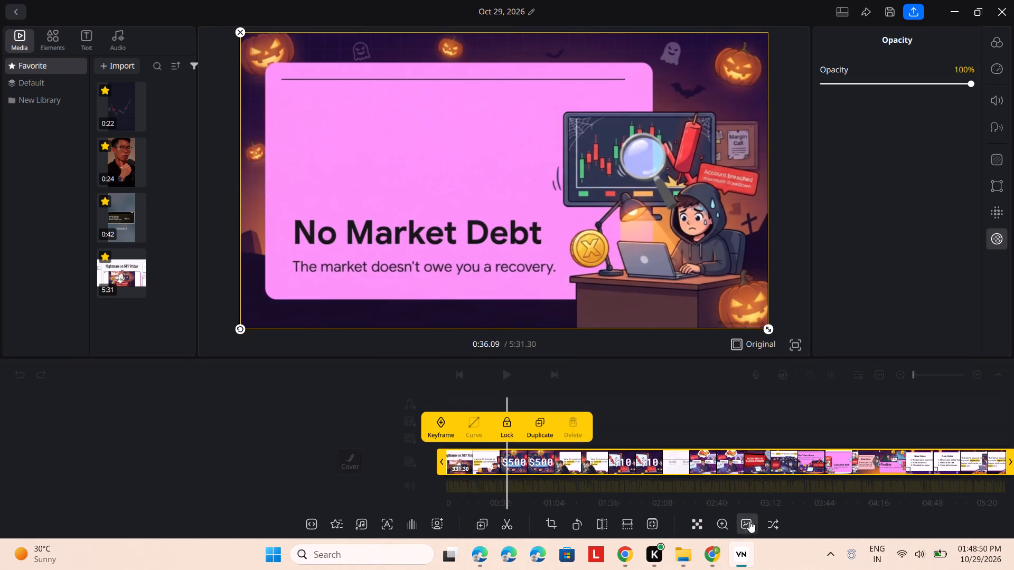
left_click(749, 490)
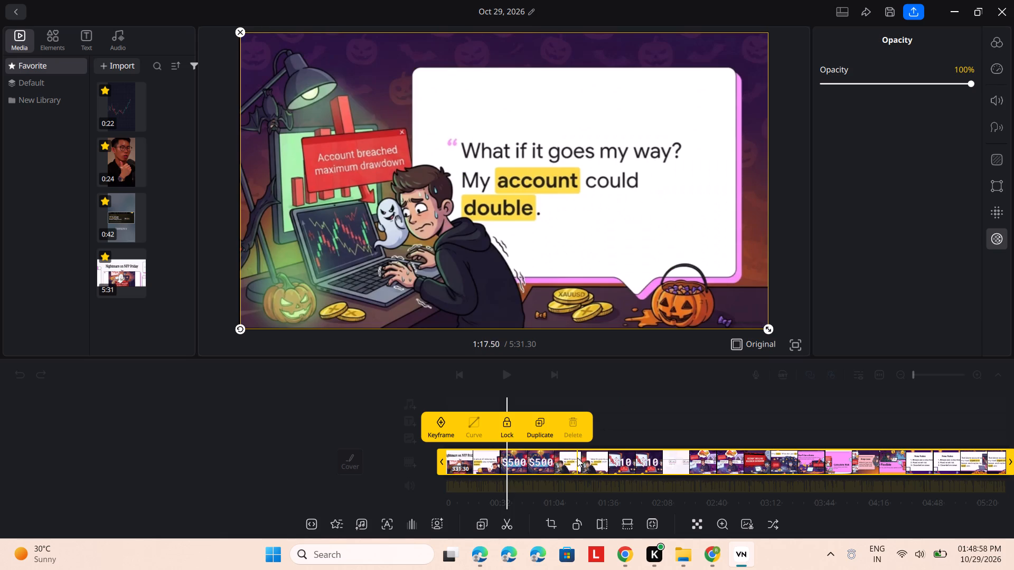
scroll(577, 458, "up", 8, "ctrl")
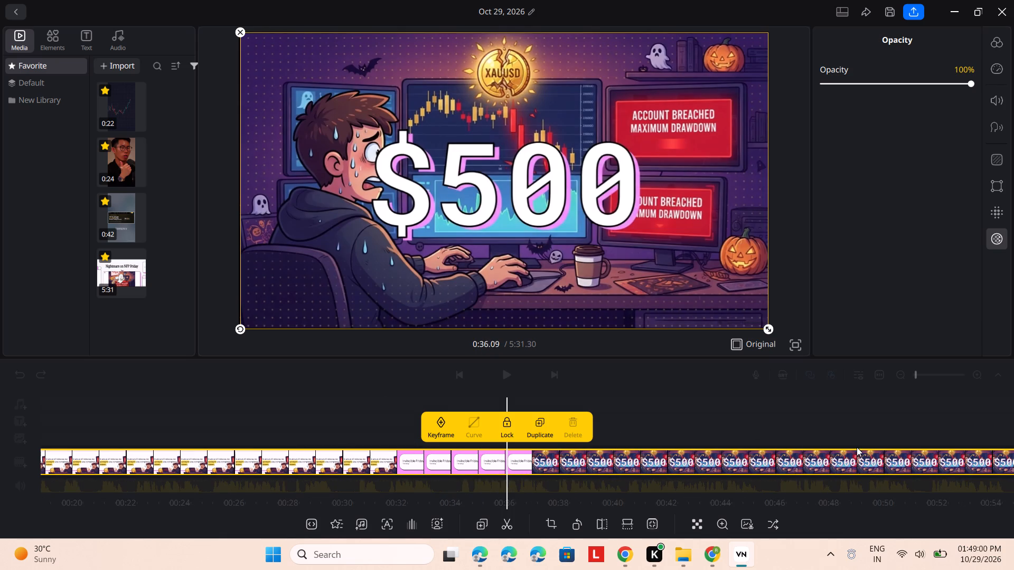
left_click_drag(994, 457, 910, 471)
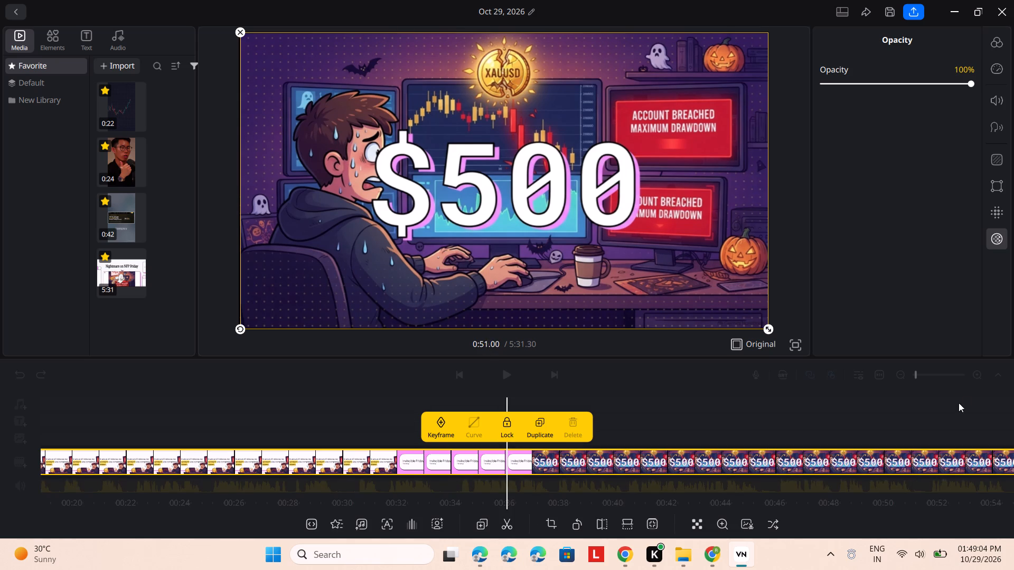
left_click(708, 392)
Scrub forward through the whole clip from the $500 slide to the closing "That blown account" quote slide, reviewing each slide.
left_click_drag(832, 421, 47, 501)
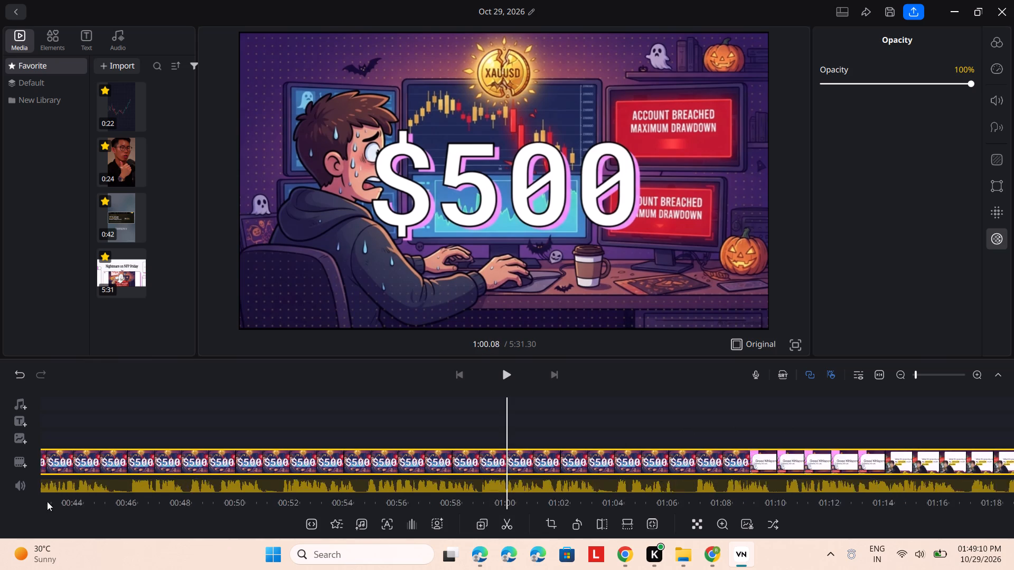
left_click_drag(47, 501, 12, 502)
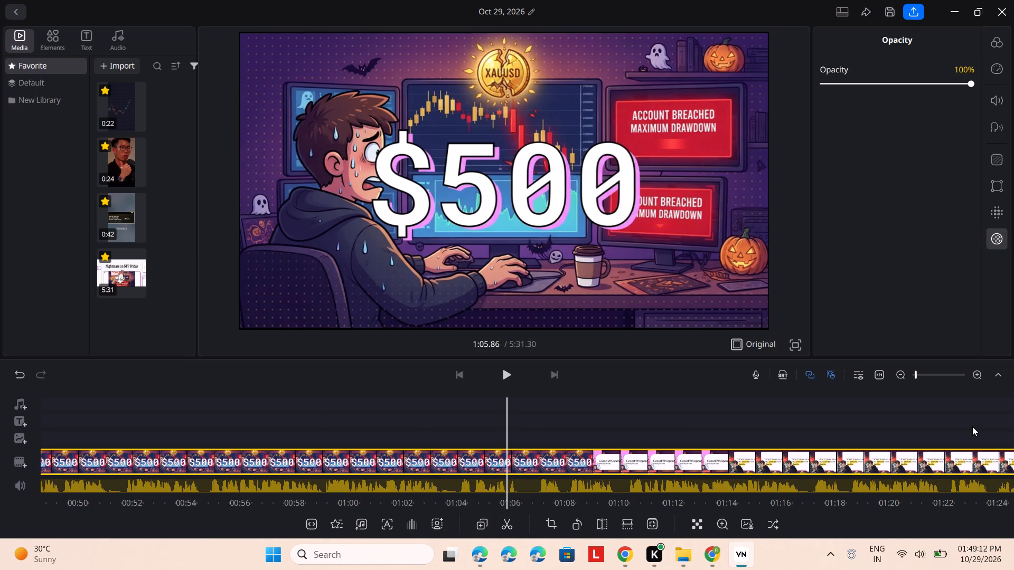
left_click_drag(972, 426, 0, 517)
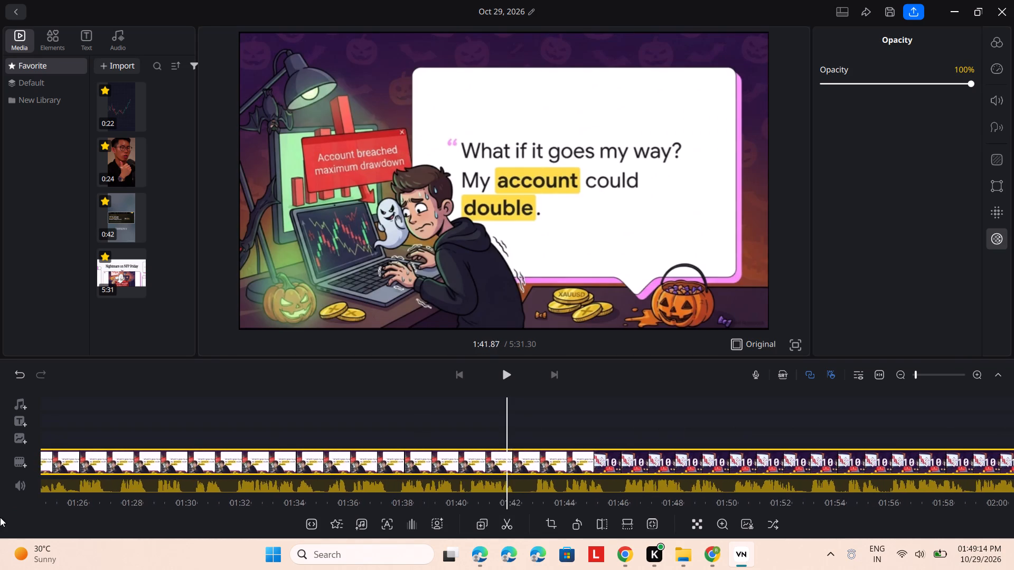
left_click_drag(969, 421, 374, 454)
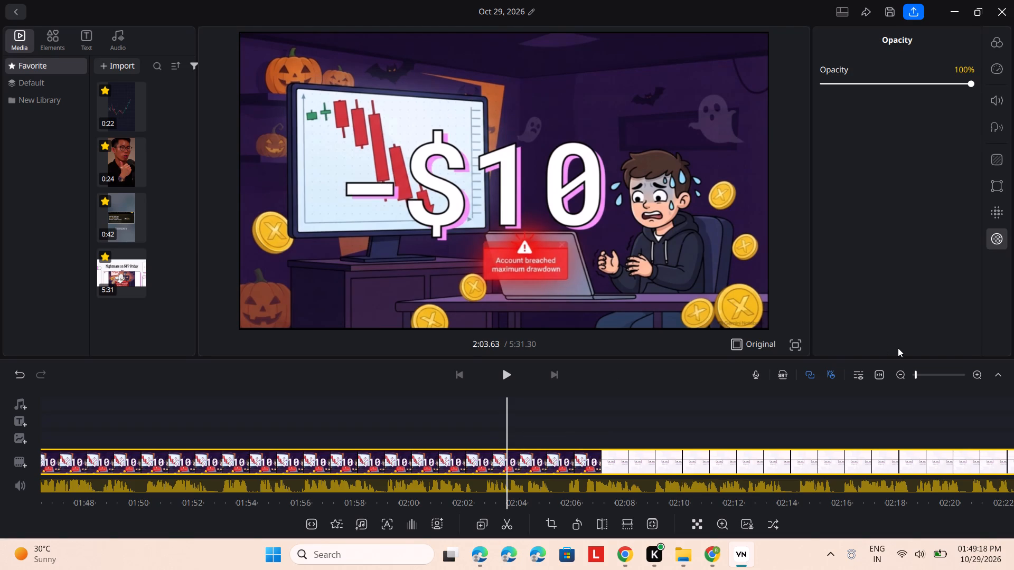
left_click_drag(962, 418, 349, 446)
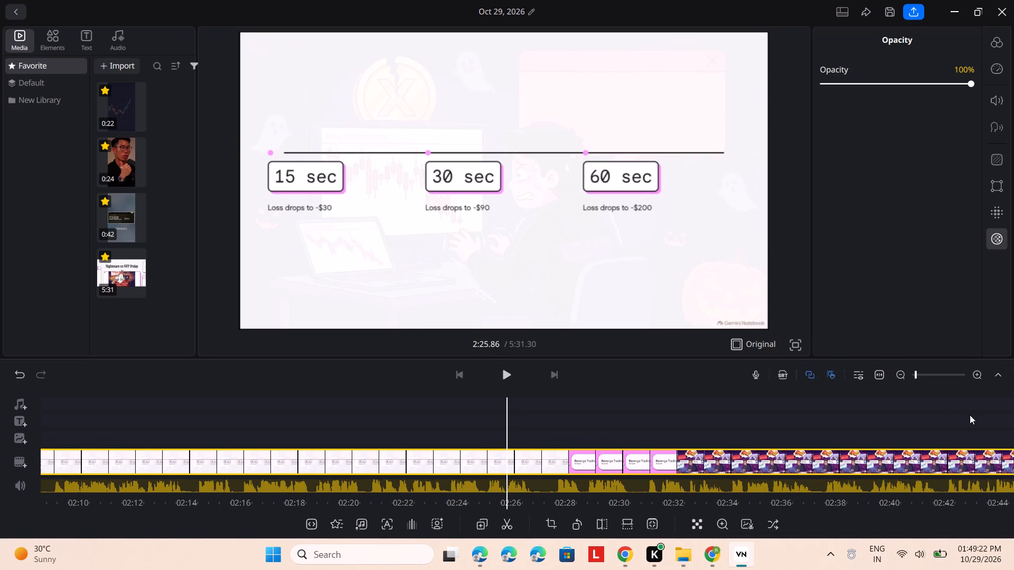
left_click_drag(973, 421, 243, 407)
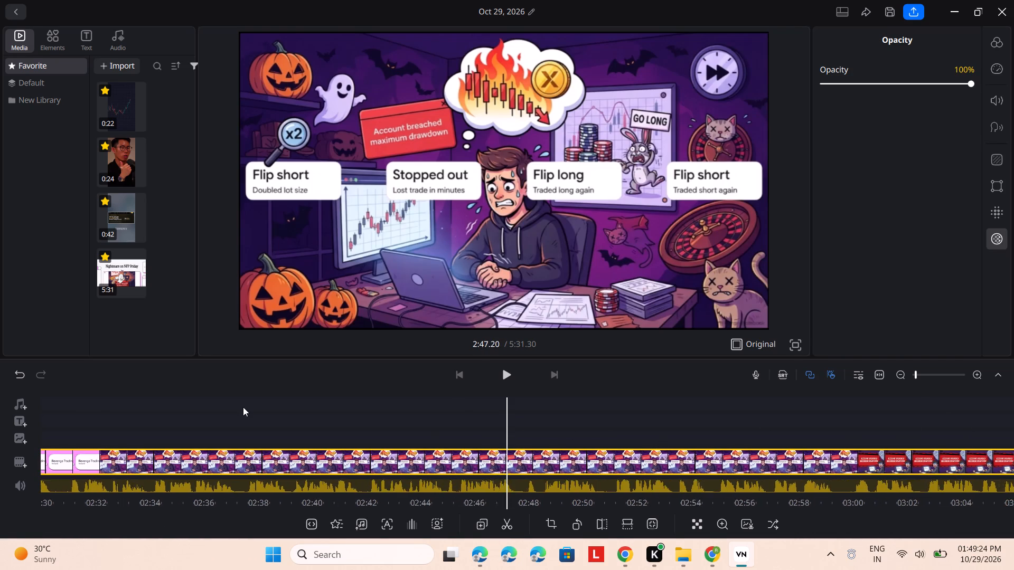
left_click_drag(243, 407, 153, 406)
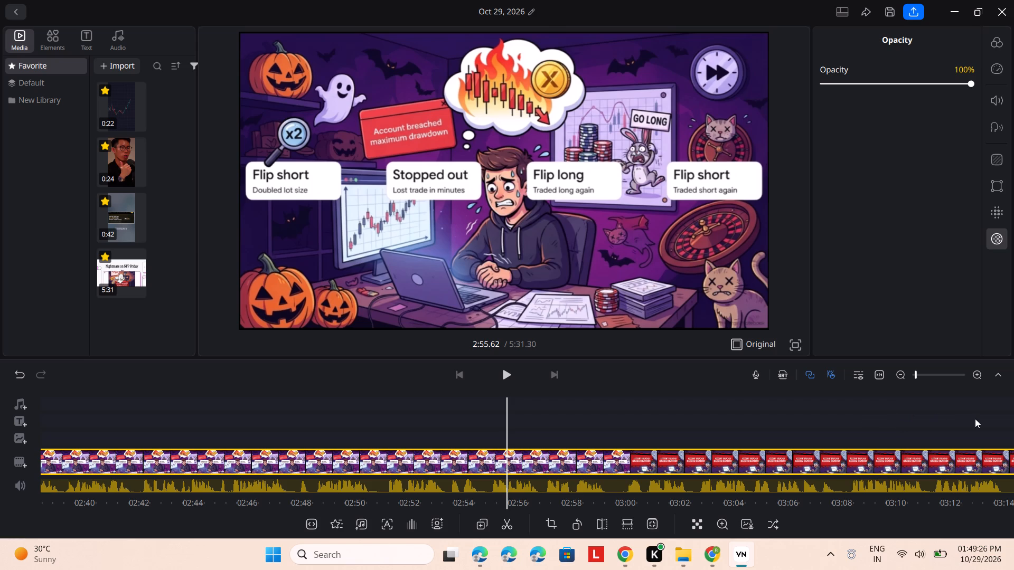
left_click_drag(1007, 413, 902, 416)
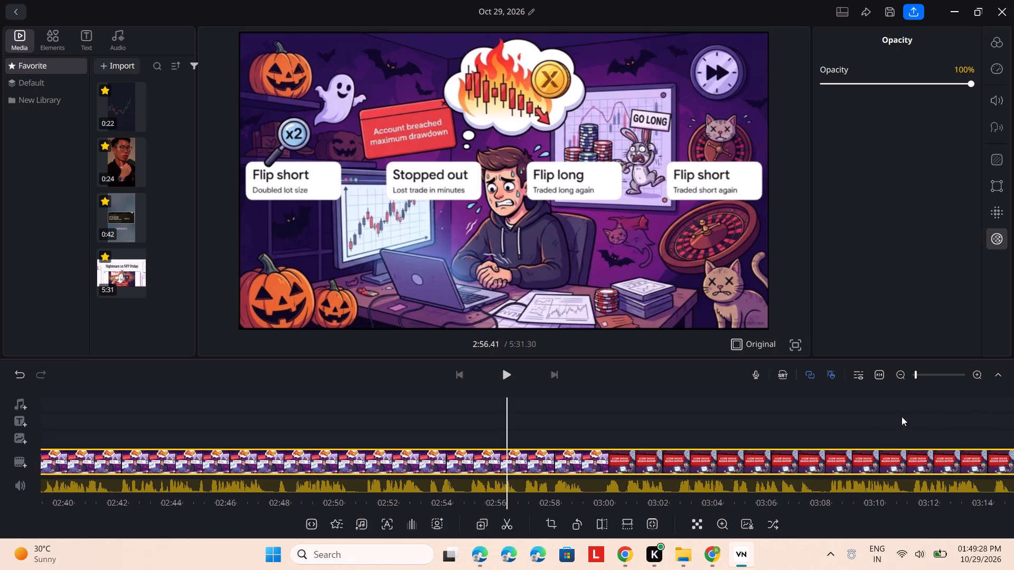
left_click_drag(902, 416, 94, 425)
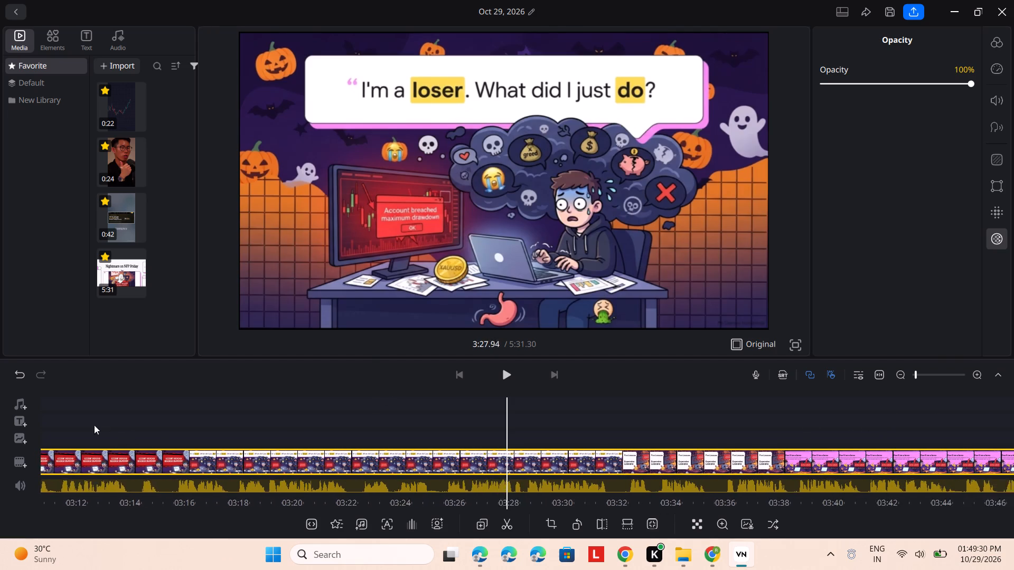
left_click_drag(94, 425, 52, 424)
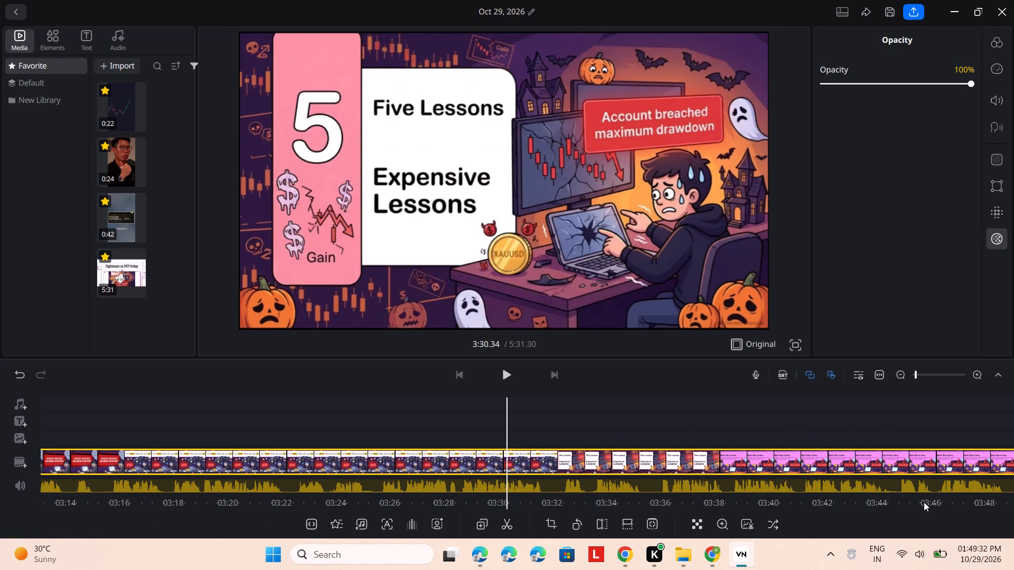
left_click_drag(924, 502, 212, 496)
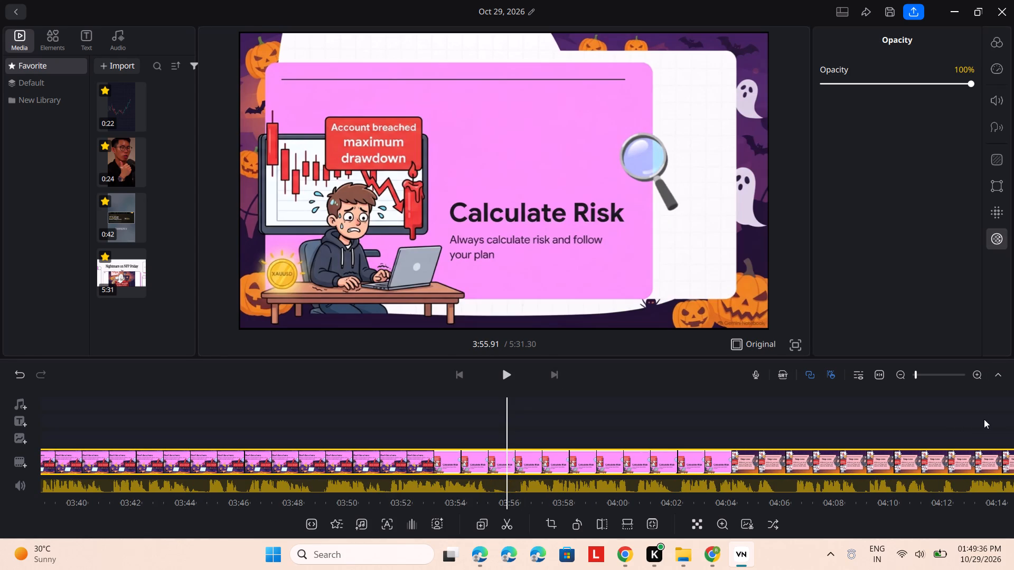
left_click_drag(984, 419, 0, 541)
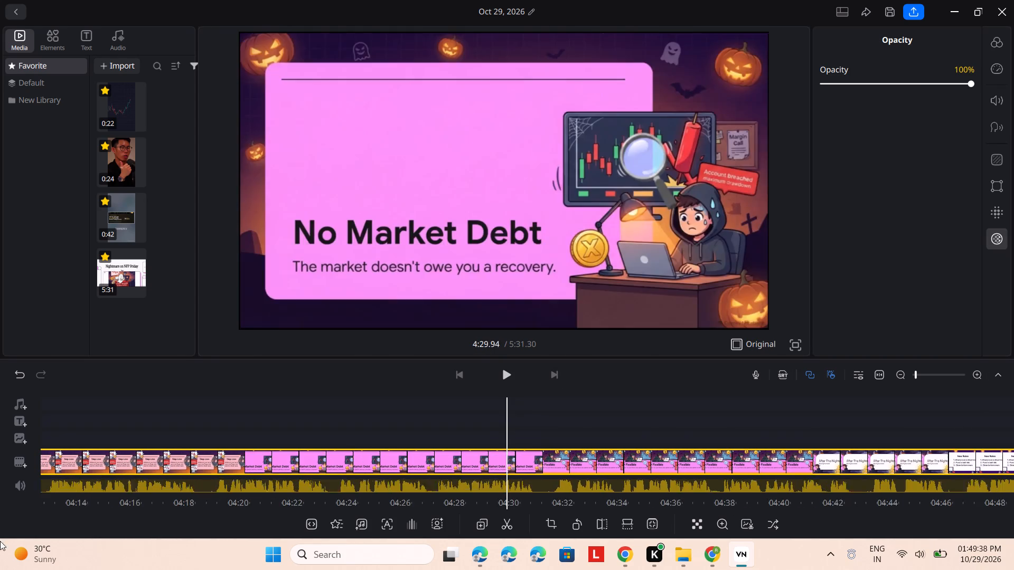
left_click_drag(0, 541, 0, 569)
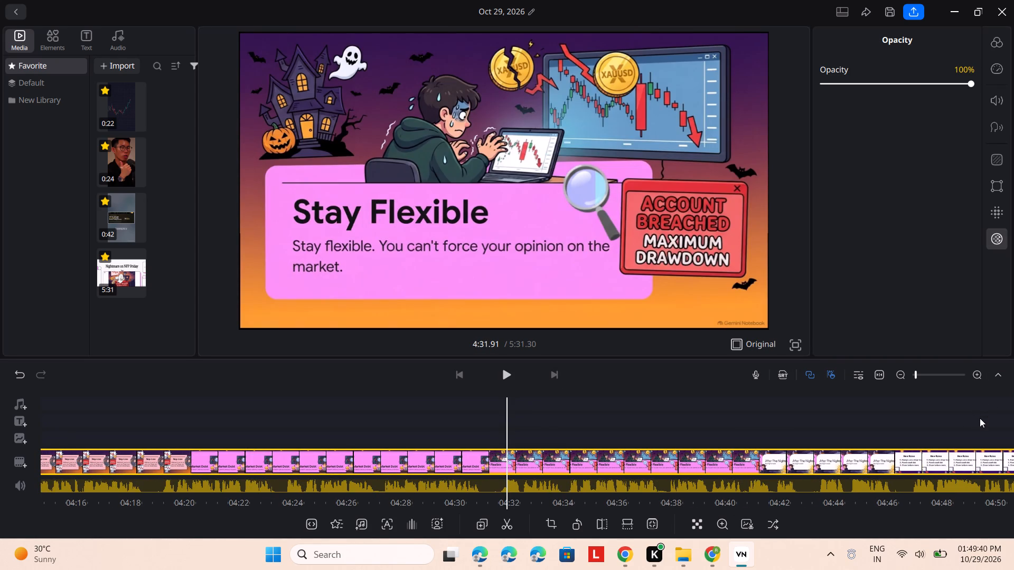
left_click_drag(980, 418, 0, 431)
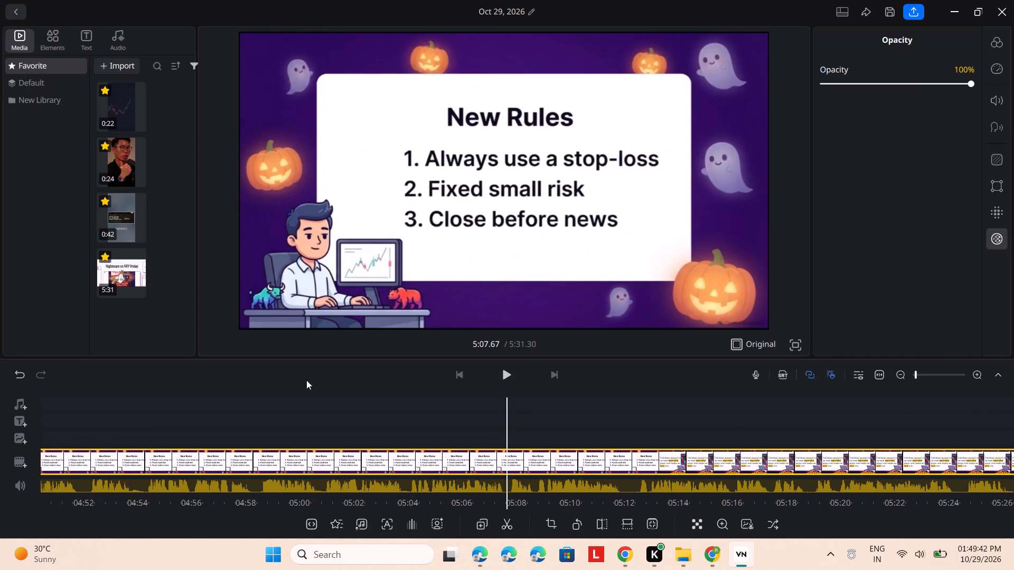
left_click_drag(965, 416, 396, 412)
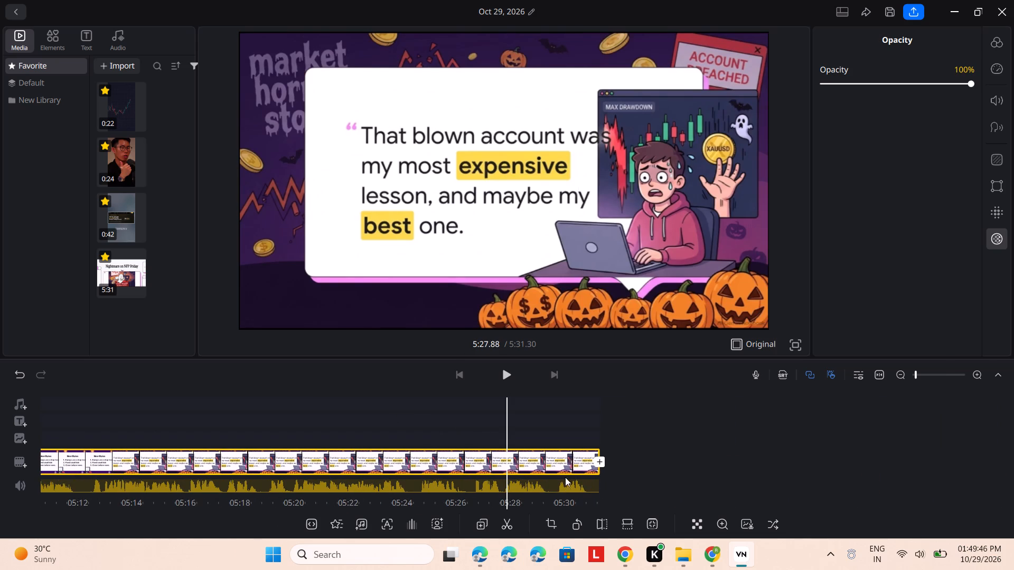
scroll(576, 442, "up", 4, "ctrl")
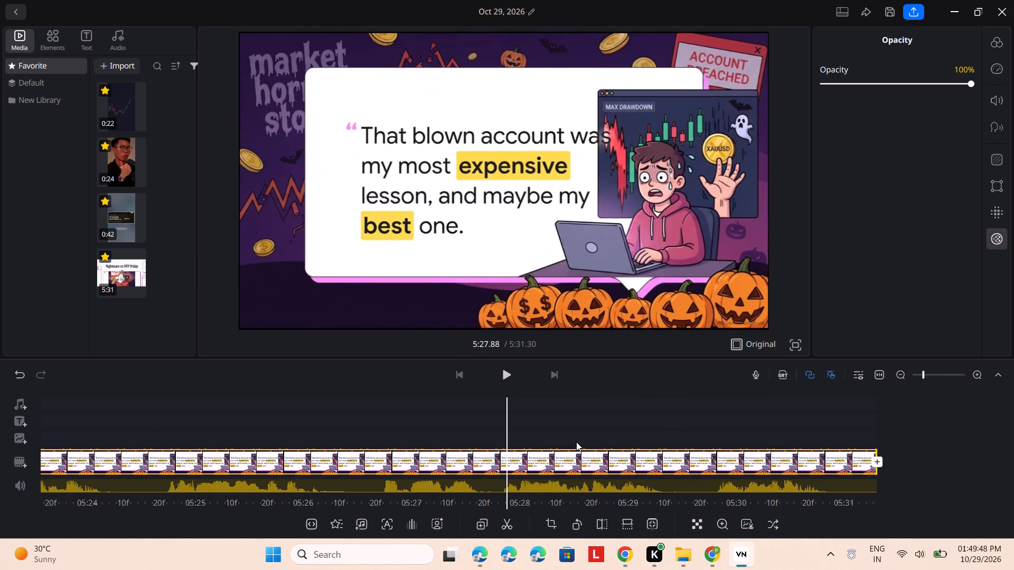
scroll(576, 442, "up", 3, "ctrl")
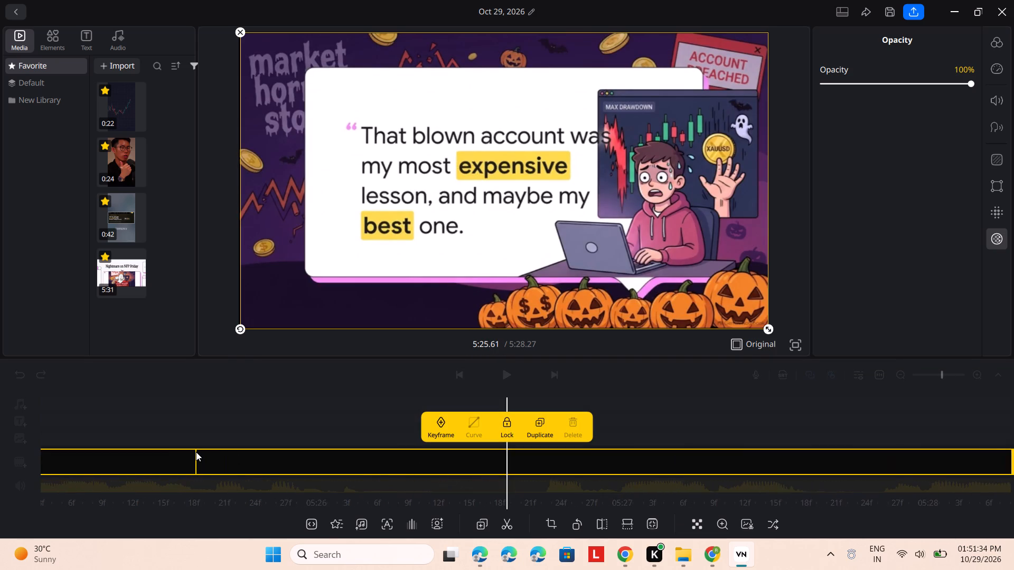
left_click(196, 452)
left_click(492, 377)
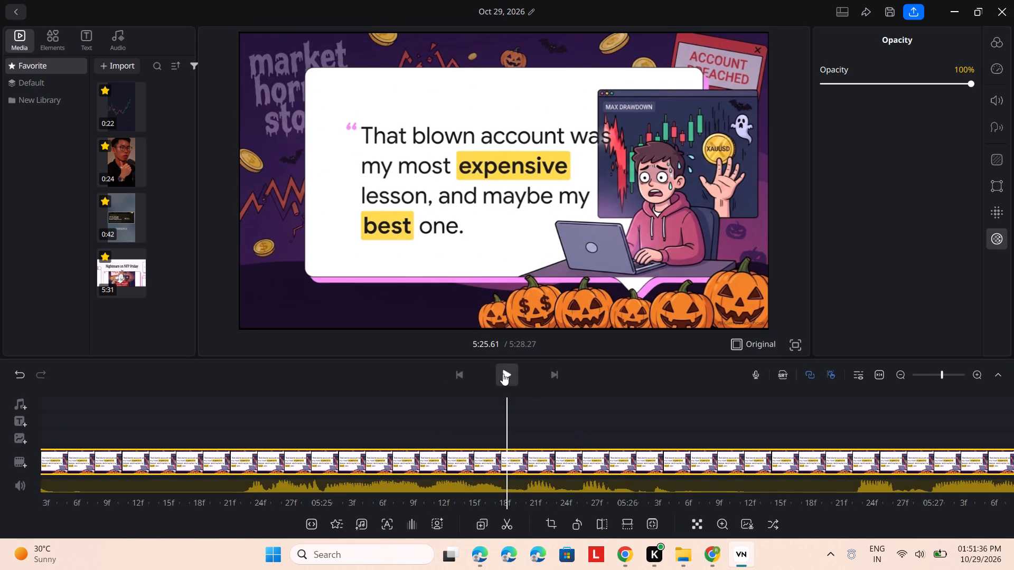
left_click(504, 373)
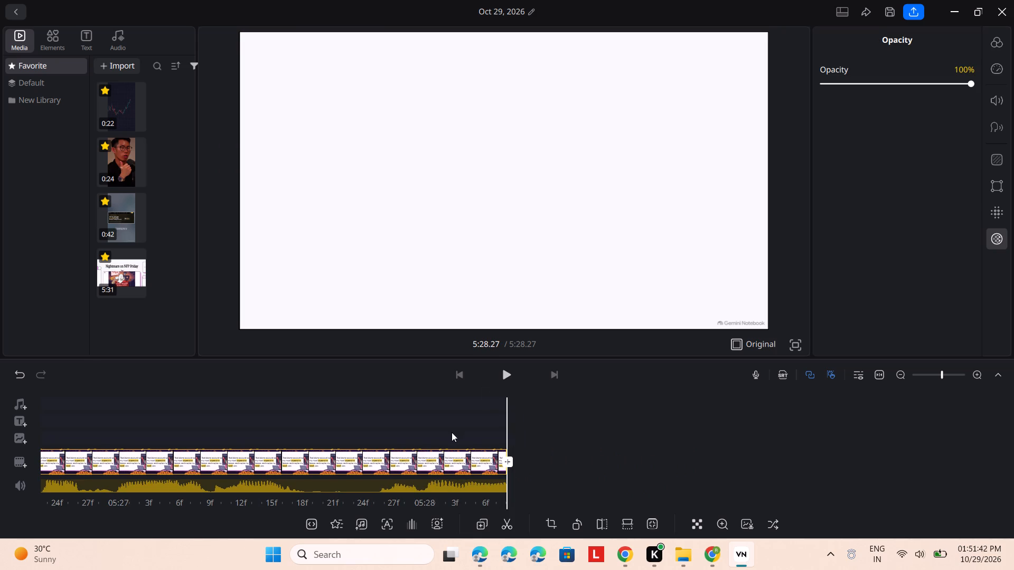
Play the opening title slide briefly, then look over the whole trimmed video on the timeline.
left_click(502, 375)
left_click(504, 375)
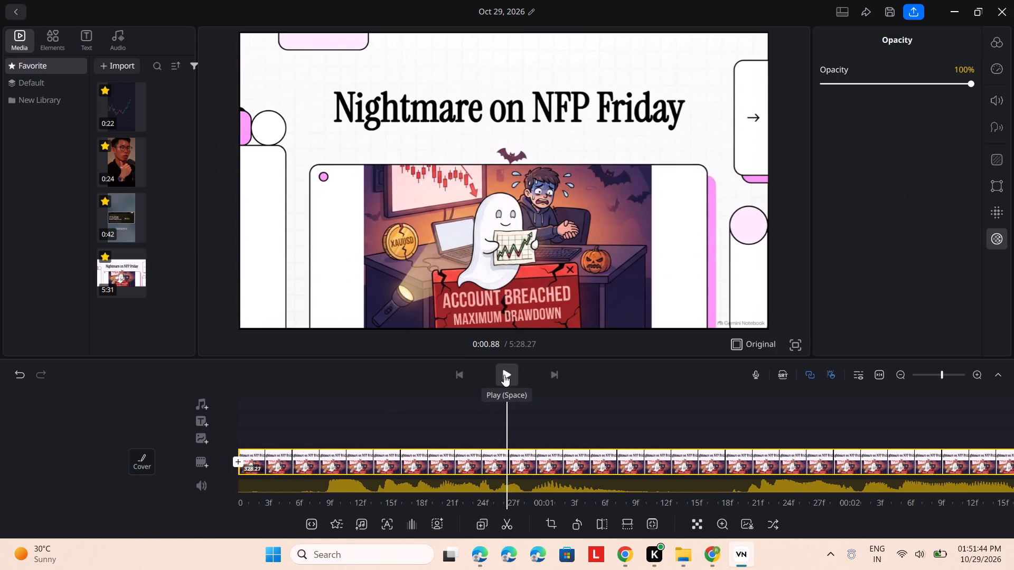
scroll(684, 445, "down", 6)
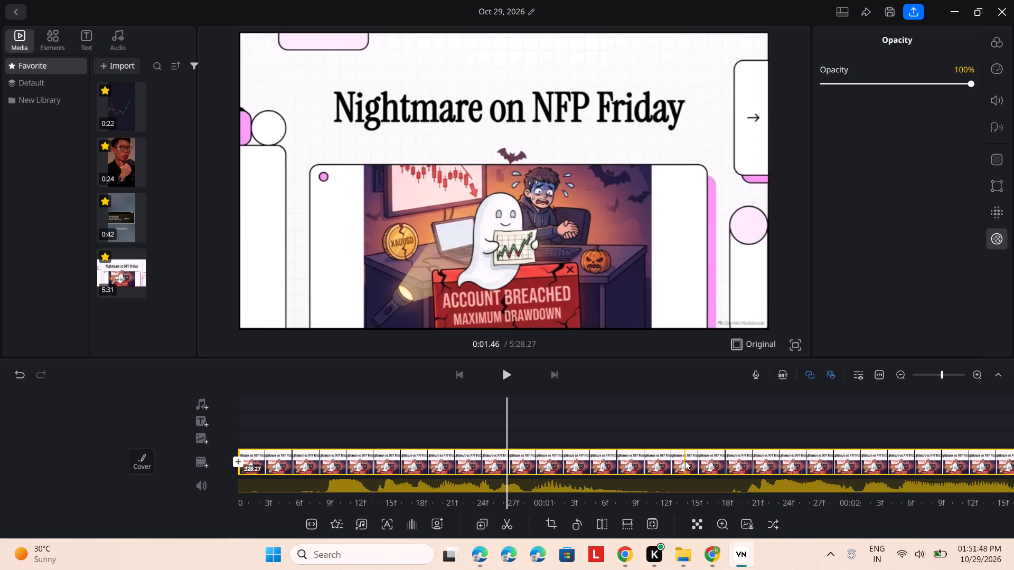
scroll(685, 461, "down", 8, "ctrl")
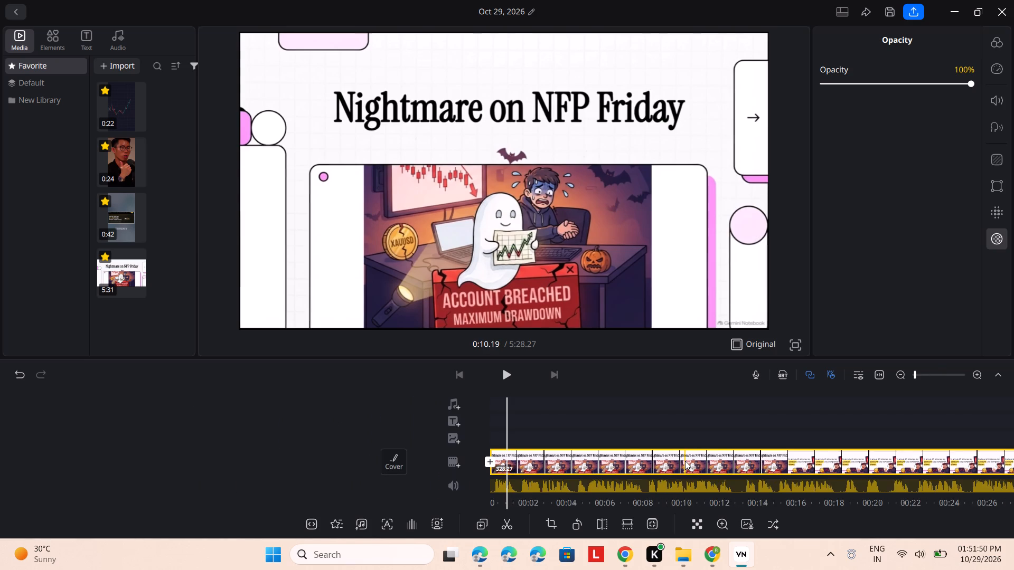
scroll(685, 461, "down", 9, "ctrl")
left_click_drag(753, 467, 764, 452)
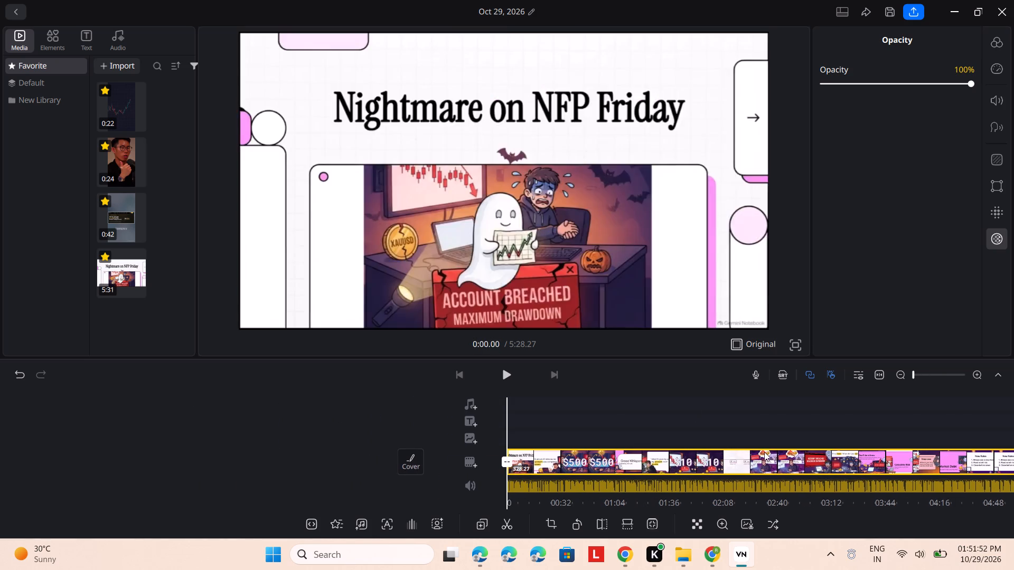
left_click_drag(764, 452, 762, 451)
scroll(762, 451, "down", 3, "ctrl")
left_click_drag(700, 384, 575, 379)
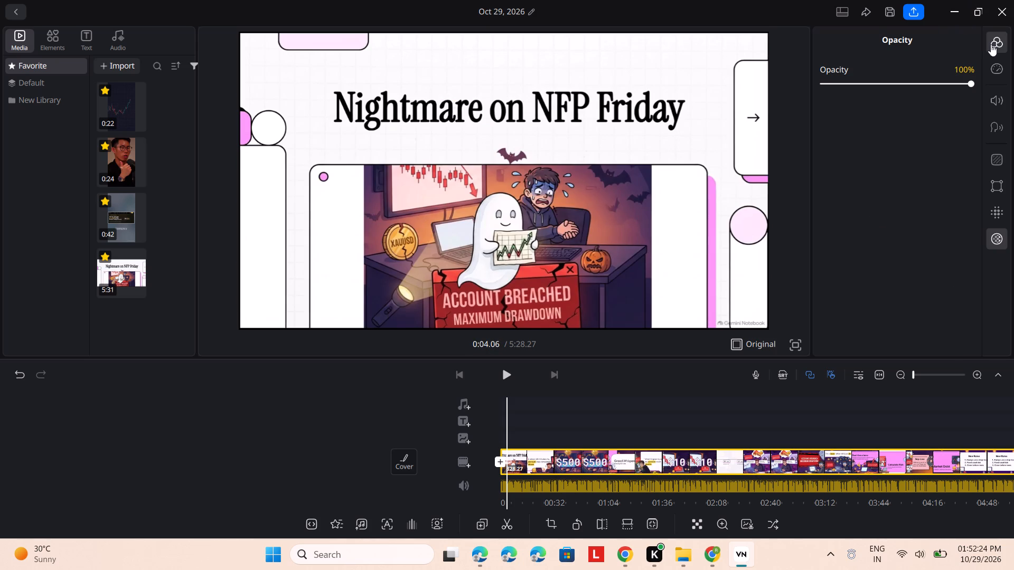
Export the trimmed video to the yopips\PHOTO downloads folder with automatic quality at 720p and 24 fps.
left_click(916, 12)
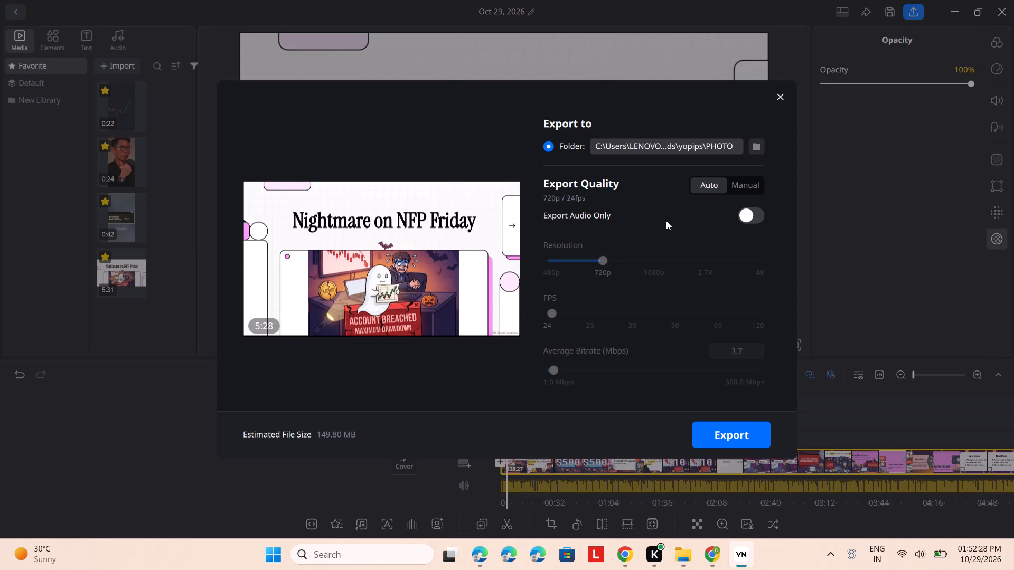
left_click(645, 264)
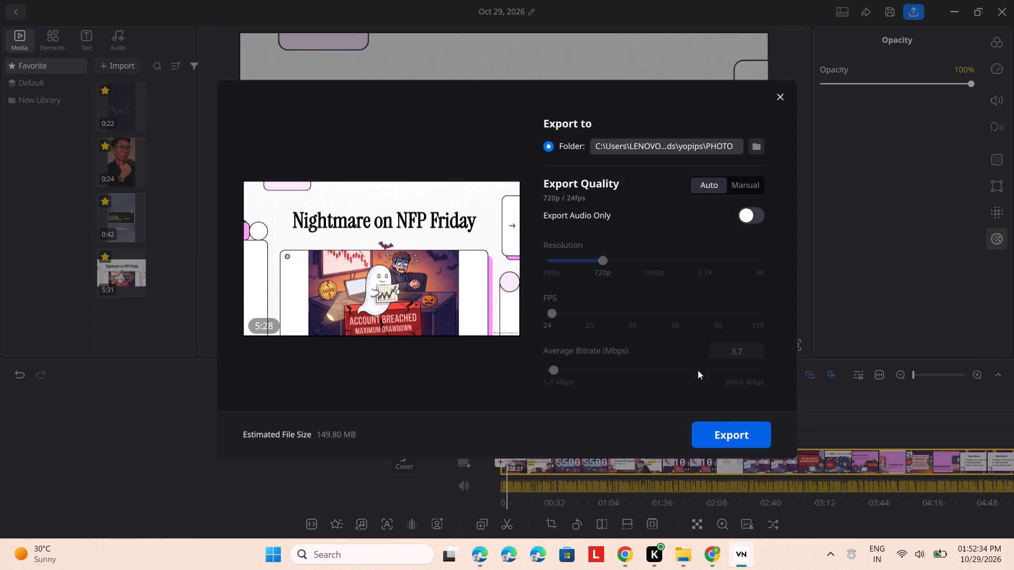
scroll(688, 312, "down", 7)
scroll(688, 312, "up", 6)
left_click(742, 438)
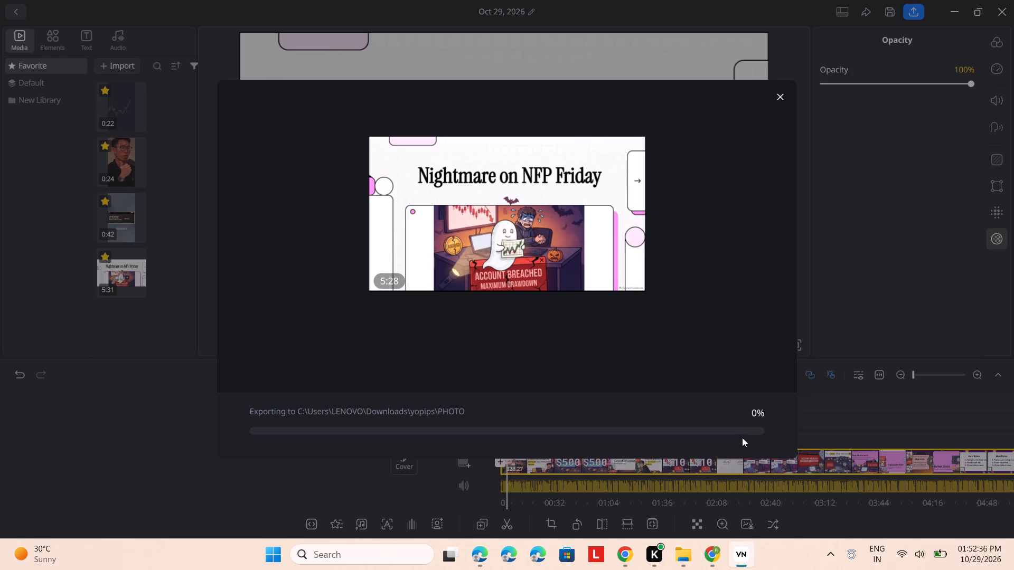
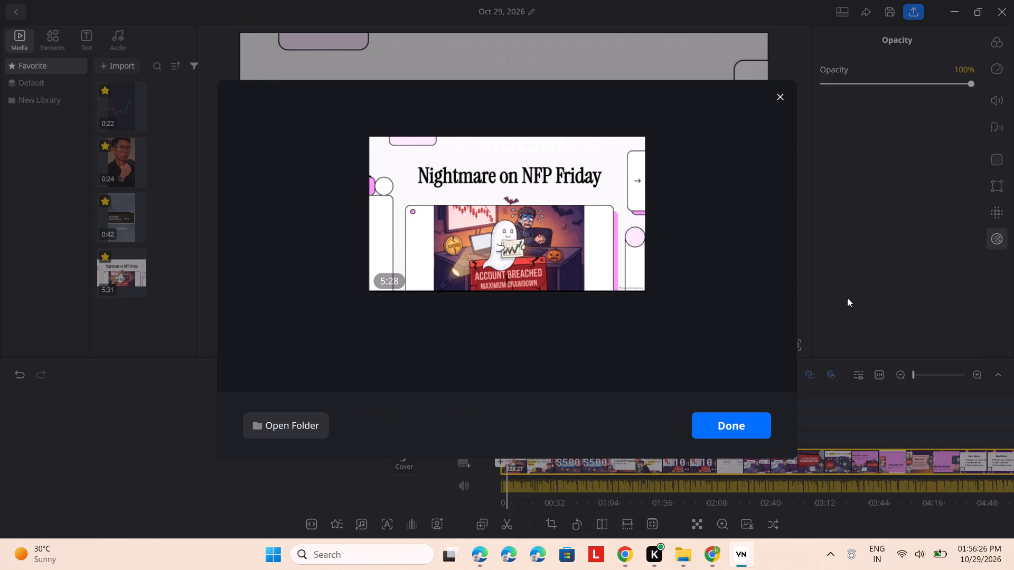
Close the finished export of the Nightmare on NFP Friday video and return to the editing timeline.
left_click(755, 427)
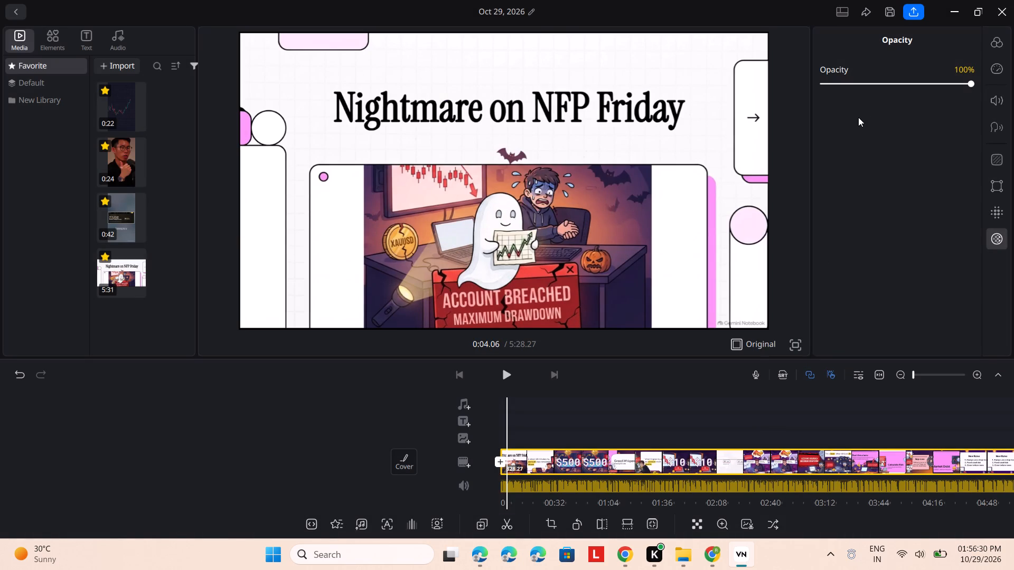
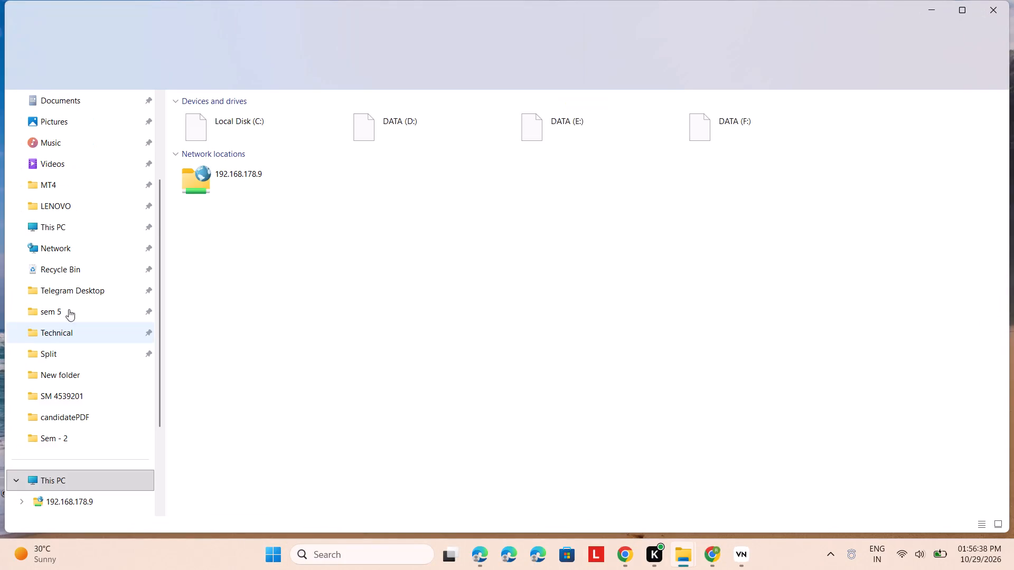
Look for the exported video in the Downloads and Pictures folders, including the Dig- Pro, Screenshots and 12 subfolders.
scroll(78, 253, "up", 7)
left_click(89, 205)
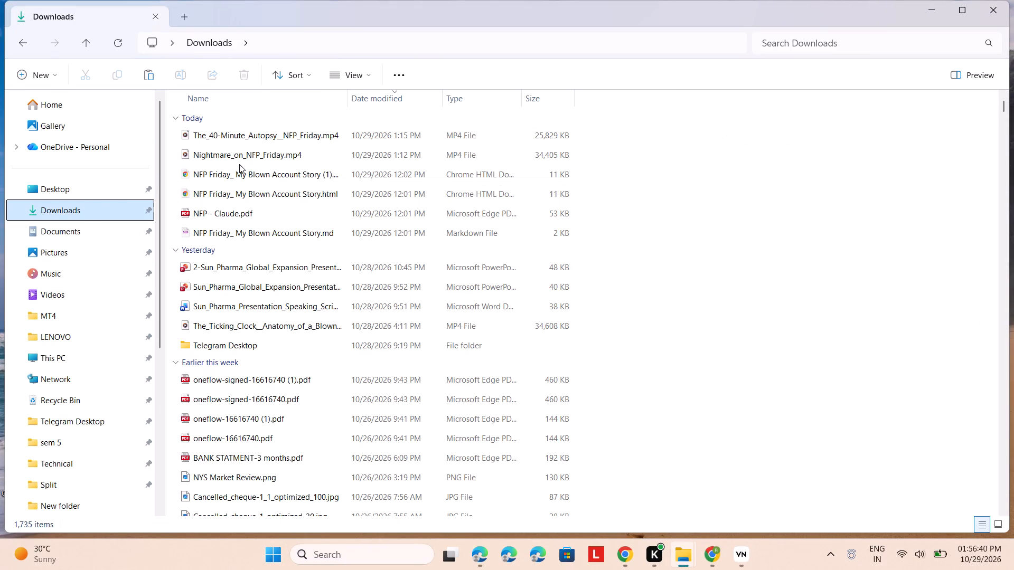
left_click(75, 251)
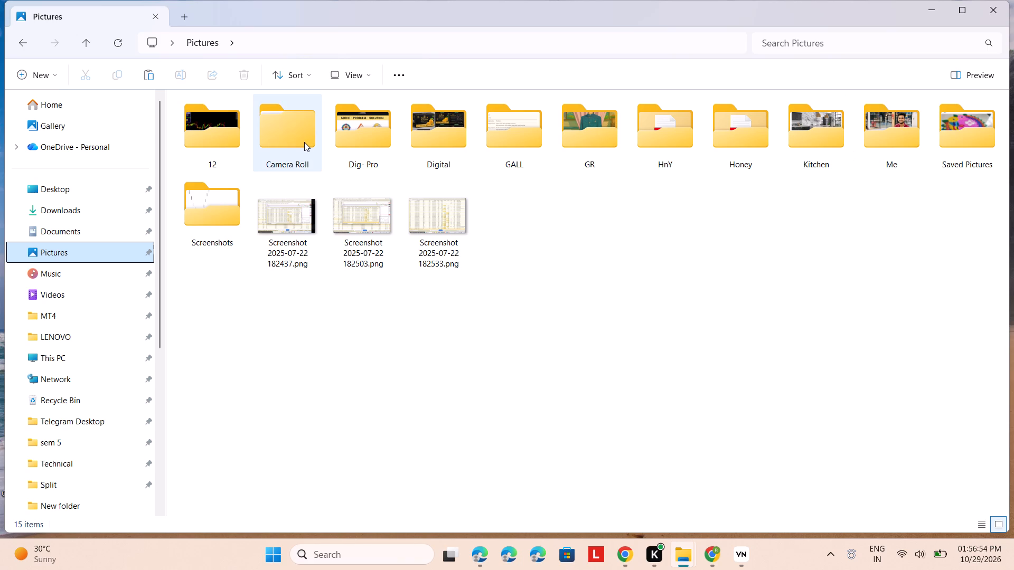
double_click(374, 150)
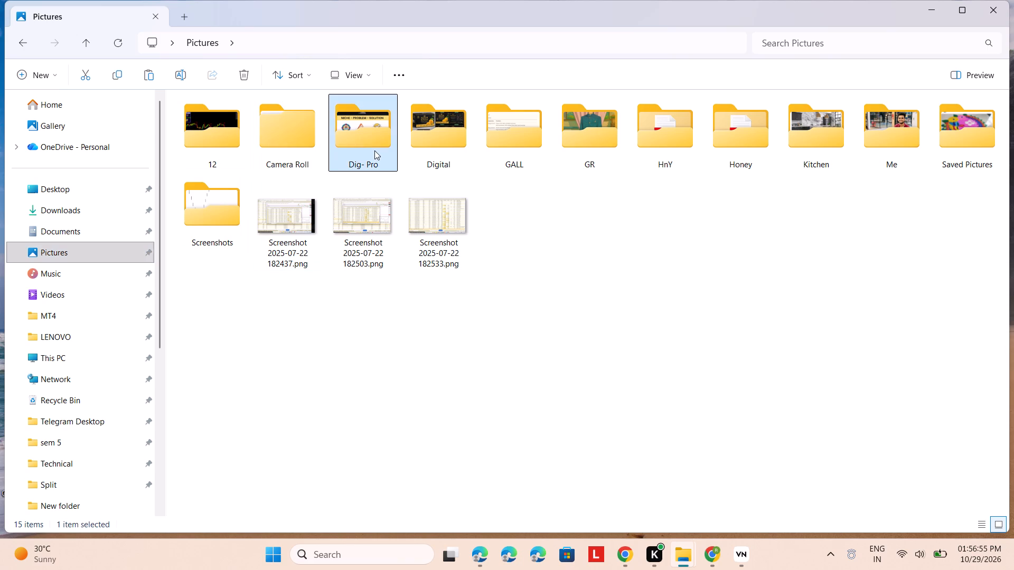
left_click(87, 38)
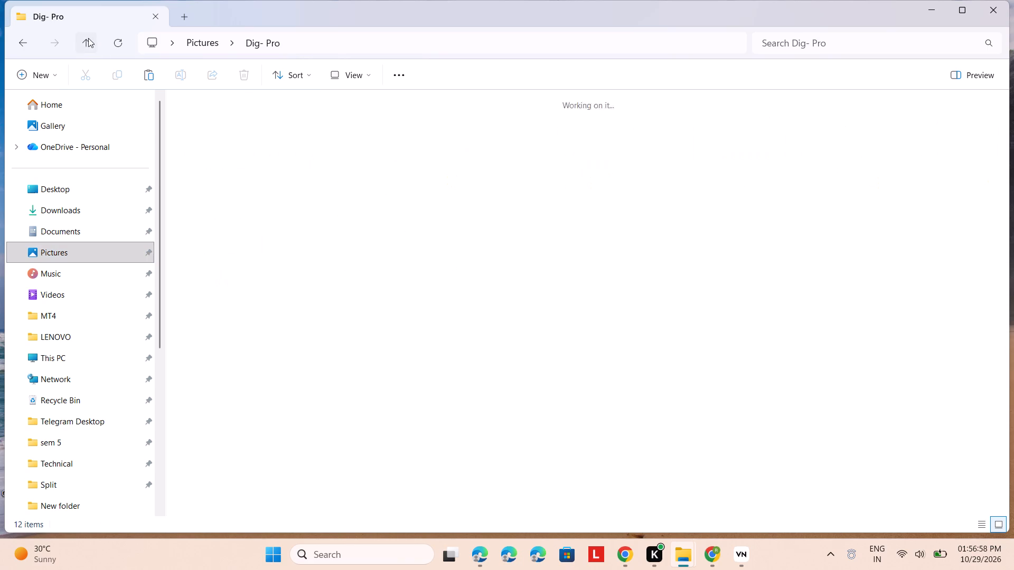
left_click(910, 224)
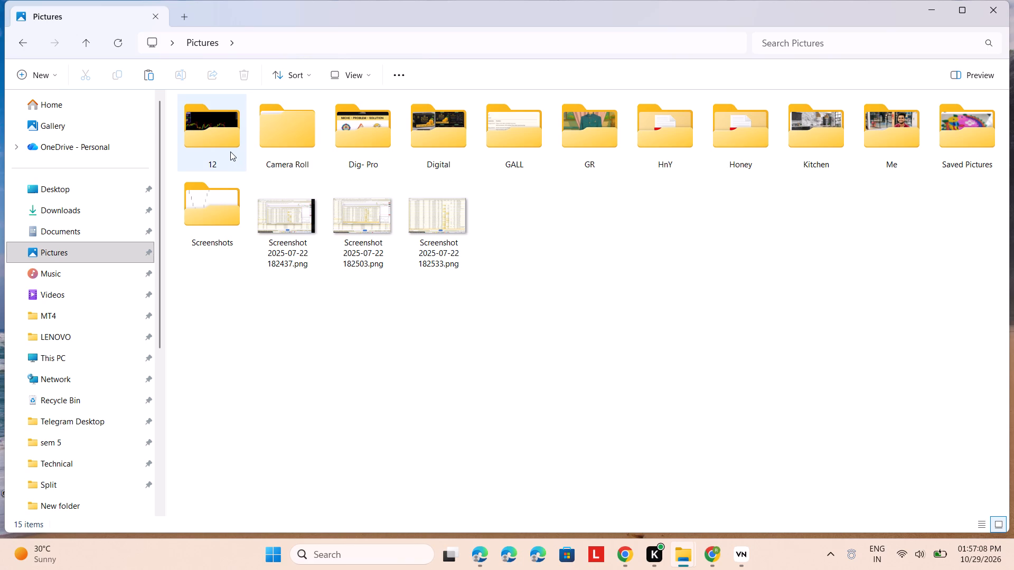
double_click(219, 228)
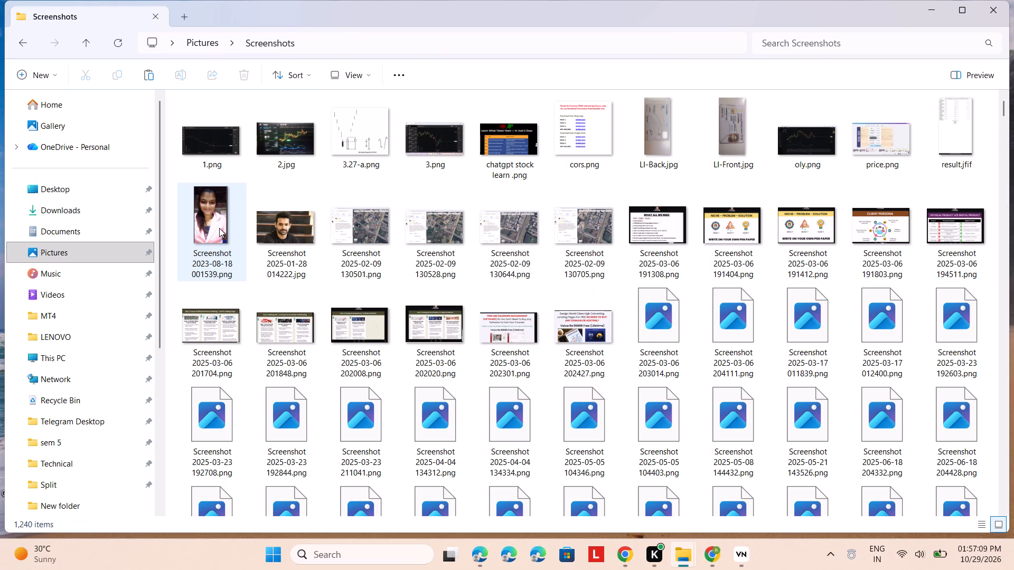
left_click(94, 44)
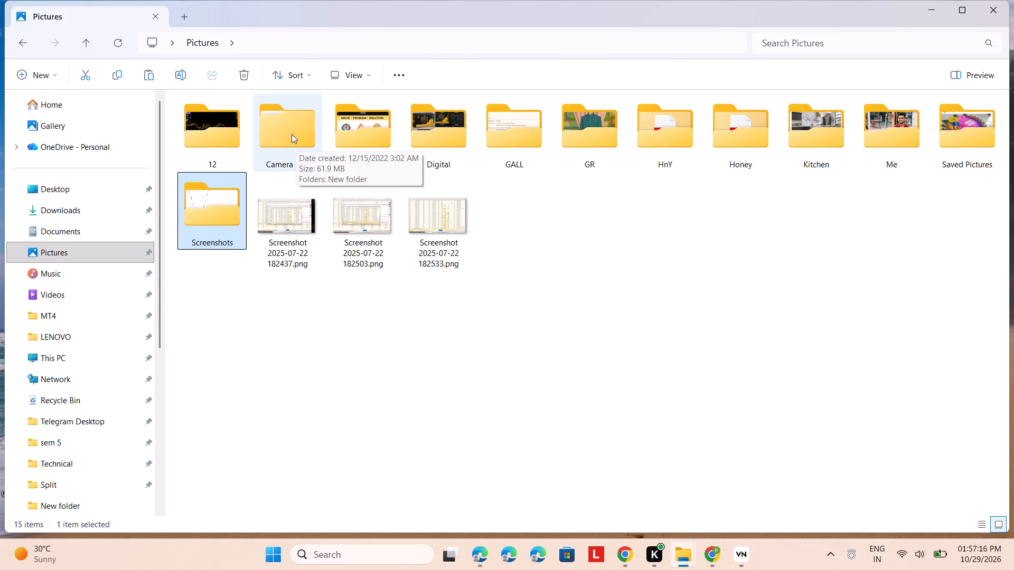
double_click(229, 123)
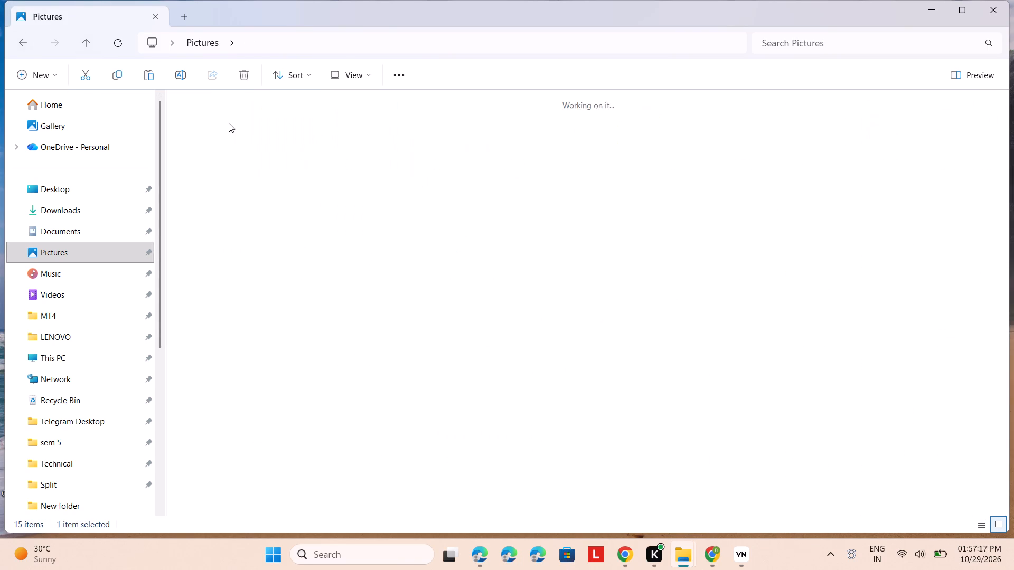
left_click(89, 40)
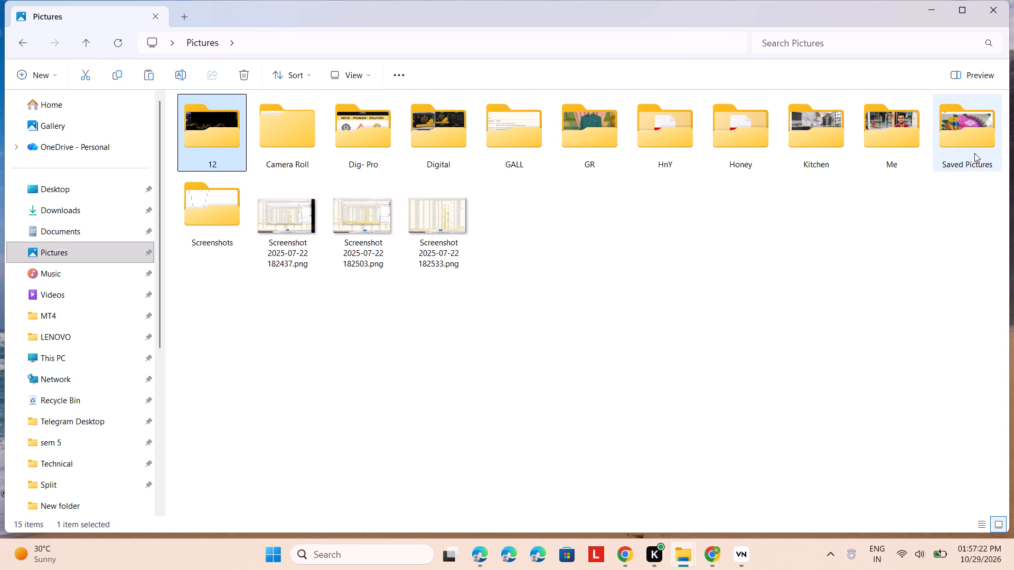
left_click(909, 145)
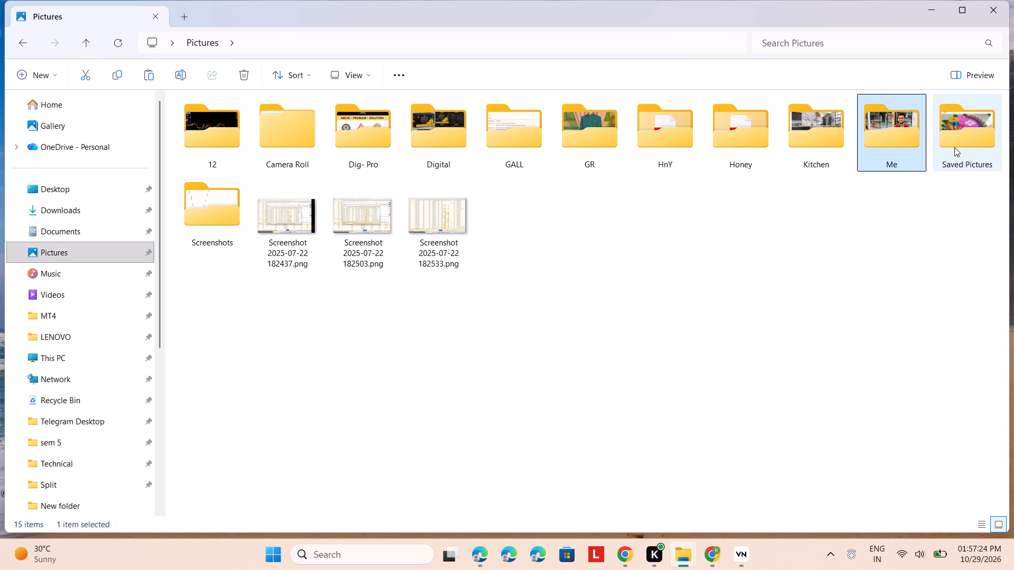
left_click(608, 253)
Switch to VN and save the Nightmare on NFP Friday project, leaving the editor for the project list.
left_click(716, 558)
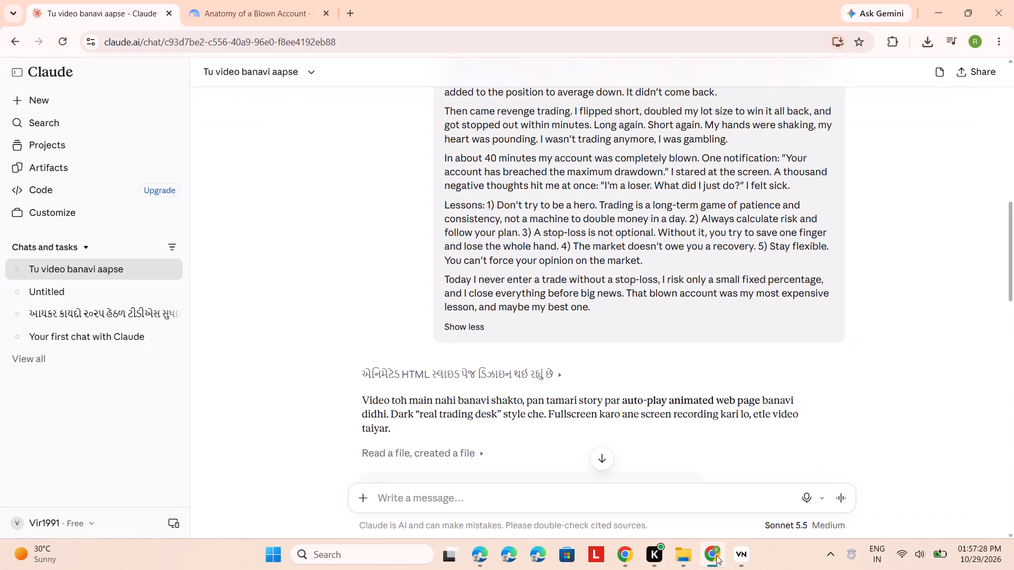
left_click(737, 558)
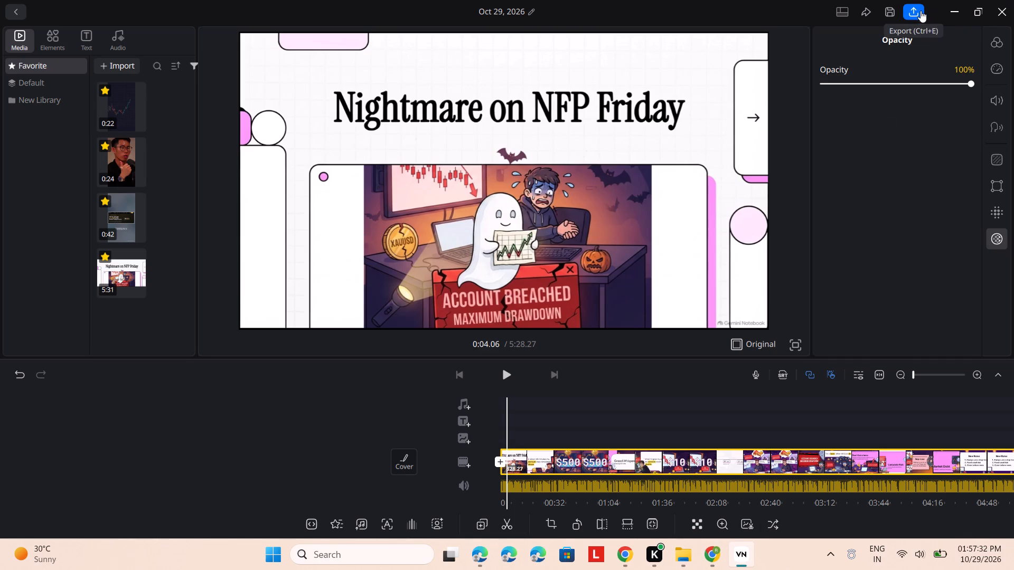
left_click(888, 13)
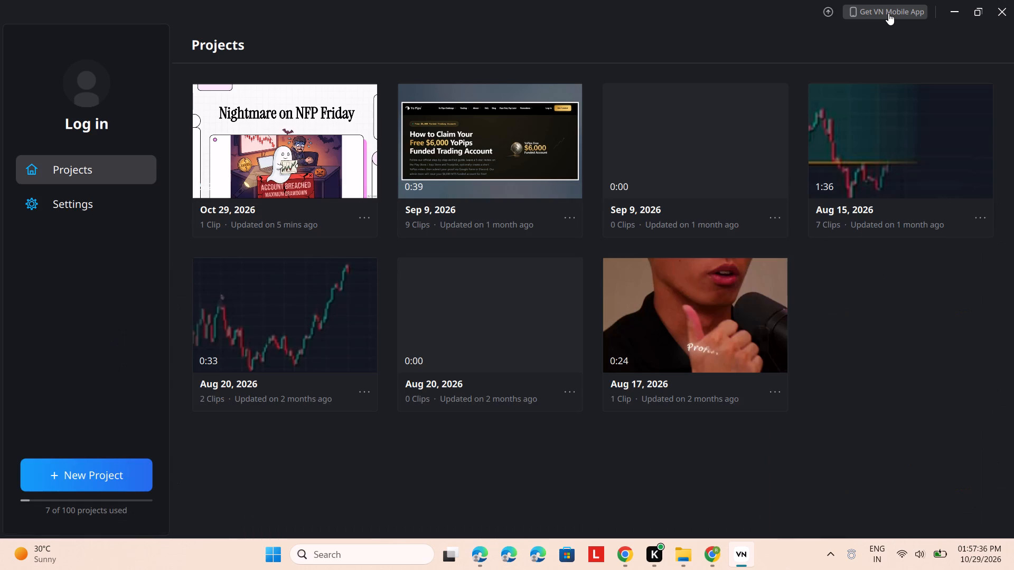
Check in VN's preference settings which folder exported files are saved to.
left_click(75, 199)
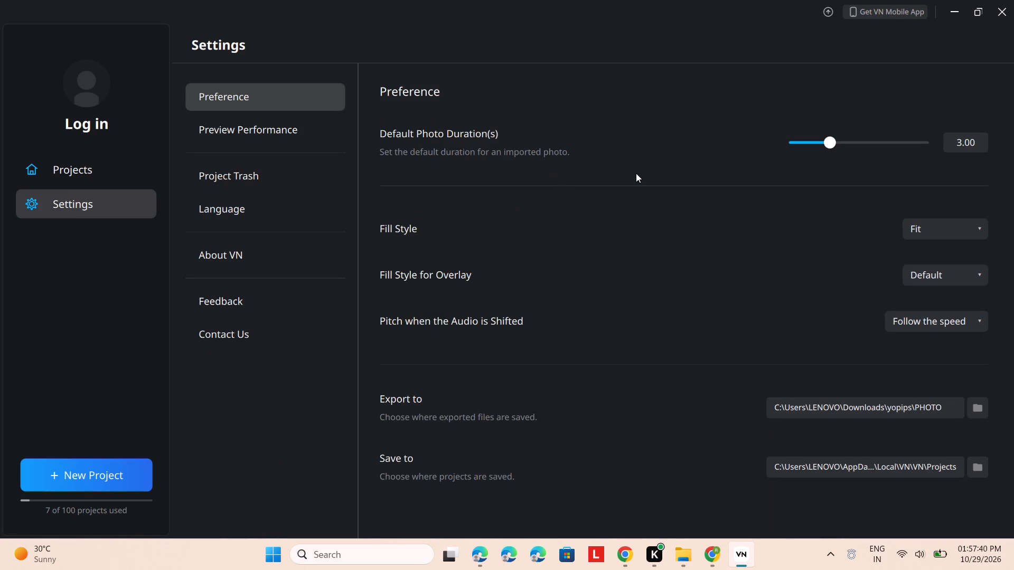
scroll(935, 275, "down", 3)
left_click(957, 9)
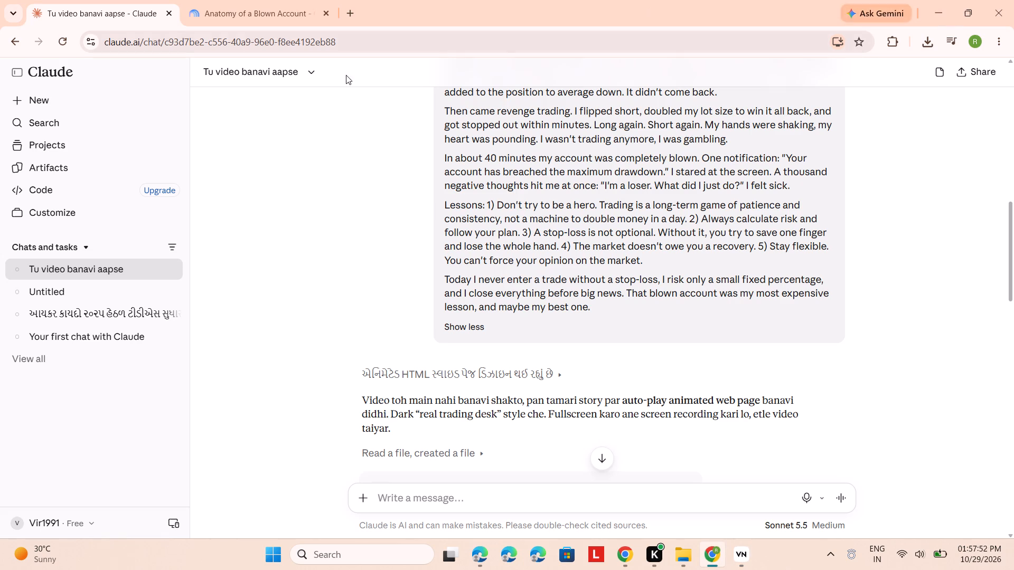
left_click(742, 561)
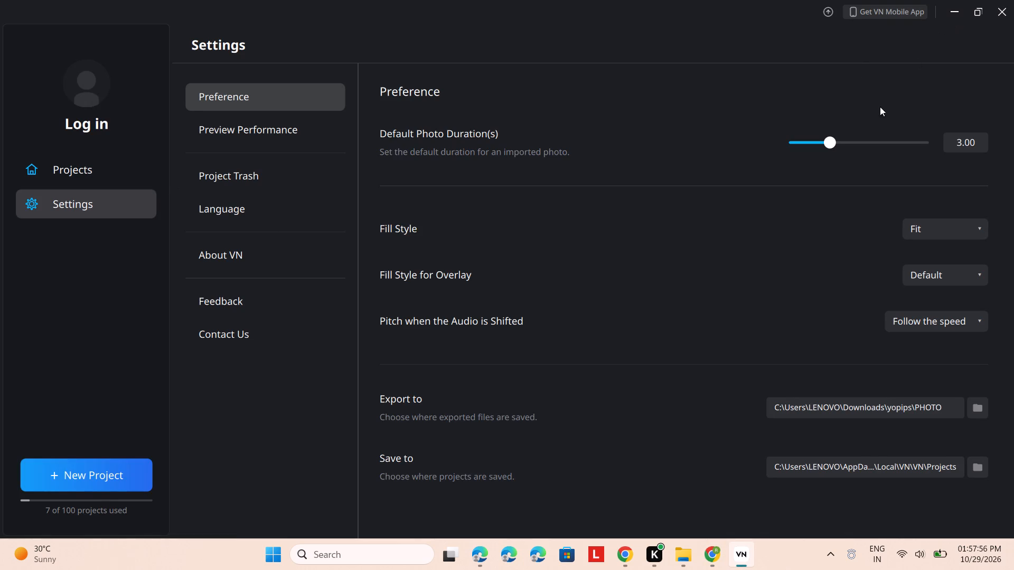
In File Explorer, find the yopips folder inside Downloads and open its PHOTO subfolder.
left_click(684, 557)
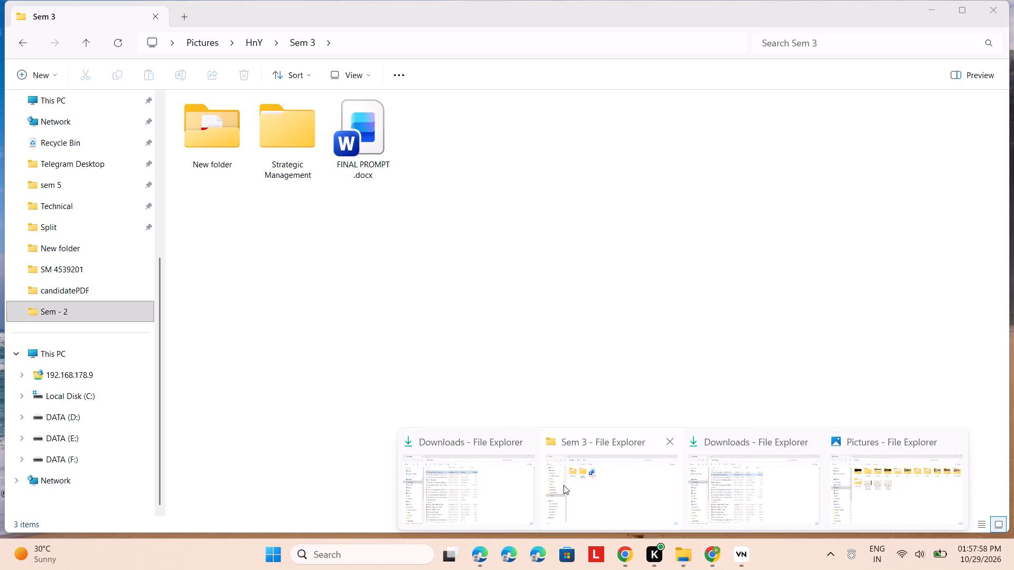
left_click(473, 491)
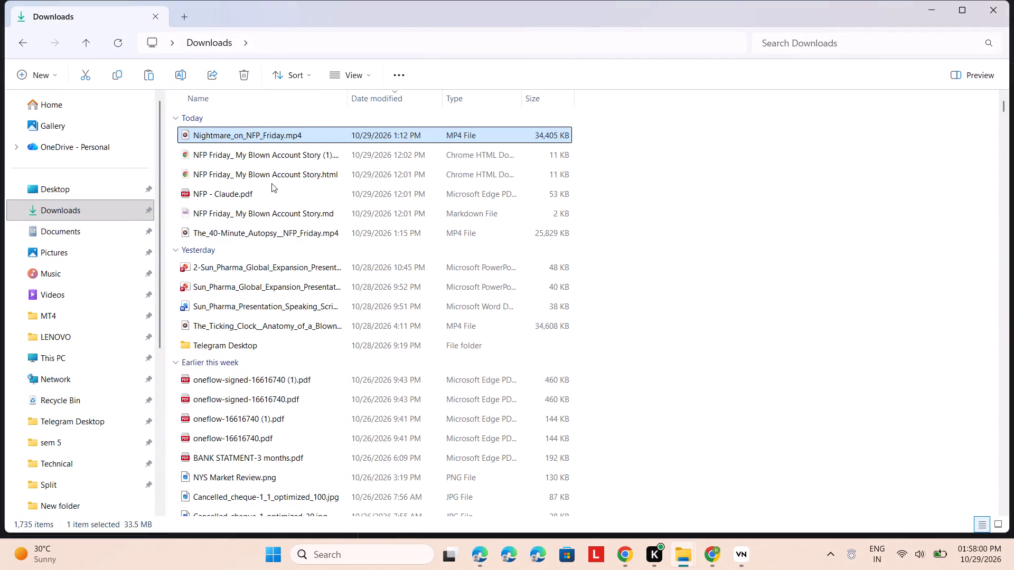
scroll(271, 183, "up", 5)
scroll(276, 229, "down", 7)
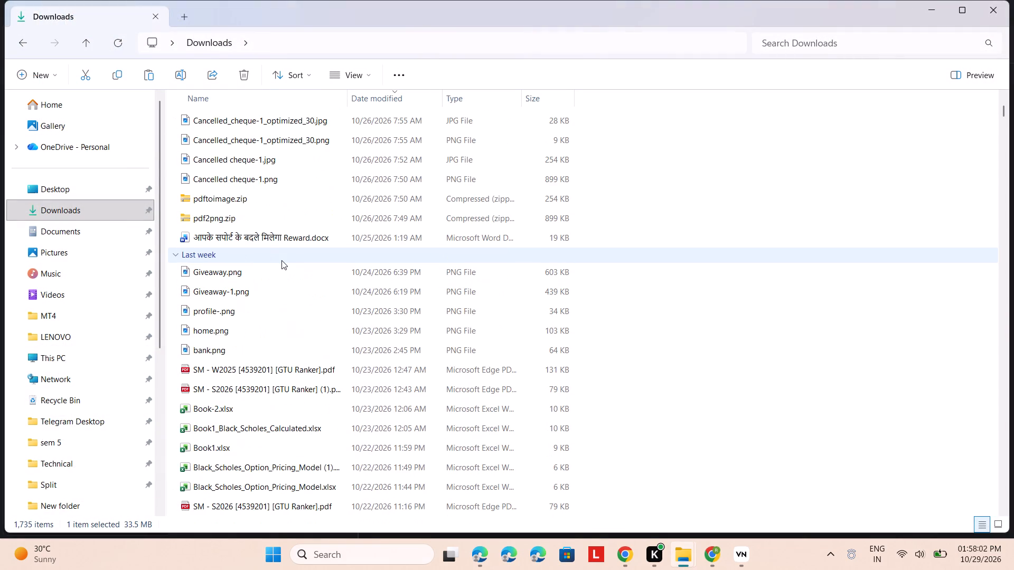
scroll(291, 246, "down", 8)
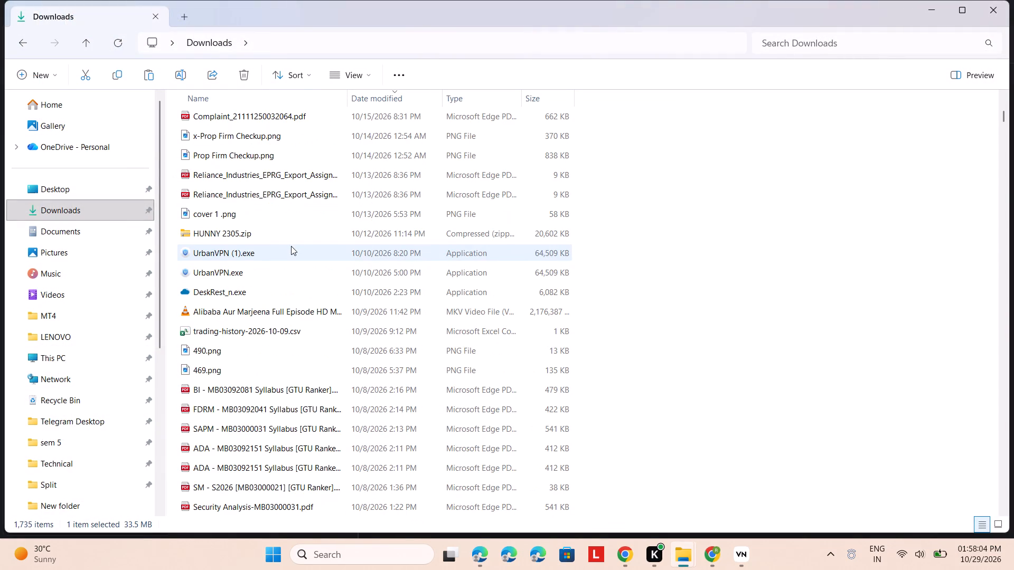
scroll(291, 246, "down", 3)
scroll(291, 246, "up", 2)
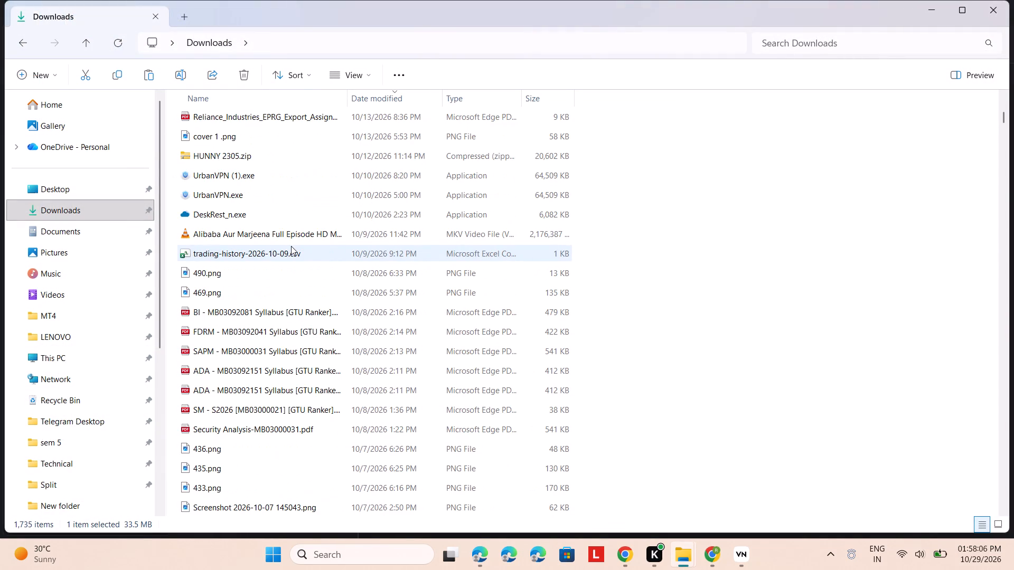
scroll(291, 246, "down", 17)
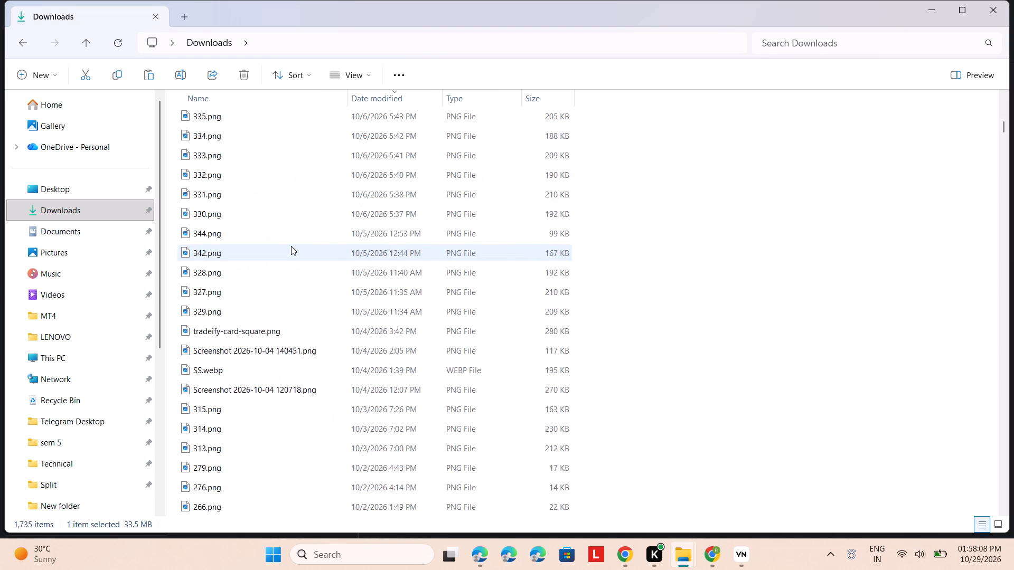
scroll(291, 246, "down", 6)
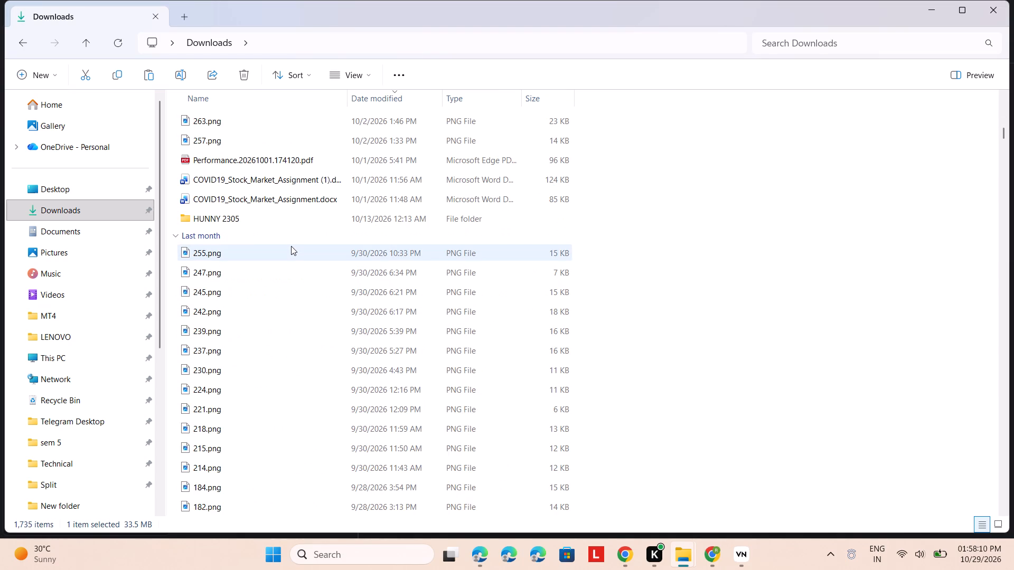
scroll(291, 246, "down", 19)
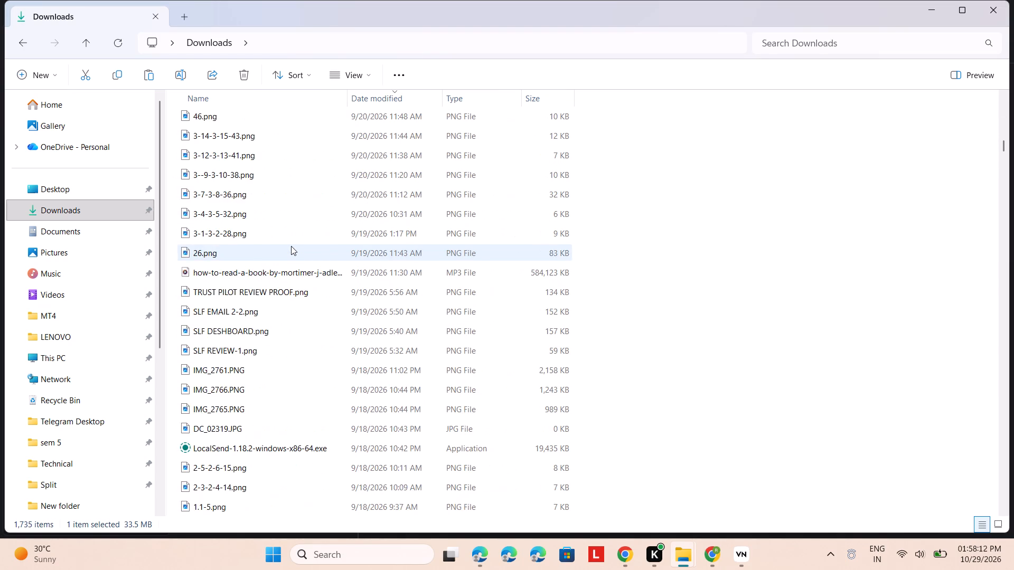
scroll(291, 246, "down", 13)
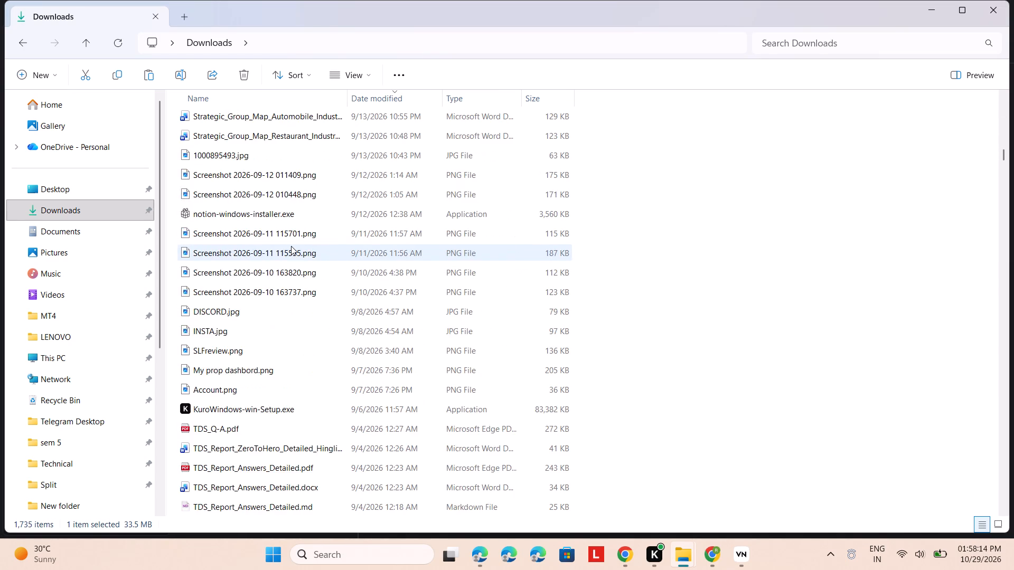
scroll(291, 246, "down", 13)
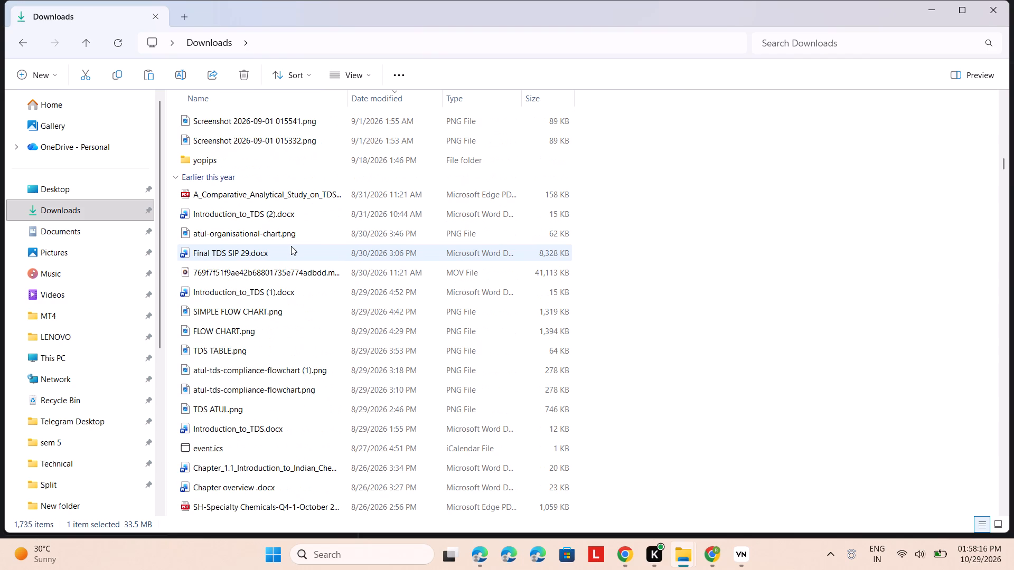
triple_click(315, 159)
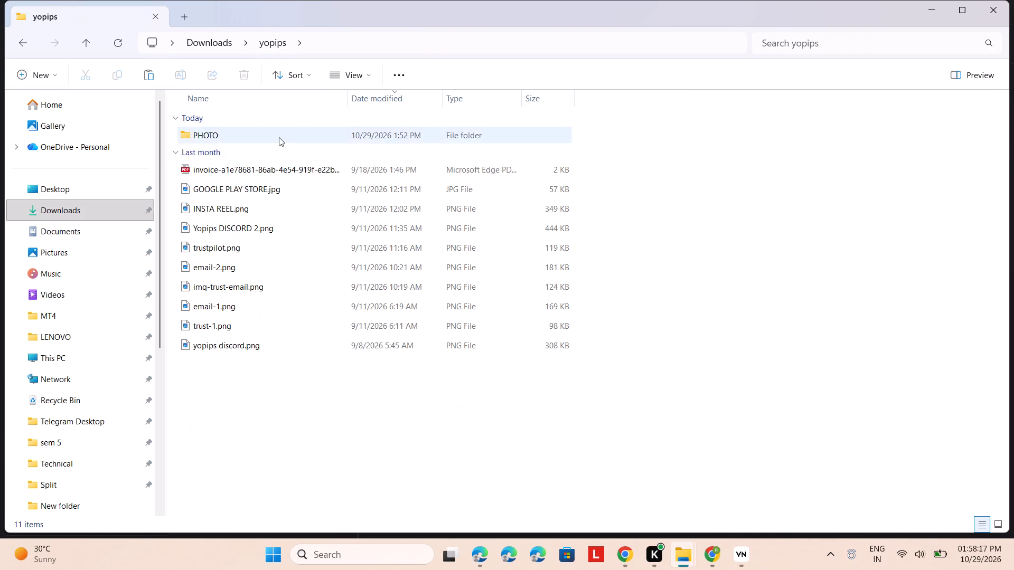
double_click(279, 137)
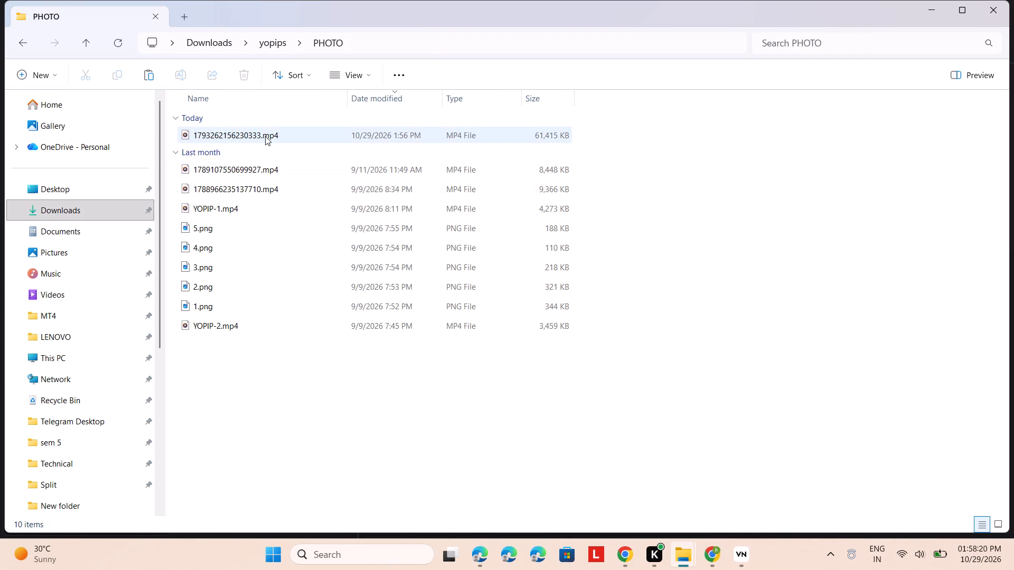
Play 1793262156230333.mp4, skip through several points to check its content, and close the player.
double_click(265, 136)
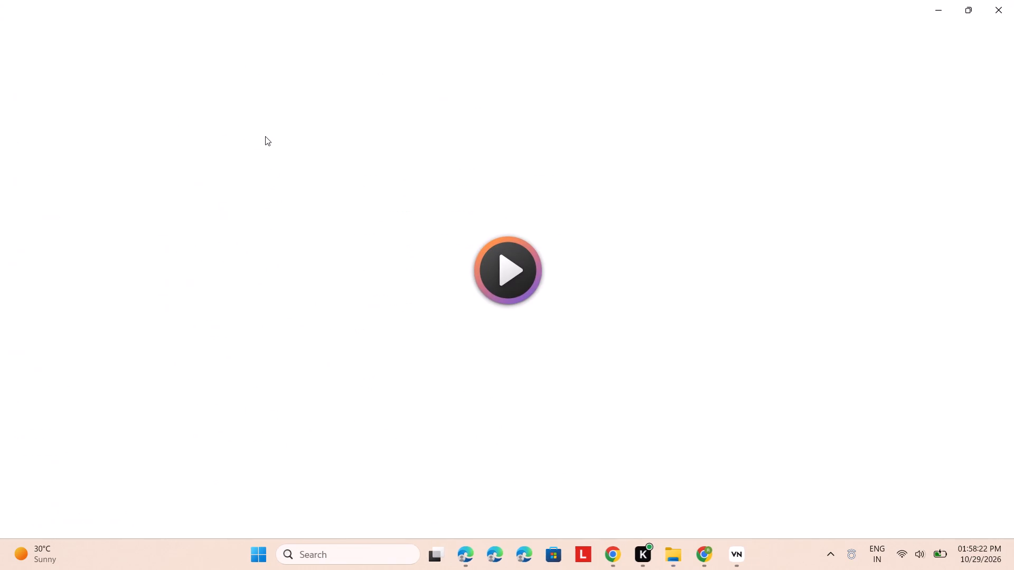
left_click(512, 279)
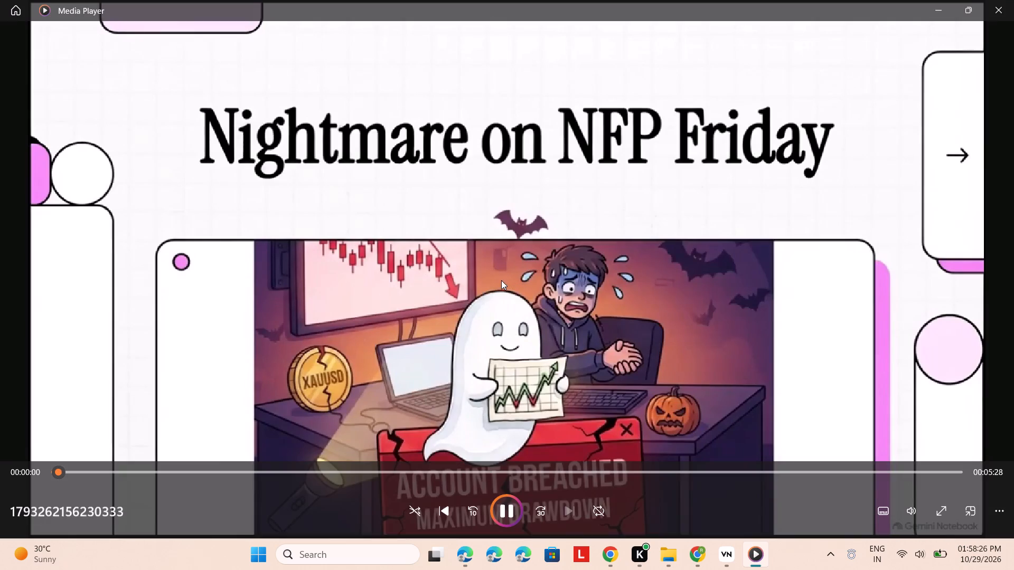
left_click(183, 466)
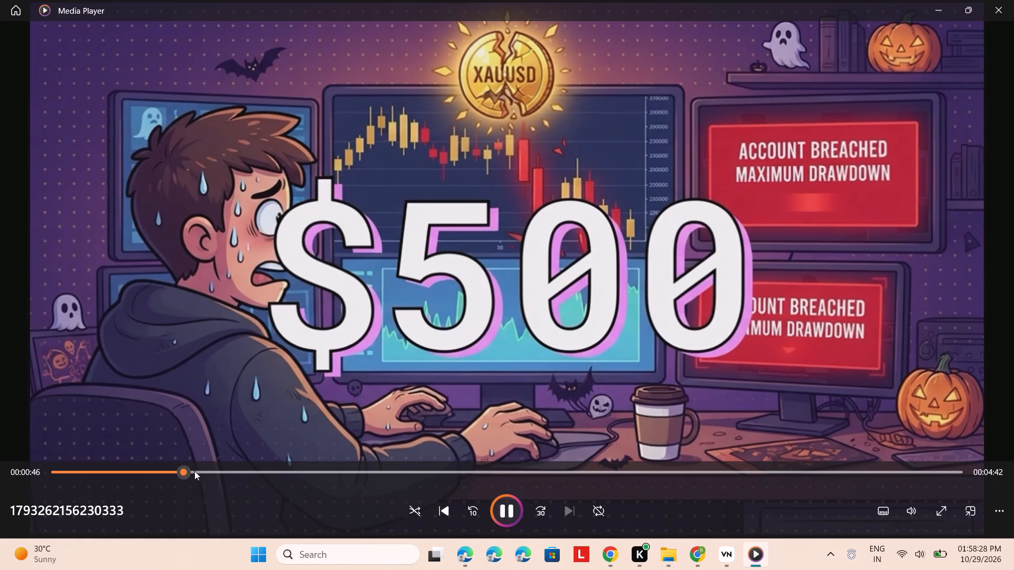
left_click(218, 470)
left_click(245, 471)
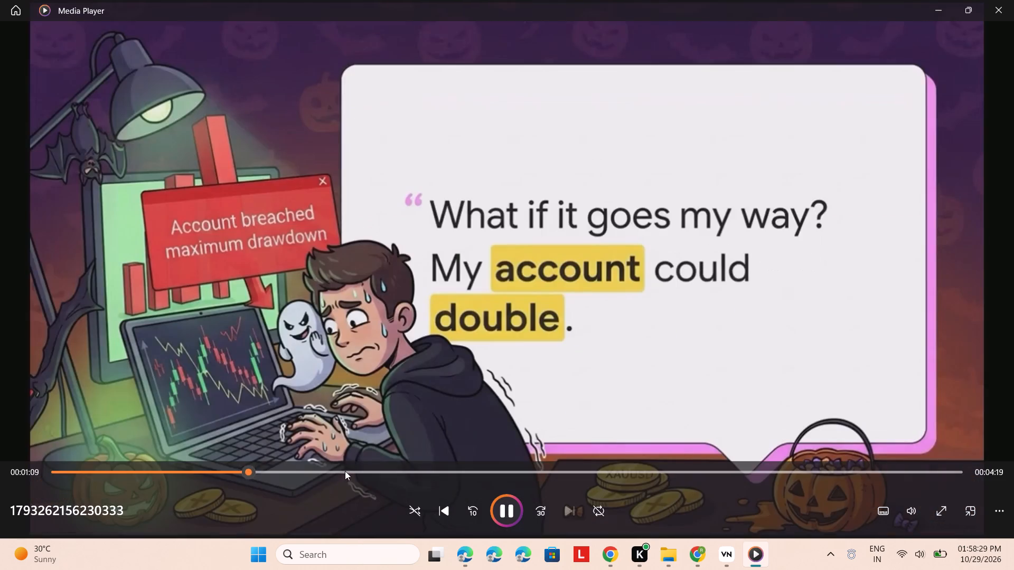
left_click(345, 470)
left_click(1005, 0)
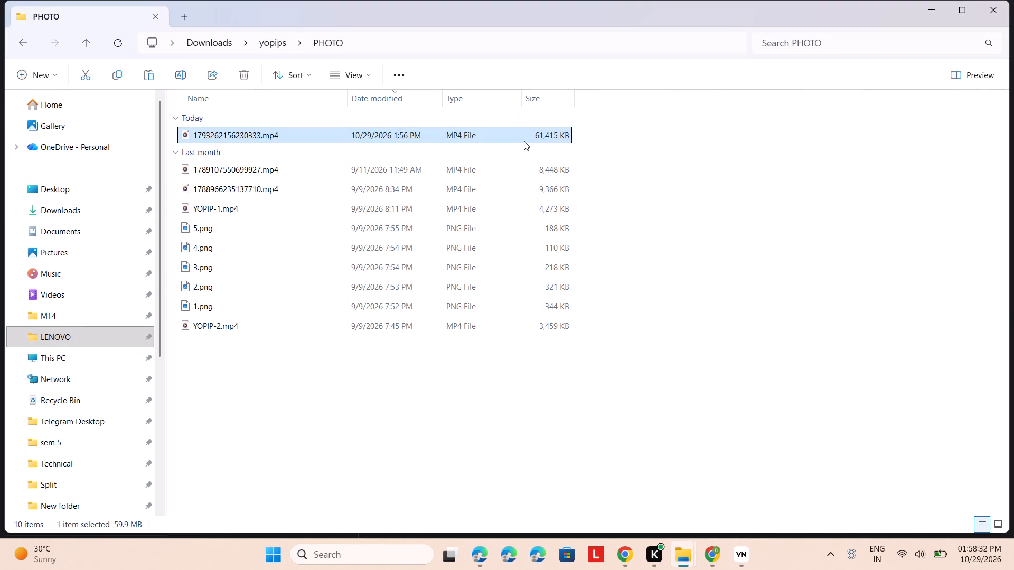
Move 1793262156230333.mp4 from the PHOTO folder into the Downloads folder.
right_click(527, 137)
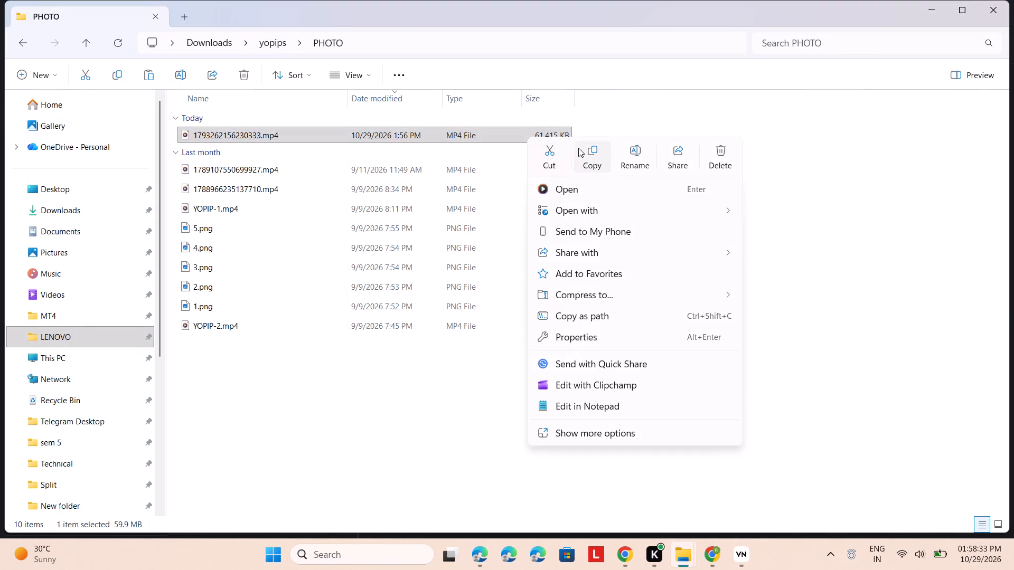
left_click(552, 153)
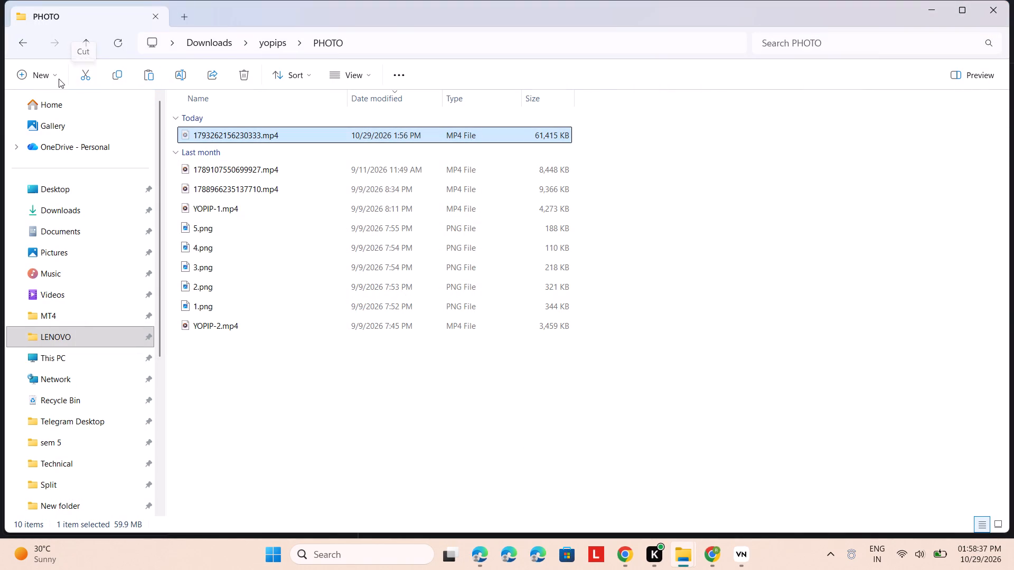
scroll(62, 144, "up", 6)
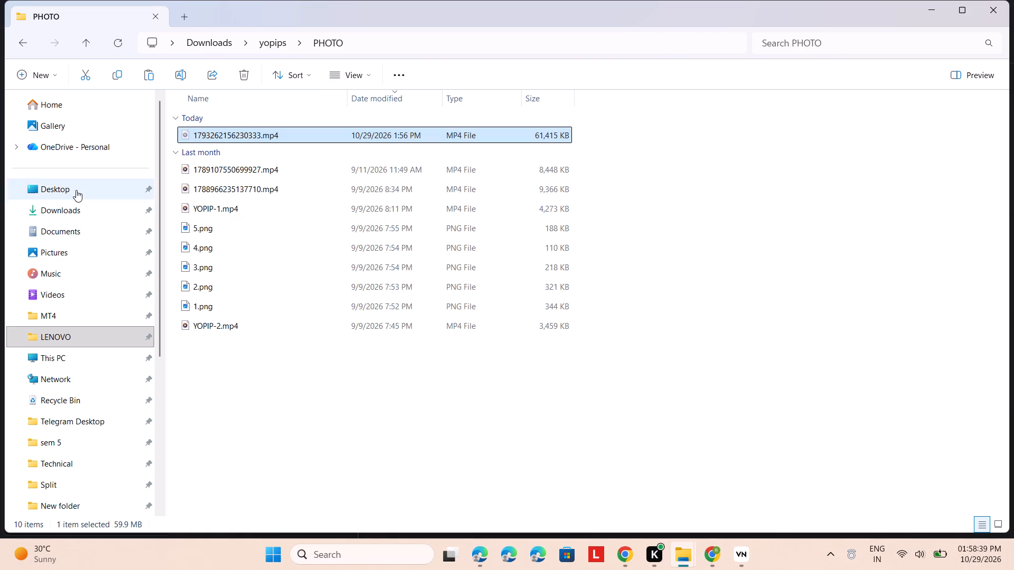
left_click(81, 195)
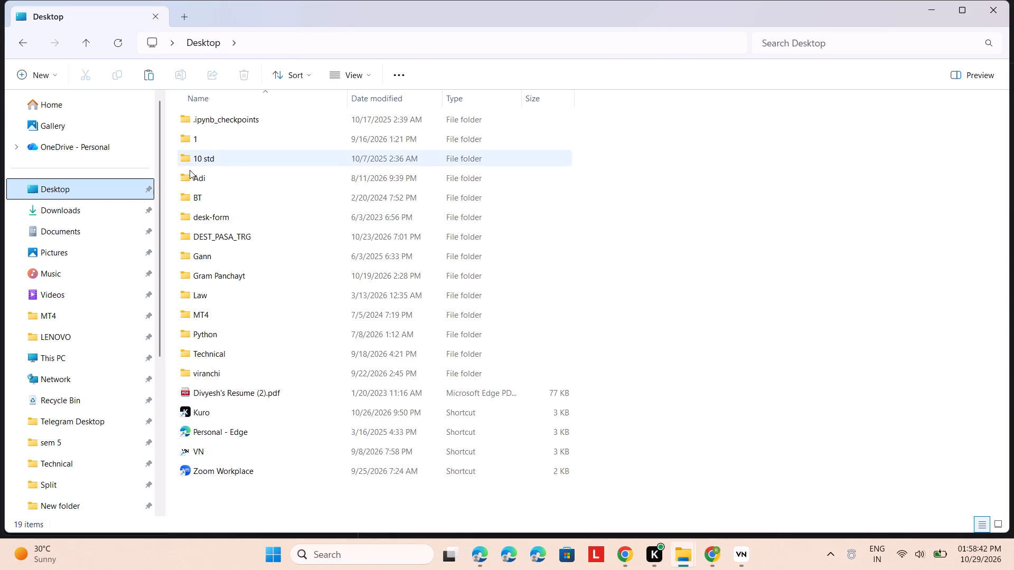
left_click(109, 206)
left_click(681, 136)
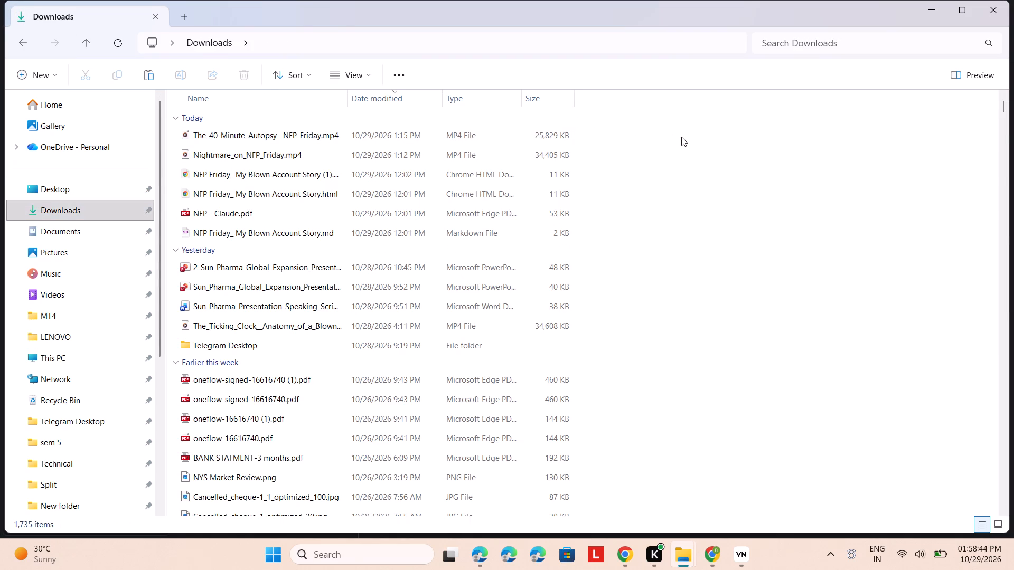
right_click(687, 138)
left_click(710, 151)
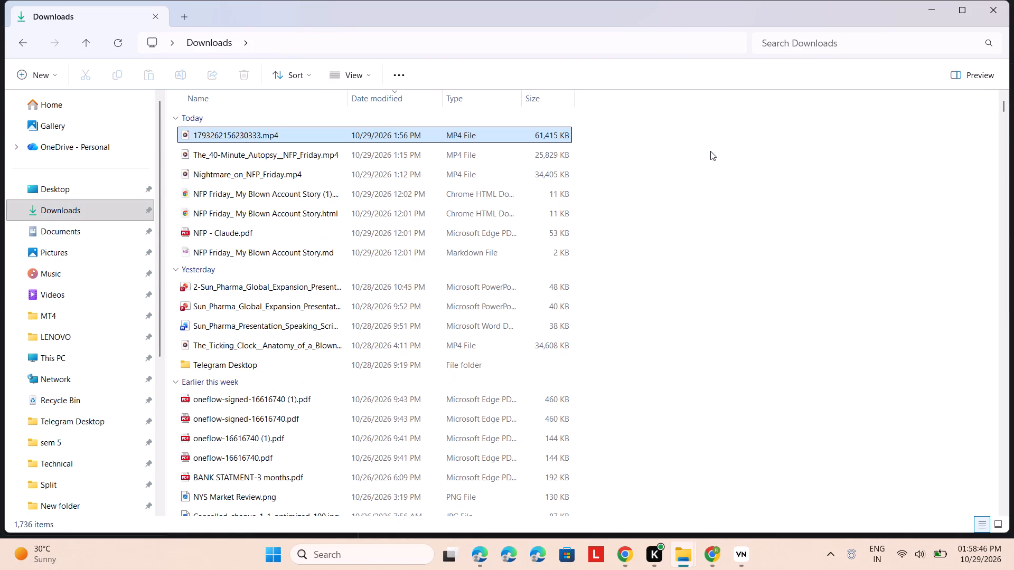
Move 1793262156230333.mp4 from Downloads into the Pictures folder.
left_click(279, 171)
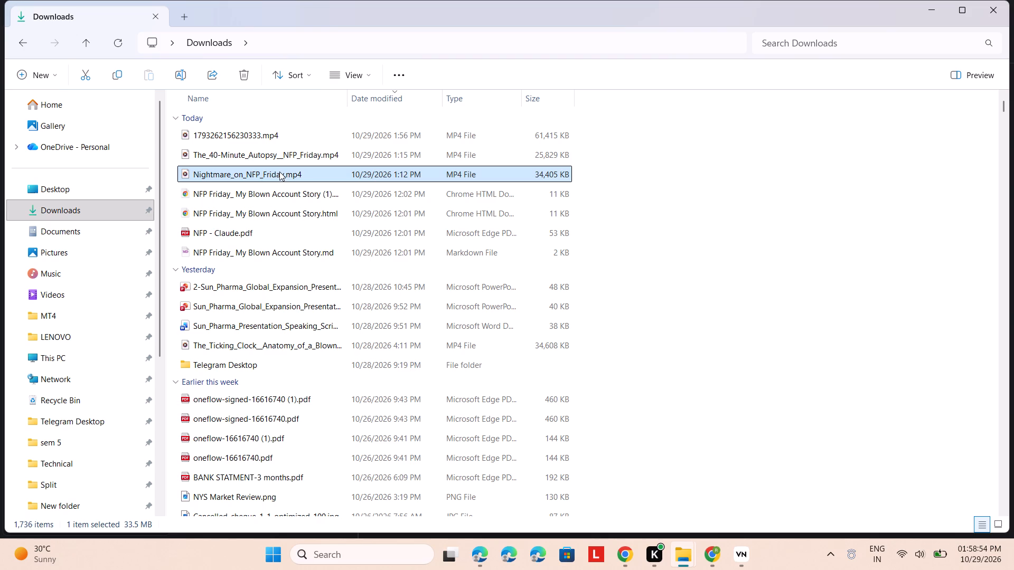
left_click(249, 134)
right_click(249, 134)
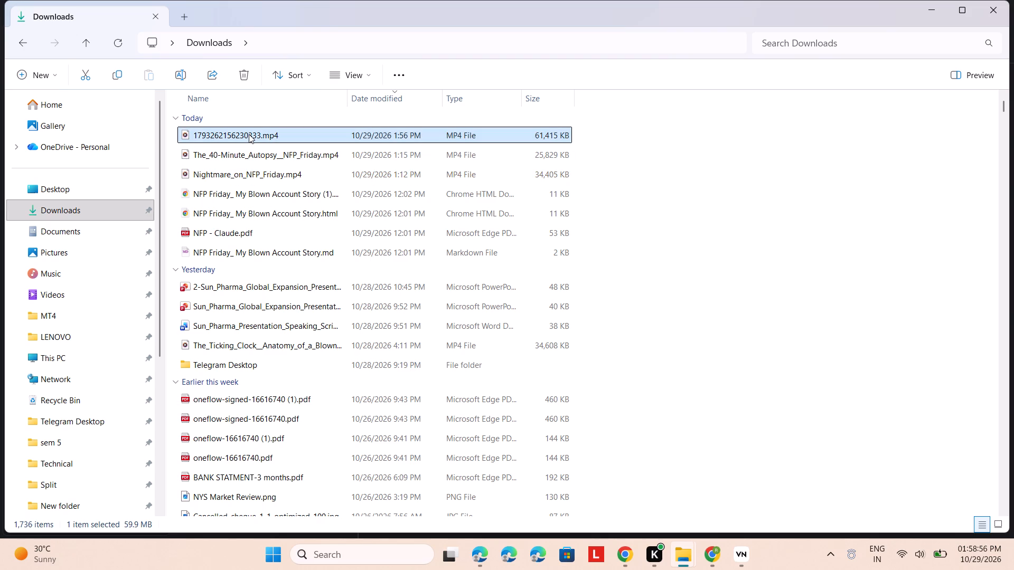
left_click(274, 147)
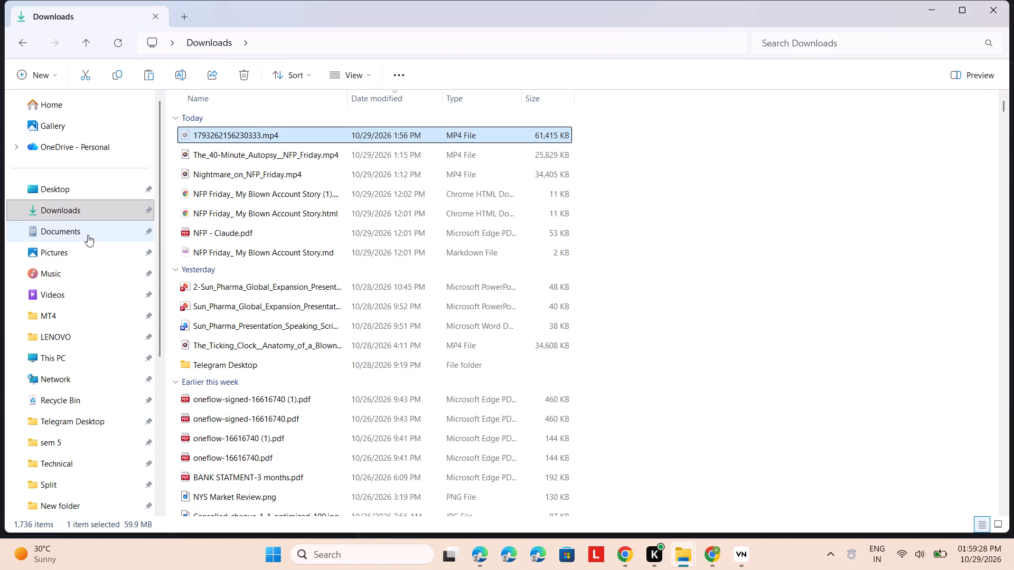
left_click(88, 235)
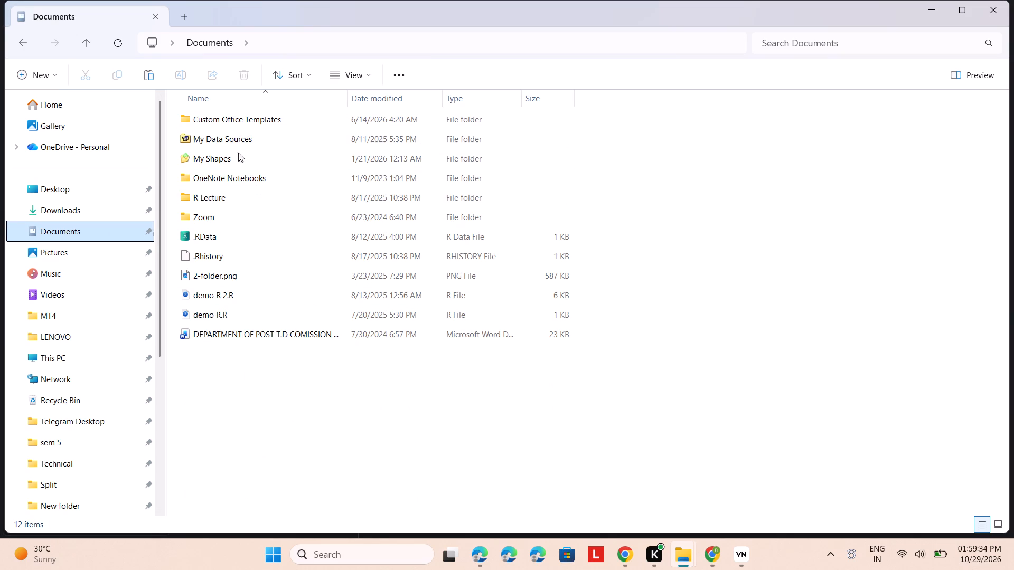
left_click(73, 248)
left_click(565, 238)
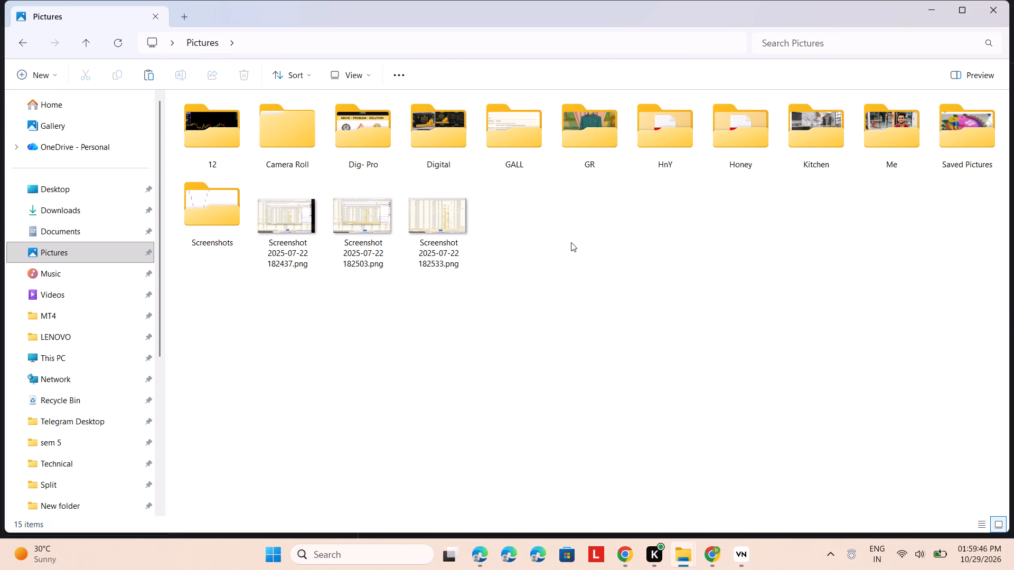
right_click(571, 242)
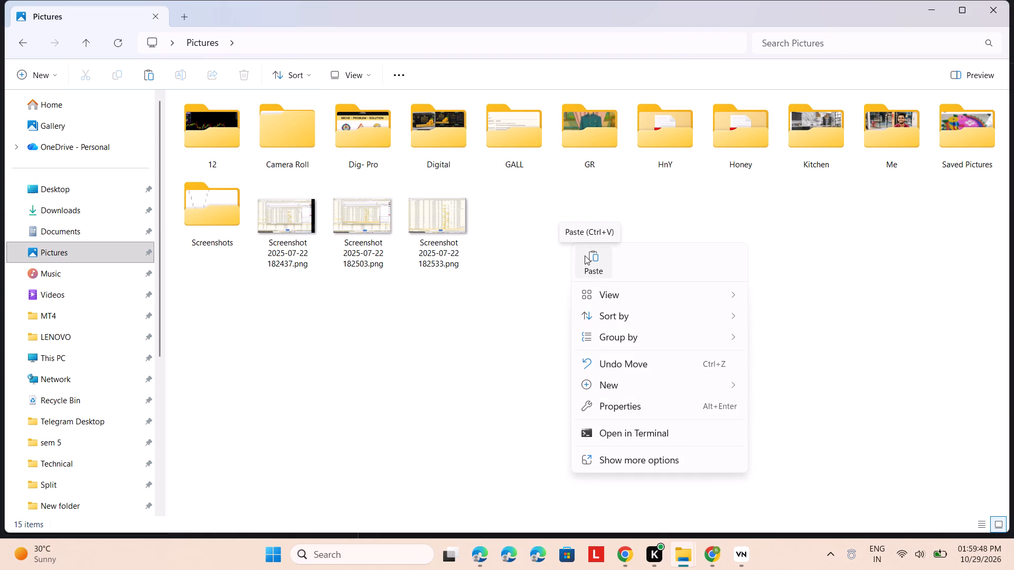
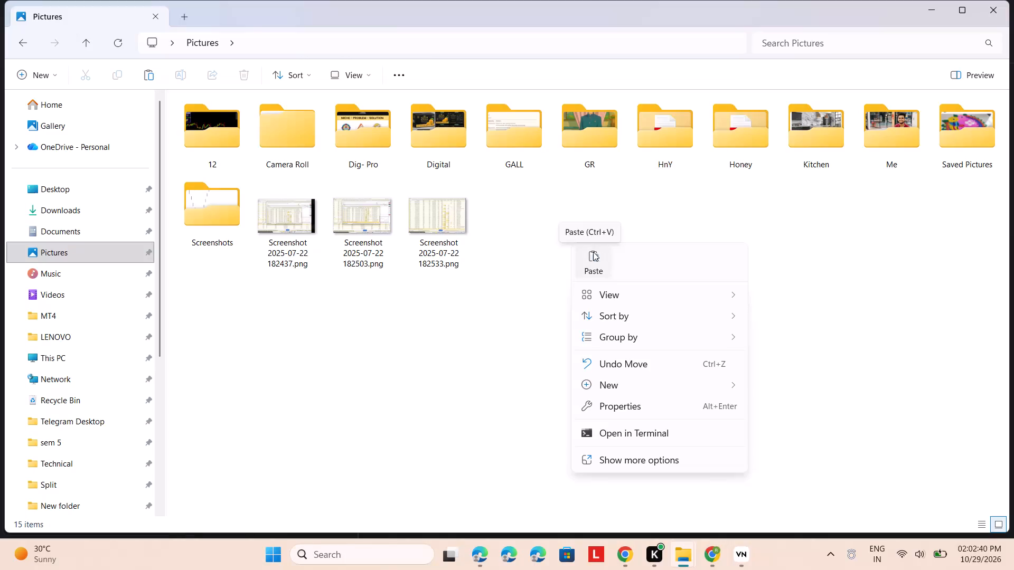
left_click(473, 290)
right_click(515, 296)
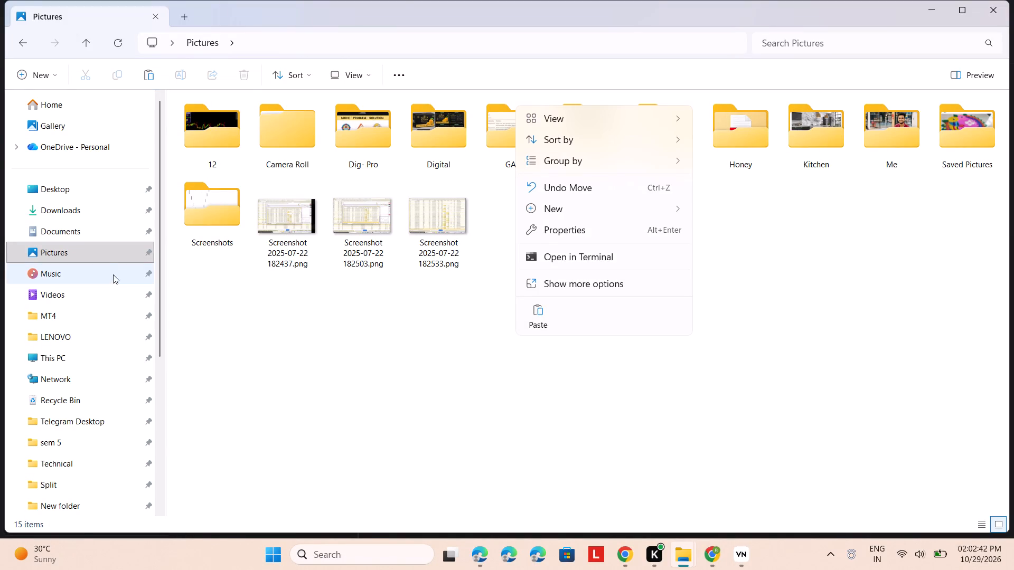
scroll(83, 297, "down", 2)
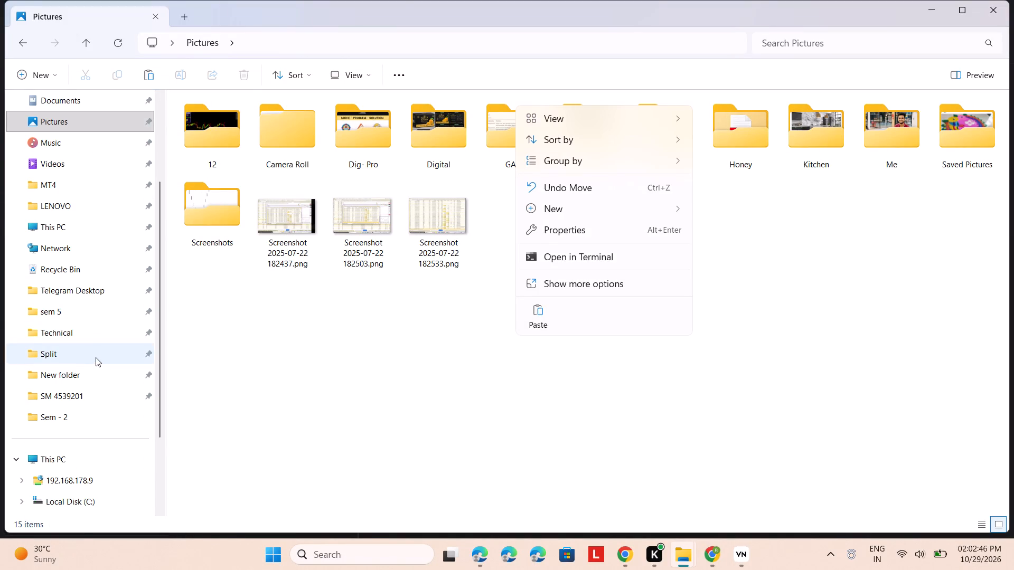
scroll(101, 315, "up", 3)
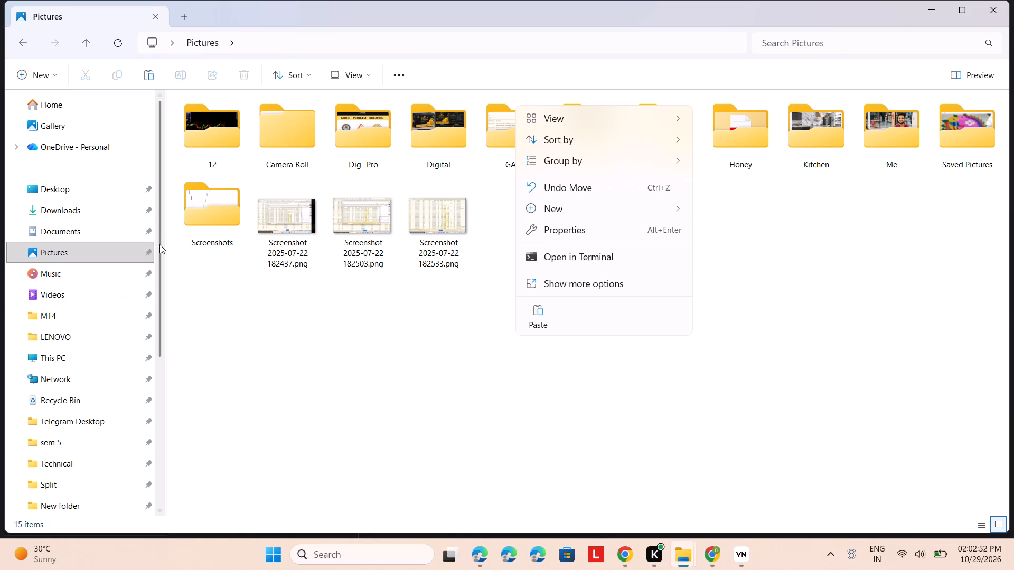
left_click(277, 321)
Create a new folder inside Downloads, keeping its default name.
left_click(64, 212)
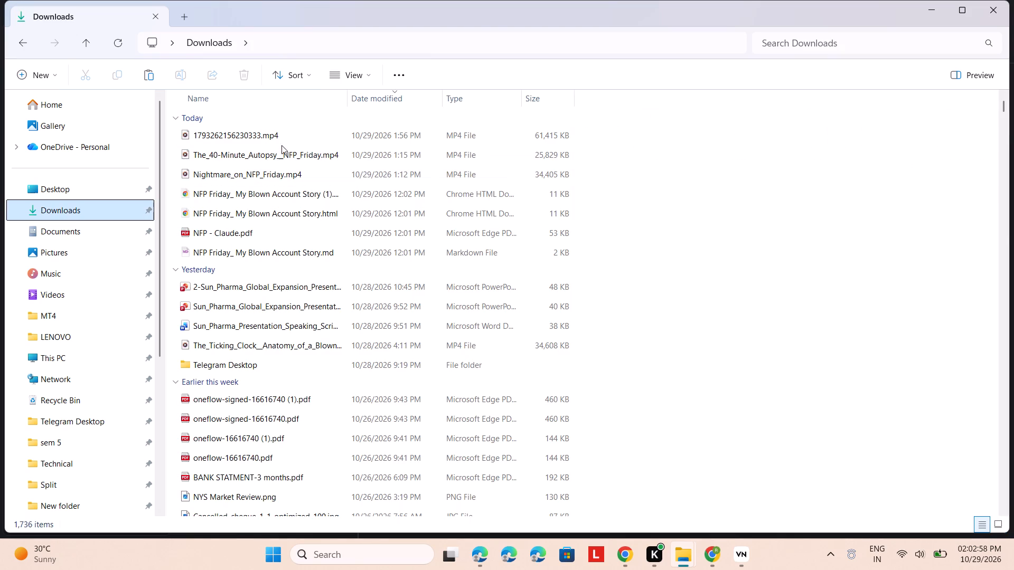
right_click(644, 137)
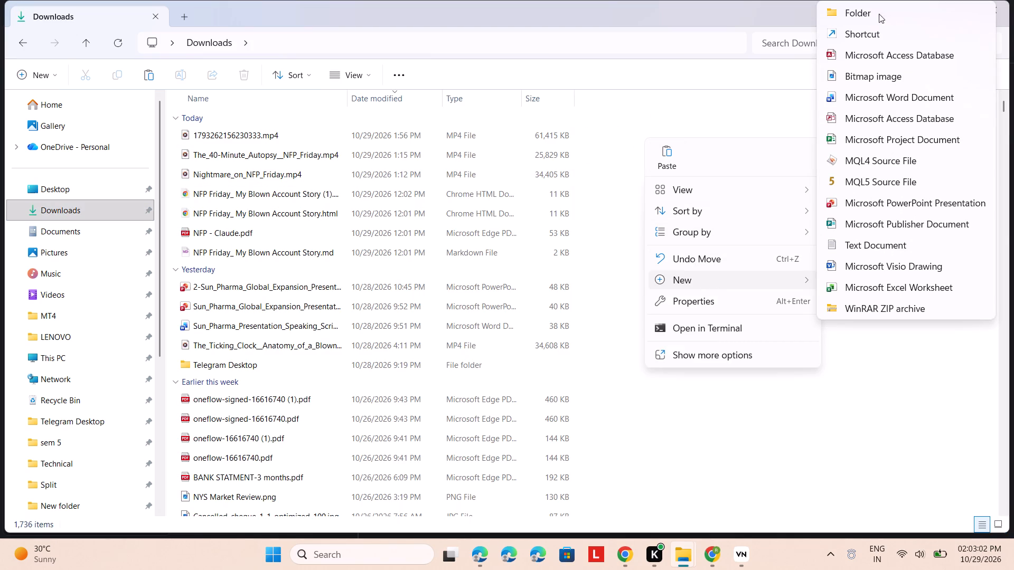
left_click(870, 11)
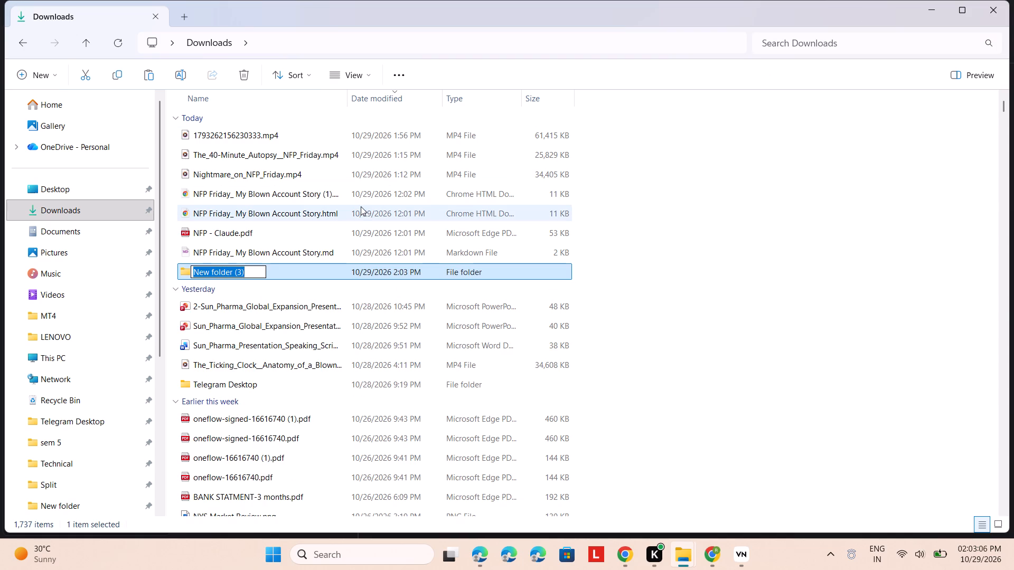
left_click(634, 261)
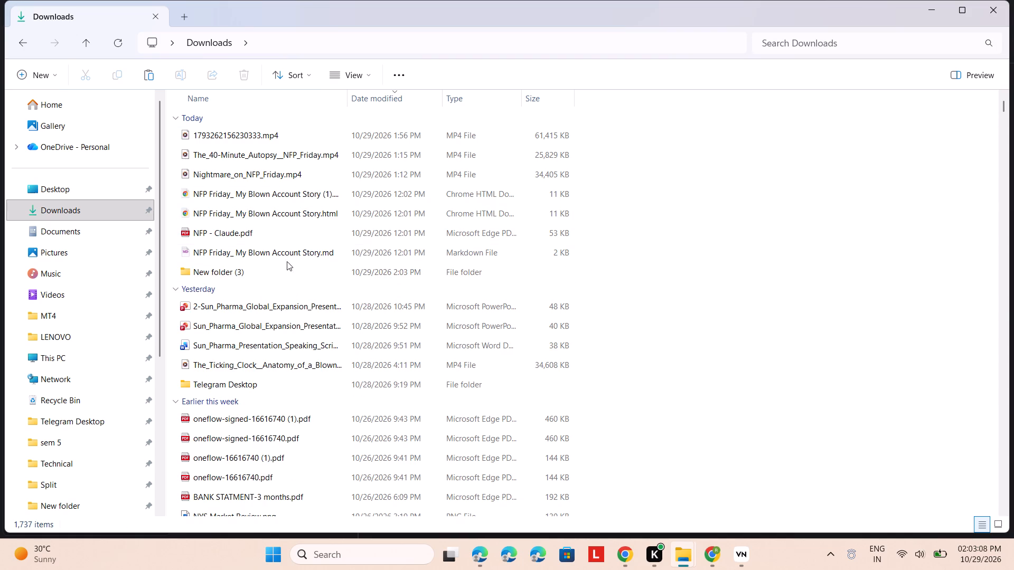
Open the newly created folder and paste the previously cut 1793262156230333.mp4 into it.
double_click(267, 268)
right_click(288, 213)
left_click(310, 227)
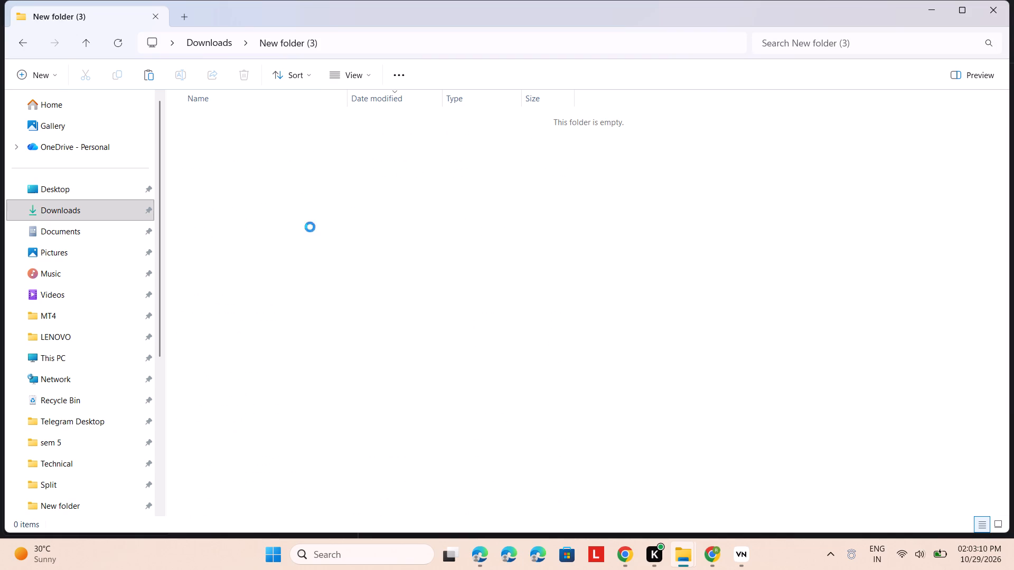
left_click(309, 227)
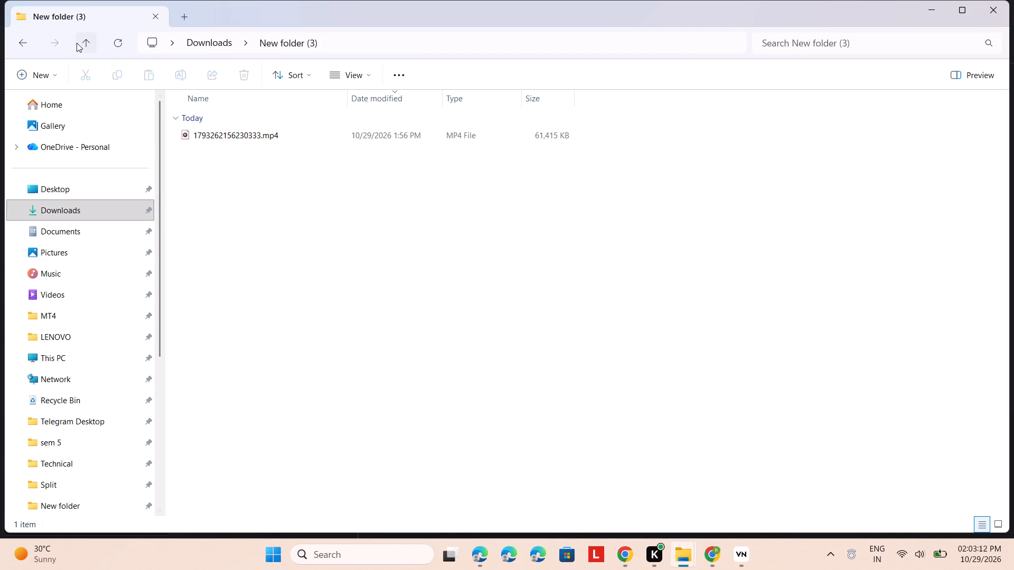
Rename 1793262156230333.mp4 in the new folder as Nightmare_on_NFP_Friday, copying the name from the existing video in Downloads.
left_click(83, 41)
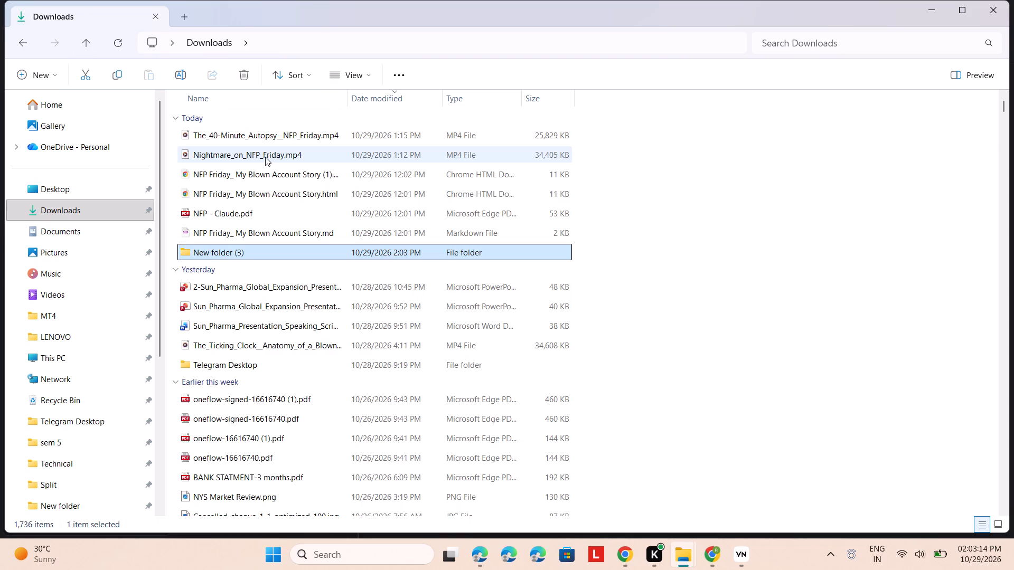
left_click(265, 157)
right_click(265, 157)
left_click(375, 178)
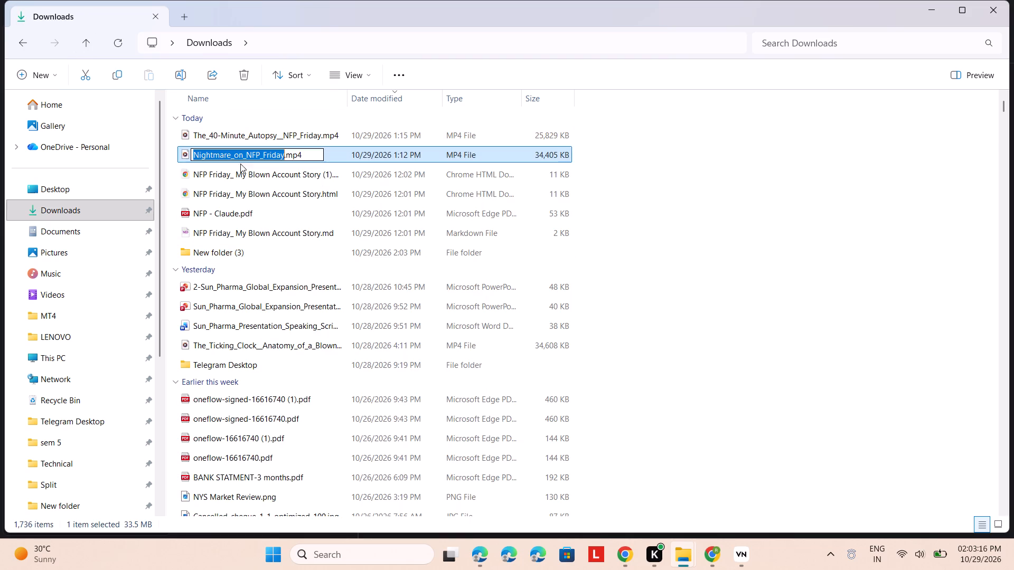
right_click(238, 154)
left_click(280, 193)
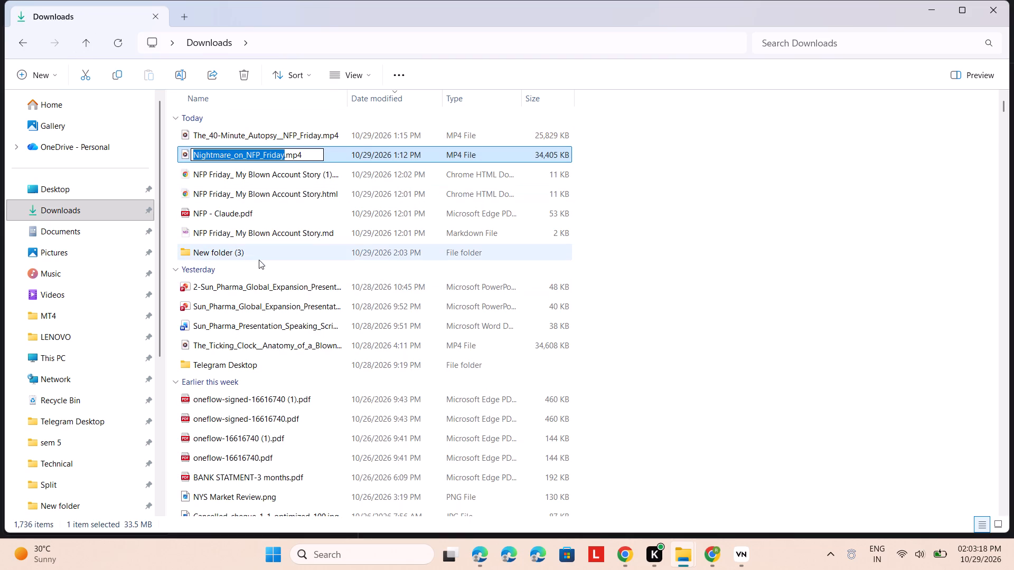
double_click(257, 256)
left_click(259, 137)
right_click(260, 136)
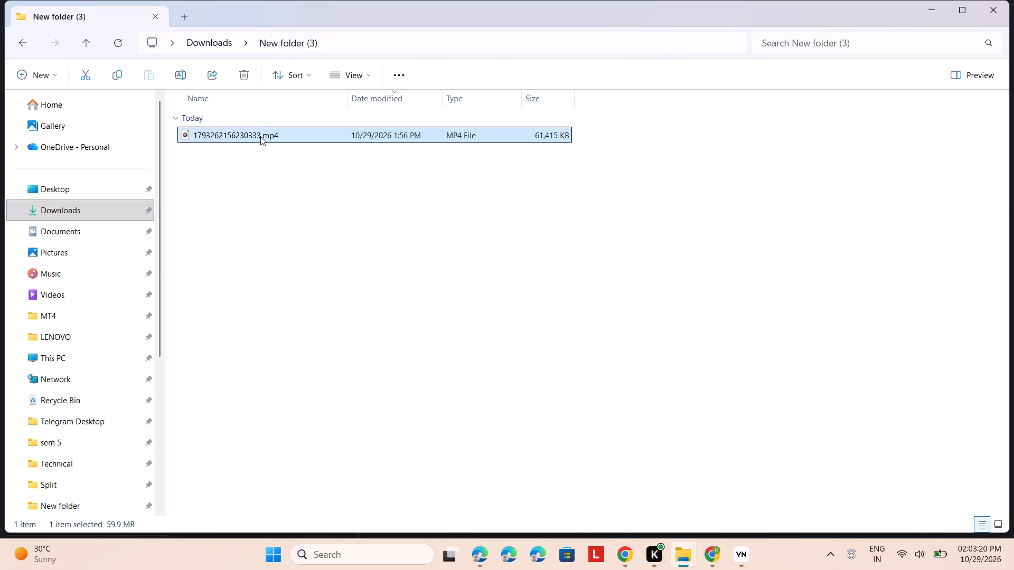
left_click(371, 154)
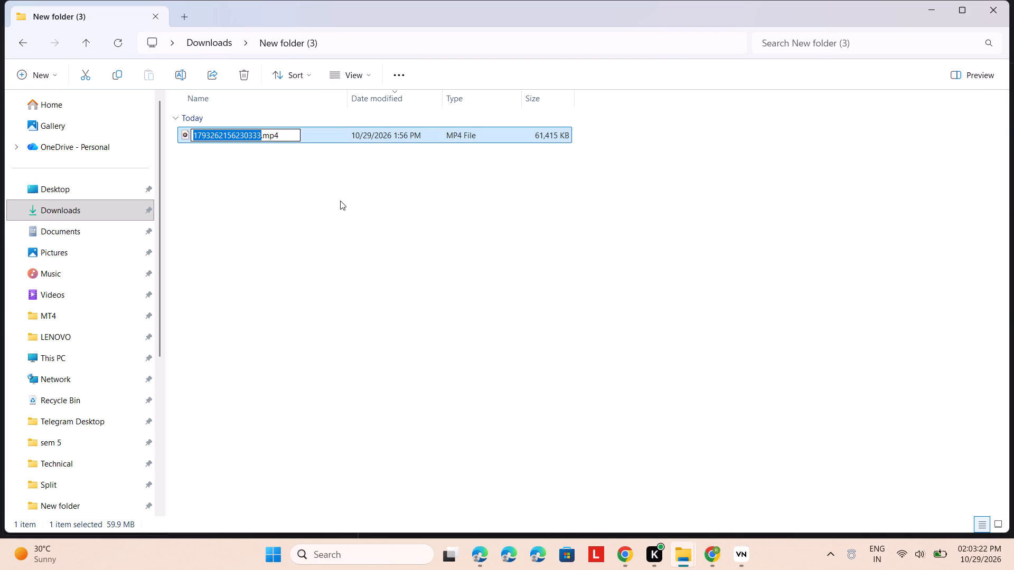
key("BackSpace")
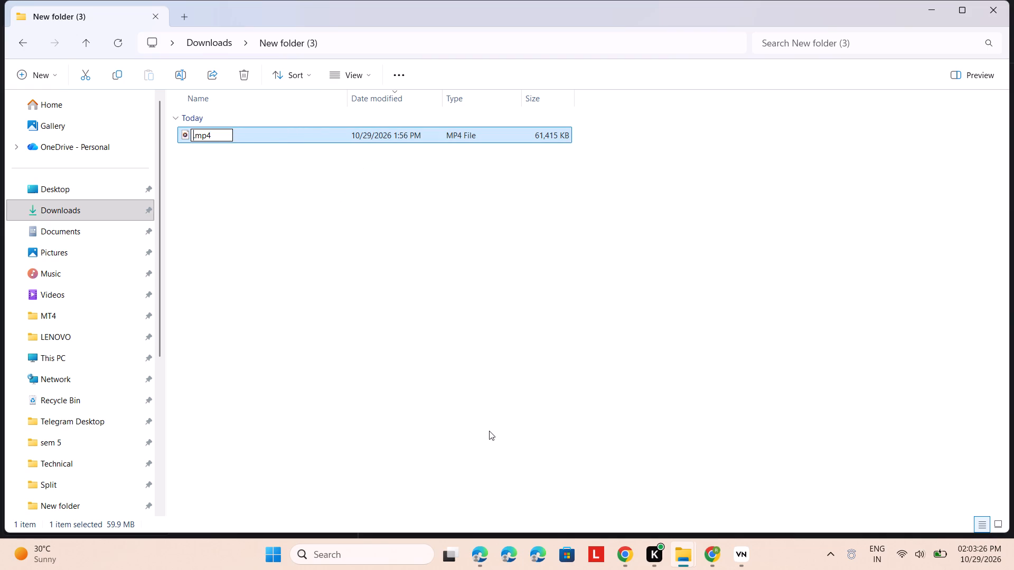
key("ctrl+v")
left_click(499, 305)
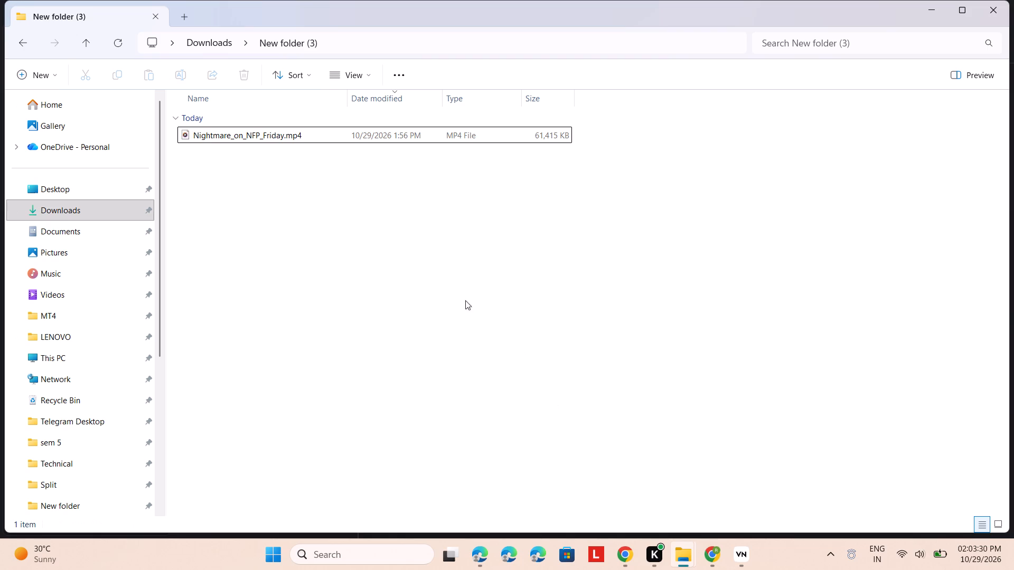
Replace the underscores with spaces in the video's file name so it reads Nightmare on NFP Friday.mp4.
left_click(264, 135)
right_click(264, 135)
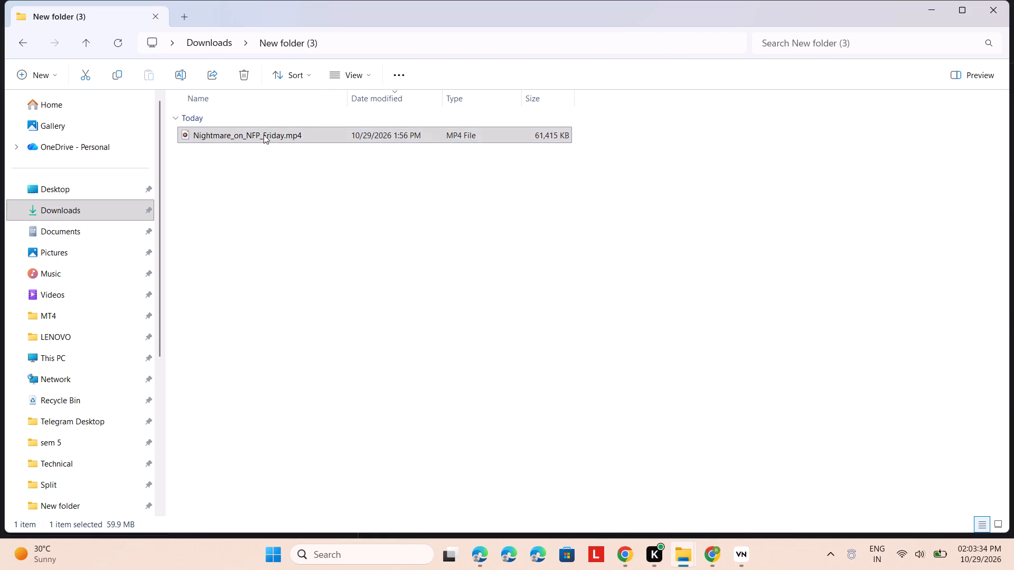
left_click(378, 149)
left_click(262, 133)
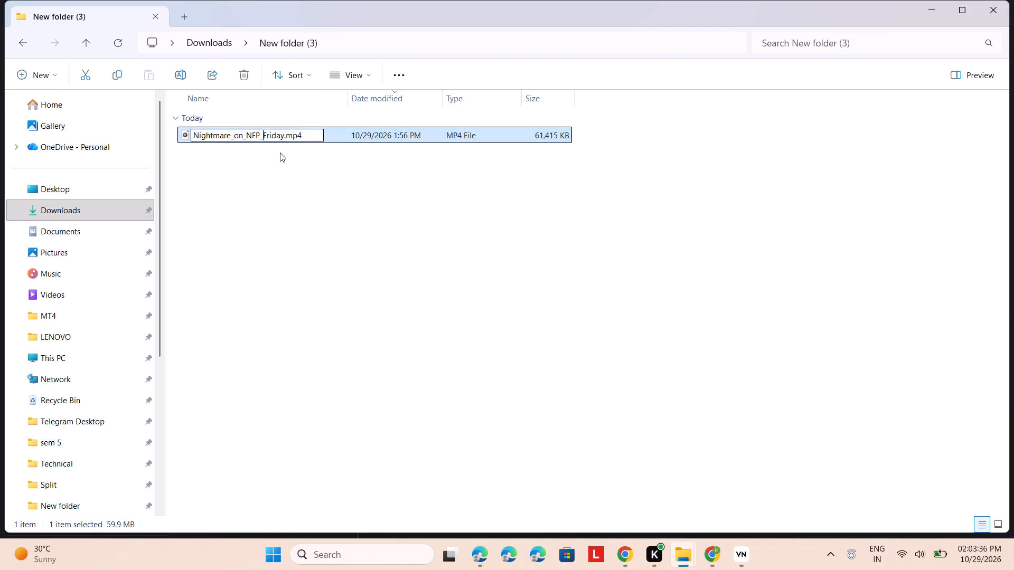
key("BackSpace")
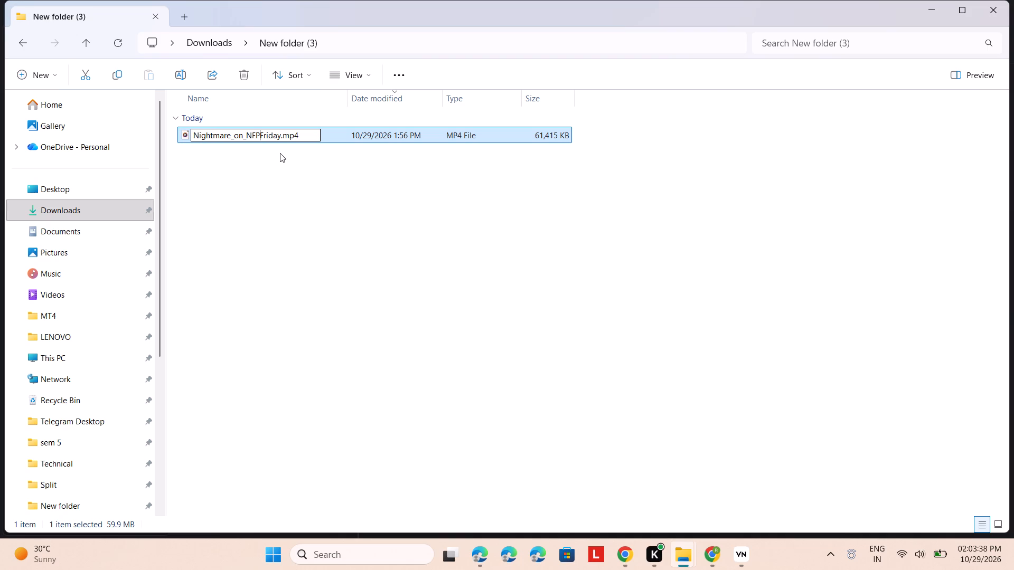
key("space")
key("Left")
key("Left")
key("Left")
key("Left")
key("BackSpace")
key("space")
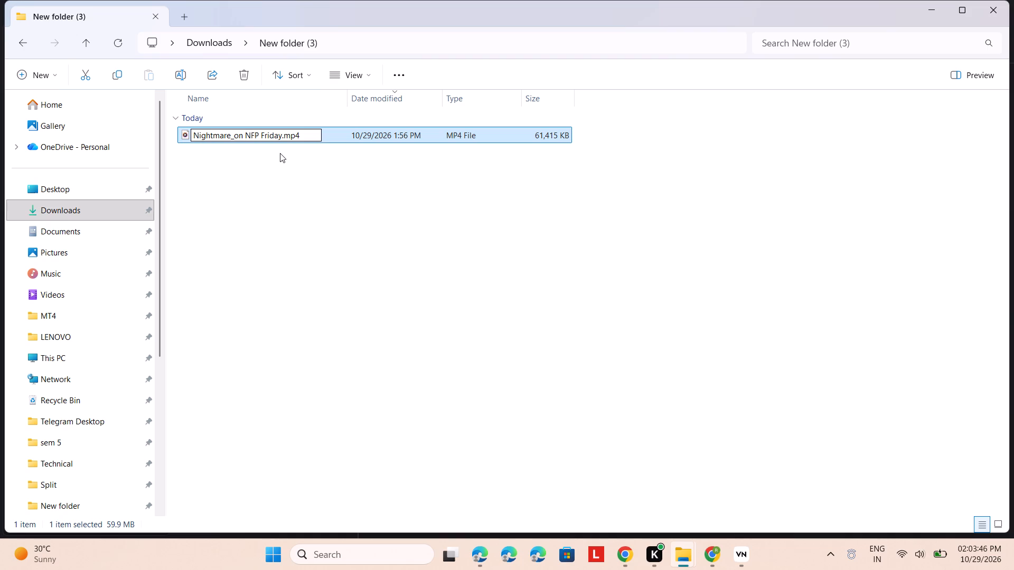
key("Left")
key("Left")
key("Left")
key("BackSpace")
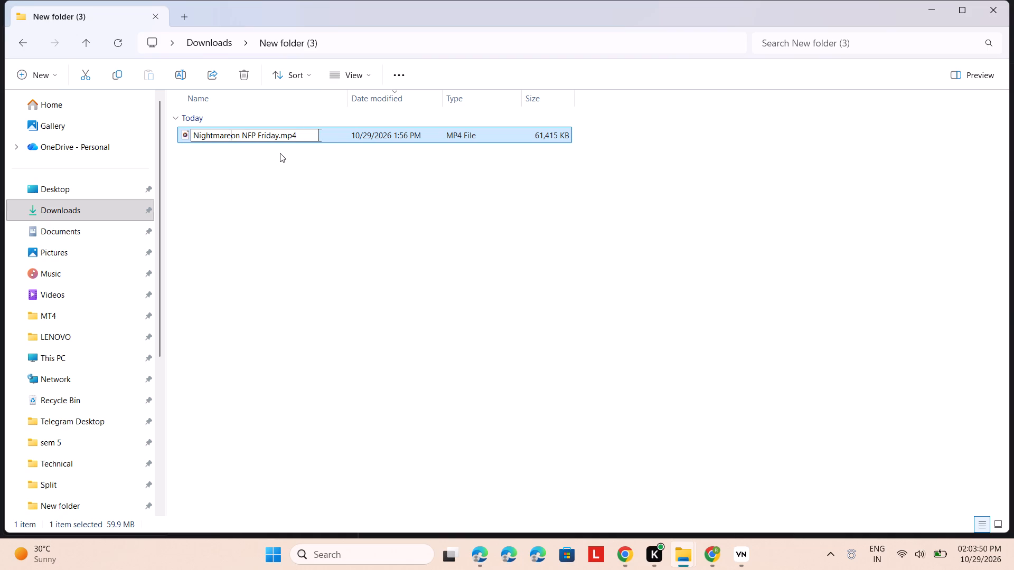
key("space")
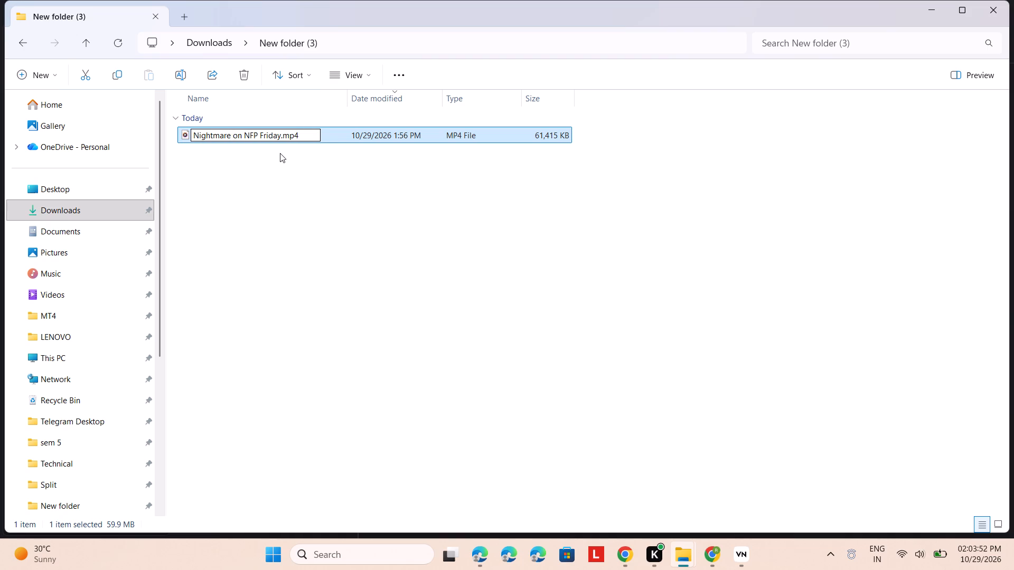
left_click(316, 198)
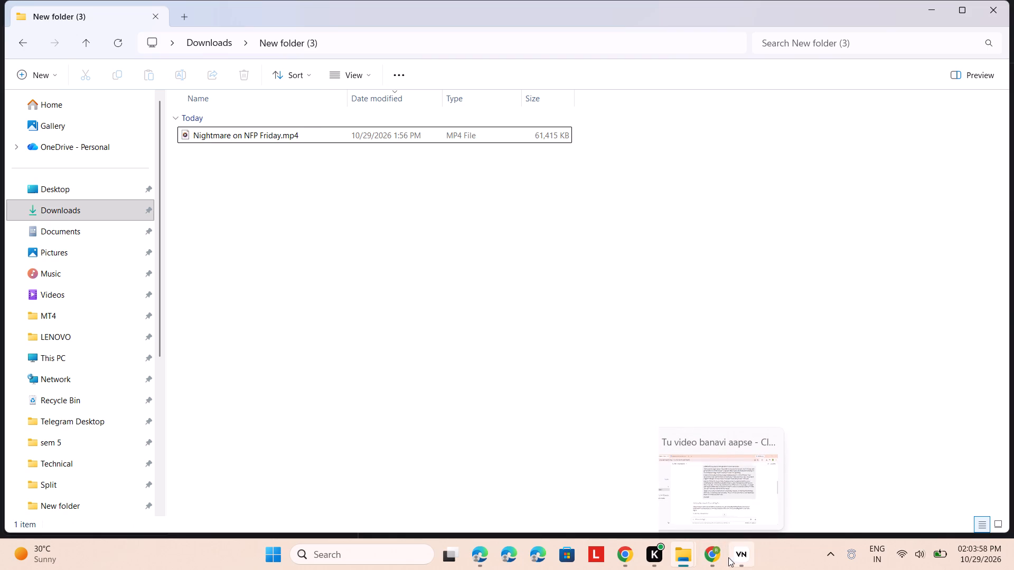
Switch to Chrome, open the Tradeify FX Trading Horror Stories form and go to the required story answer.
left_click(622, 557)
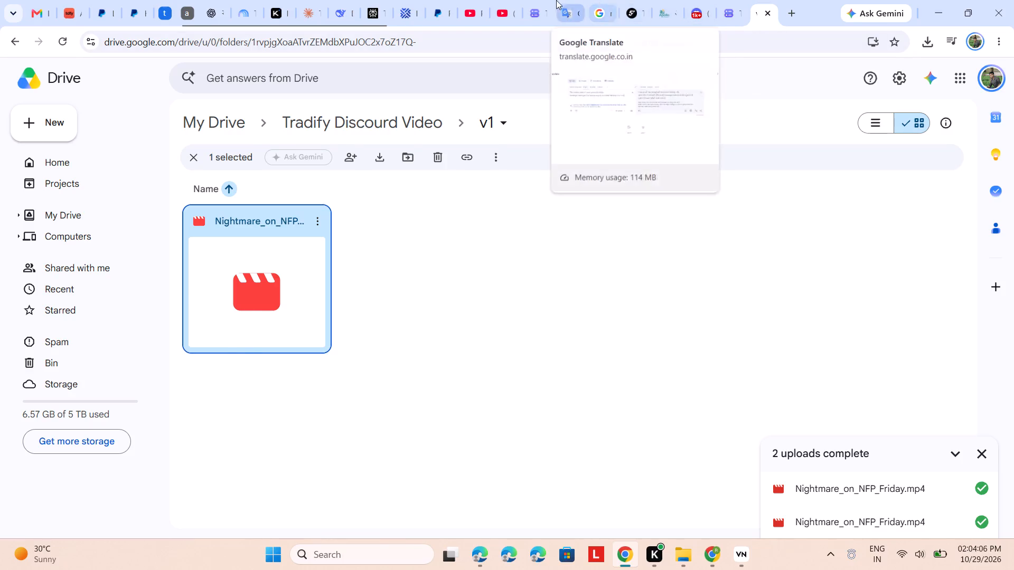
left_click(722, 1)
left_click(353, 214)
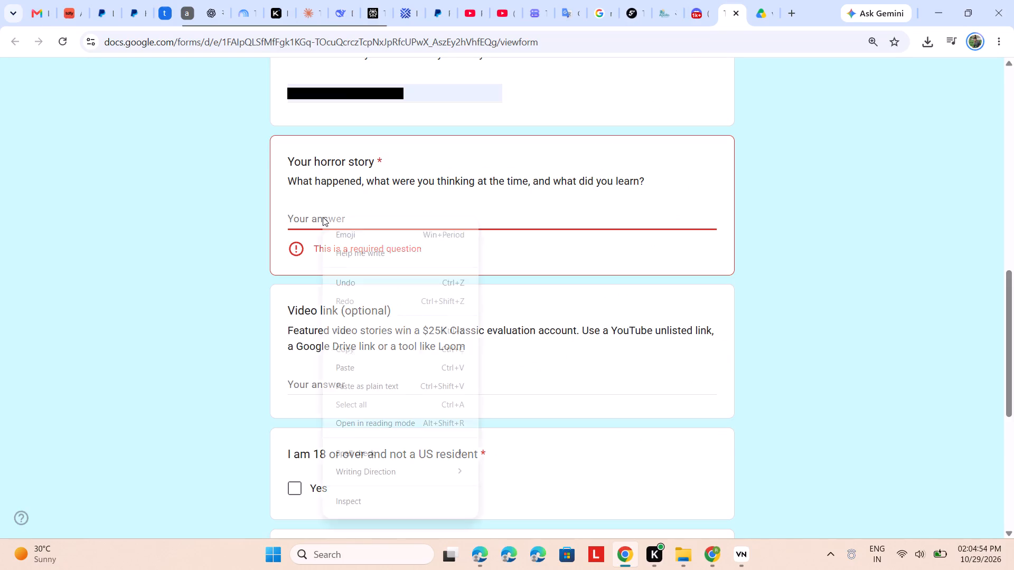
left_click(358, 369)
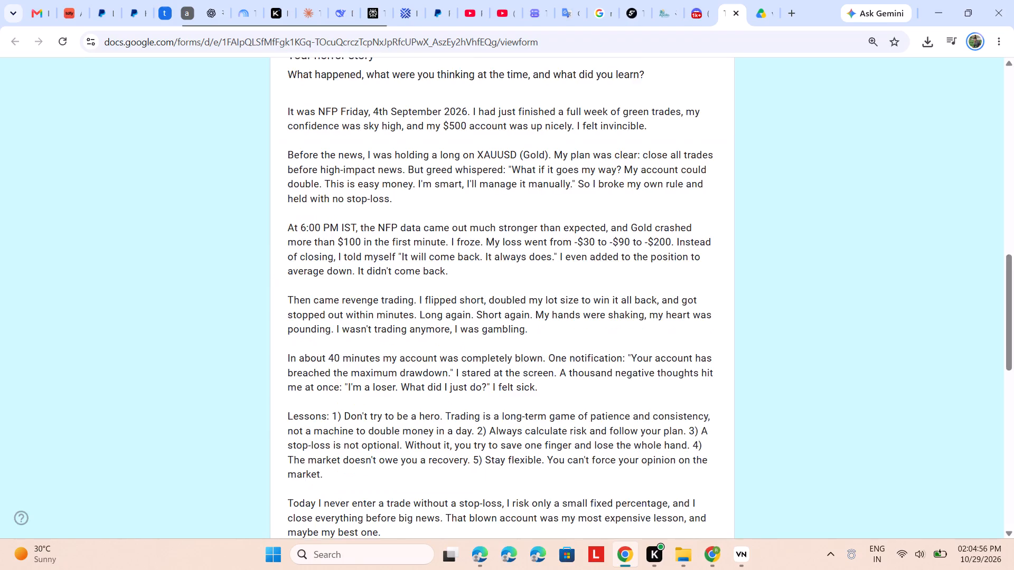
Review the Discord username, email and pasted horror story answers in the form.
scroll(419, 258, "down", 5)
scroll(419, 258, "up", 9)
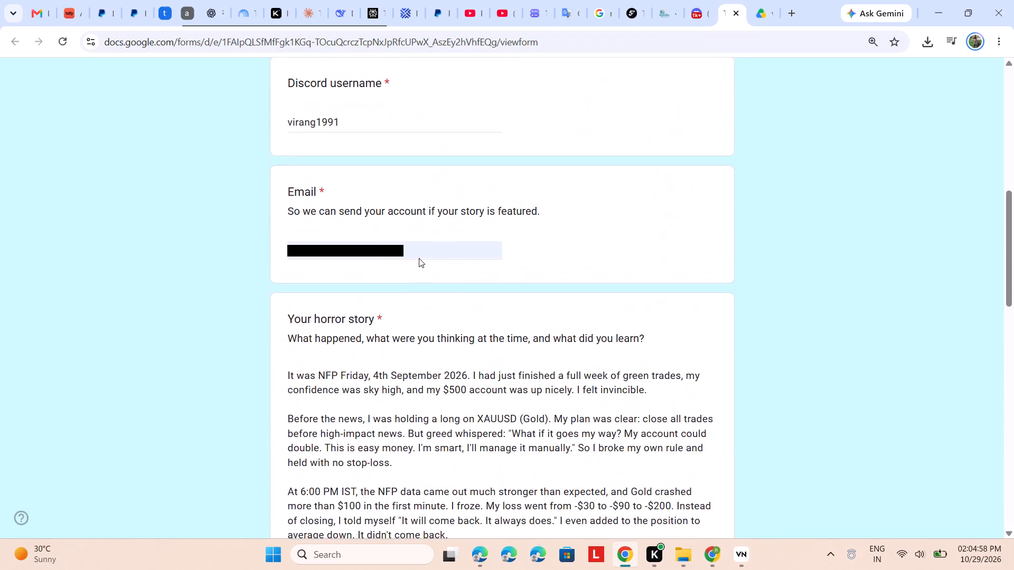
left_click(374, 324)
left_click(383, 316)
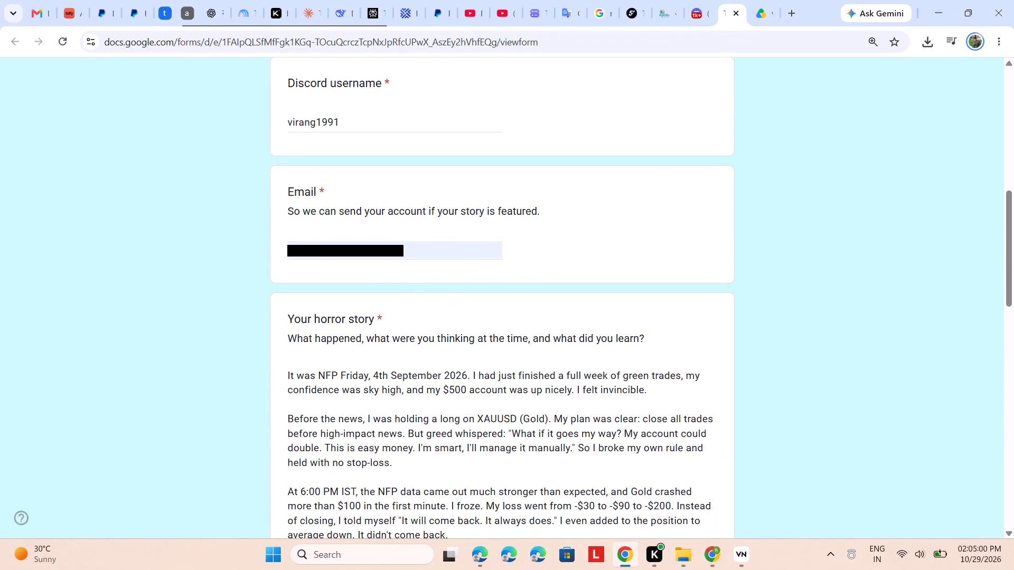
left_click(374, 317)
double_click(377, 317)
left_click(377, 320)
scroll(305, 347, "up", 4)
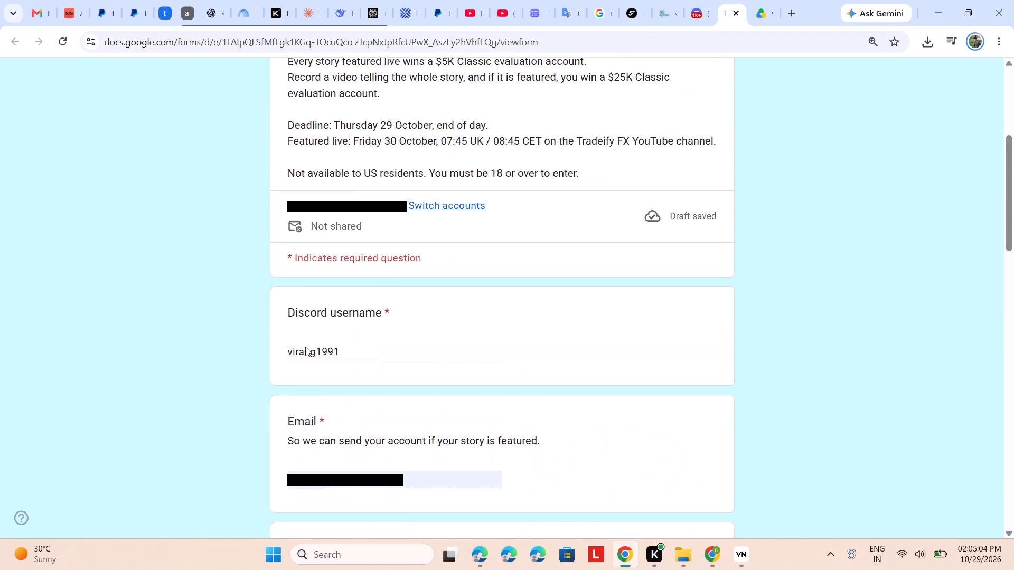
scroll(306, 348, "down", 5)
left_click(390, 289)
left_click(450, 274)
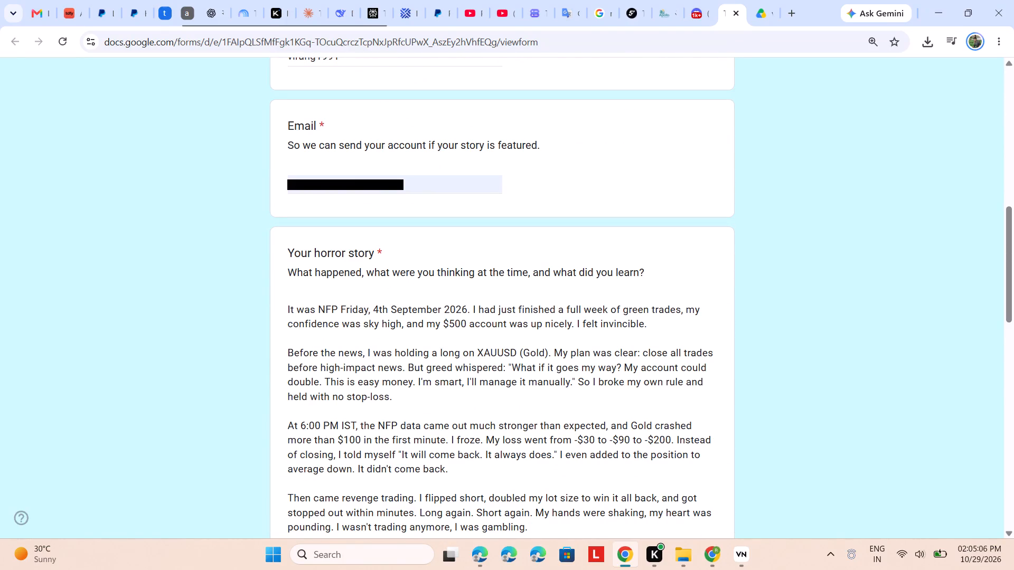
left_click(374, 273)
left_click(311, 313)
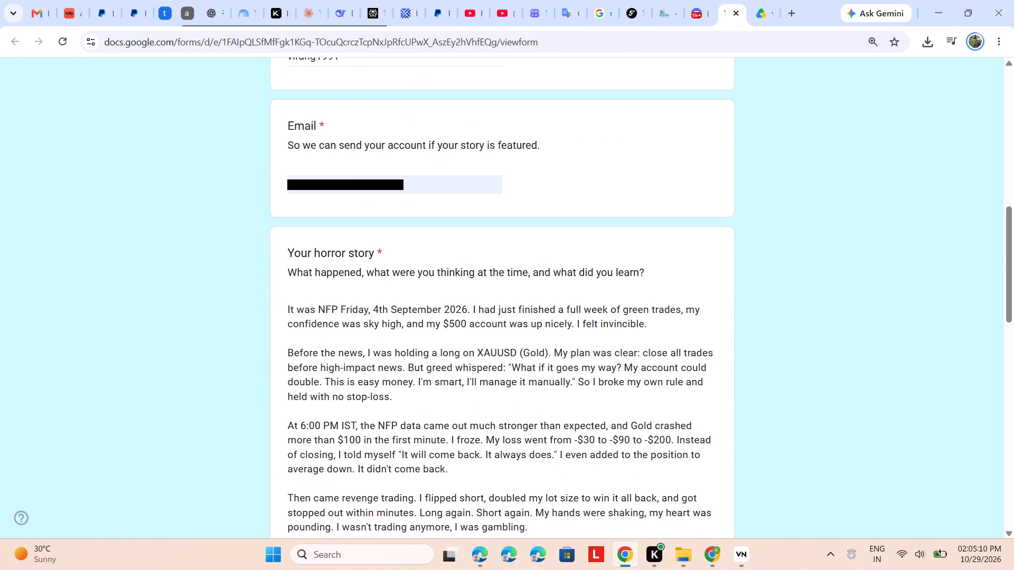
left_click(286, 310)
left_click(289, 311)
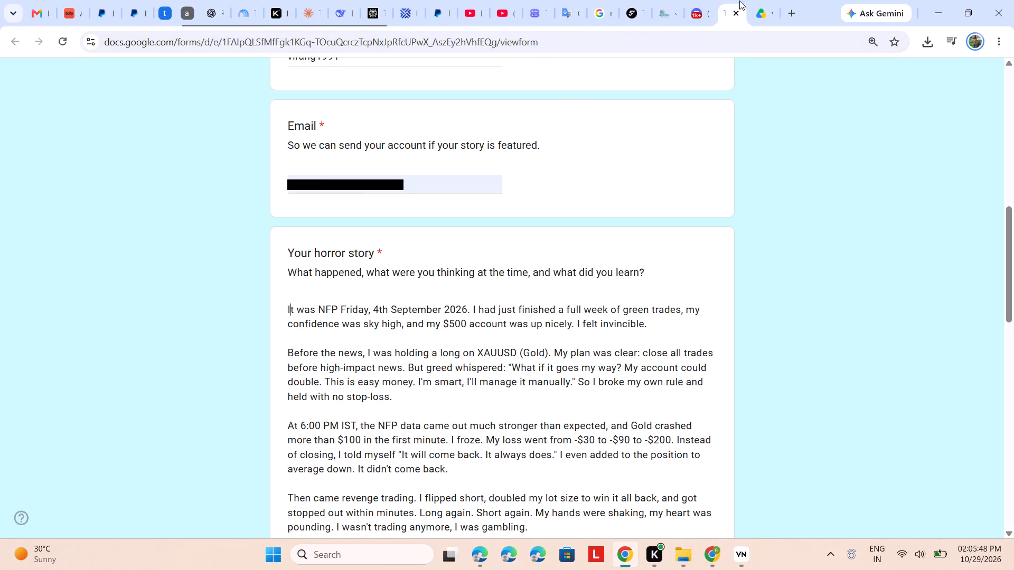
Switch to Google Drive and move Nightmare_on_NFP_Friday.mp4 from the v1 folder to the bin.
left_click(762, 0)
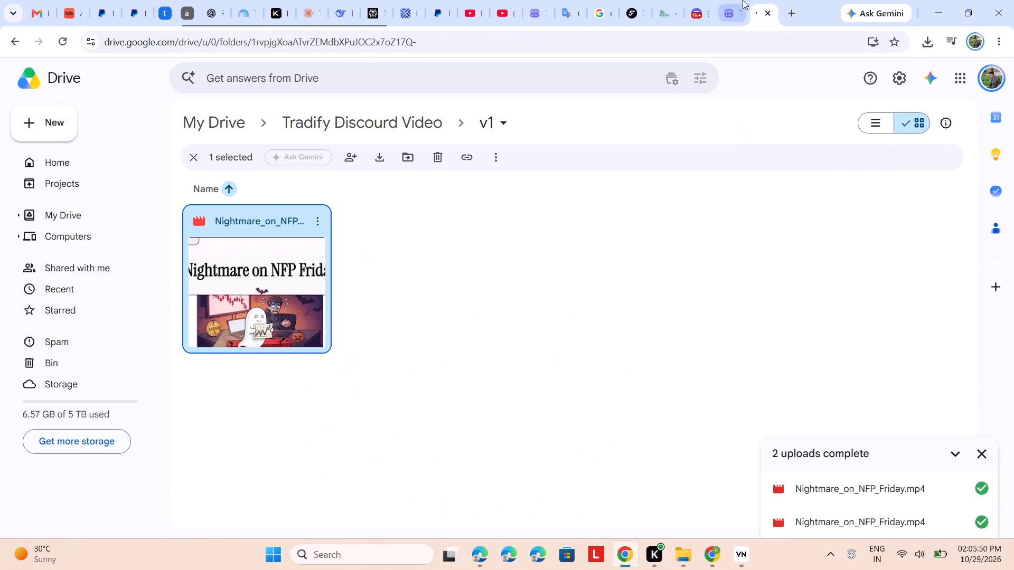
left_click(315, 216)
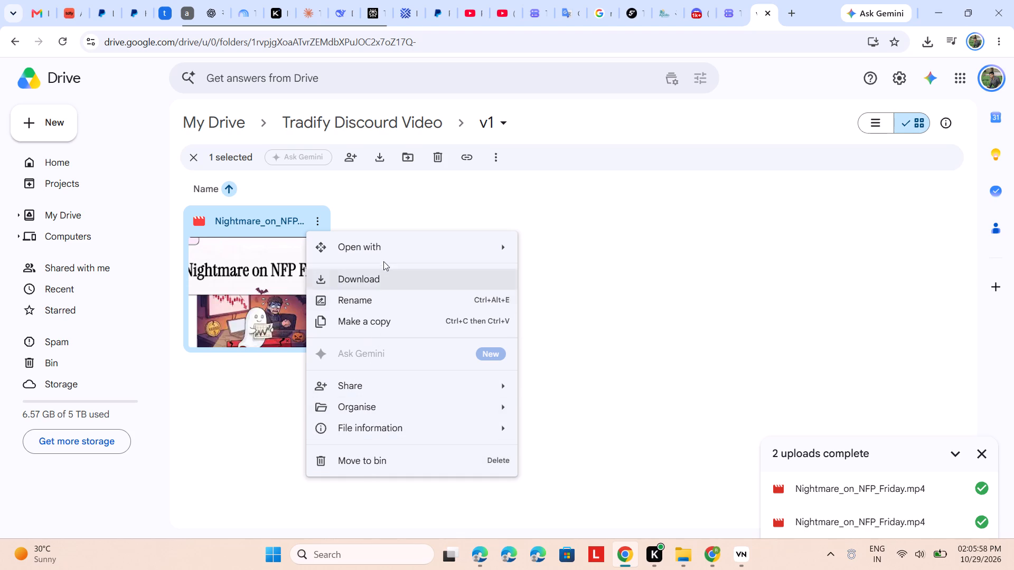
left_click(398, 465)
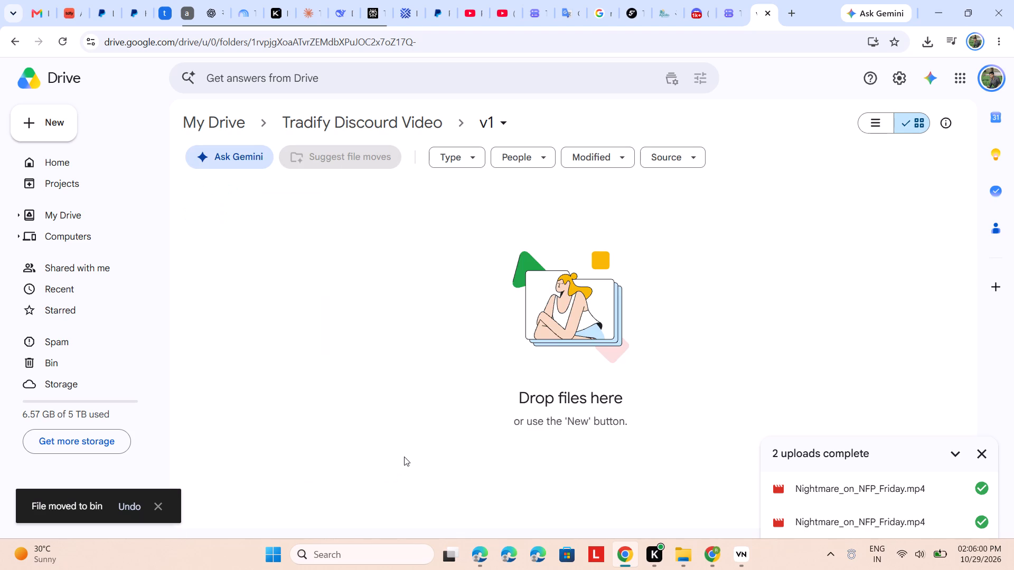
Upload Nightmare on NFP Friday.mp4 from New folder (3) in Downloads to Drive's v1 folder.
right_click(268, 230)
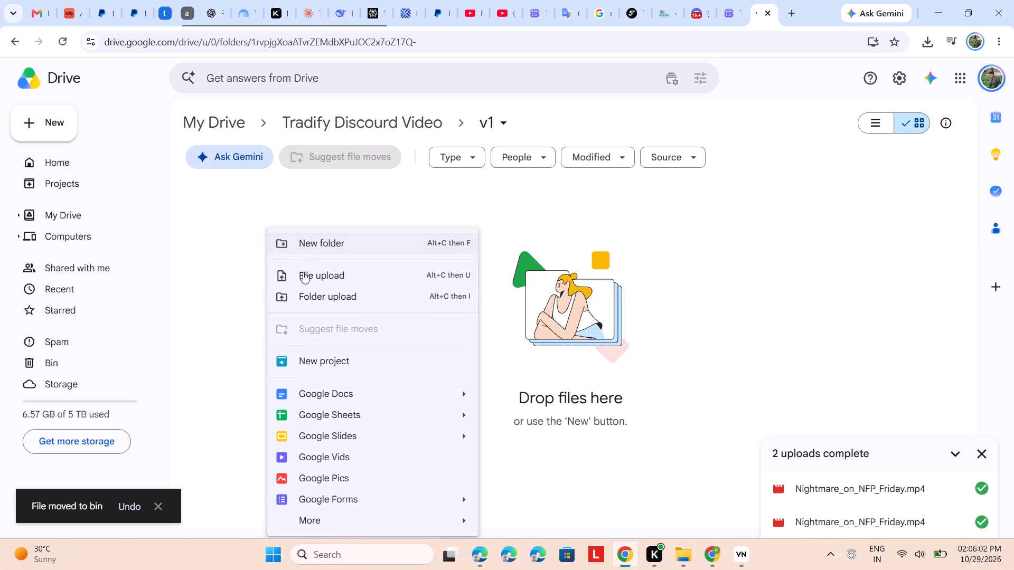
double_click(318, 277)
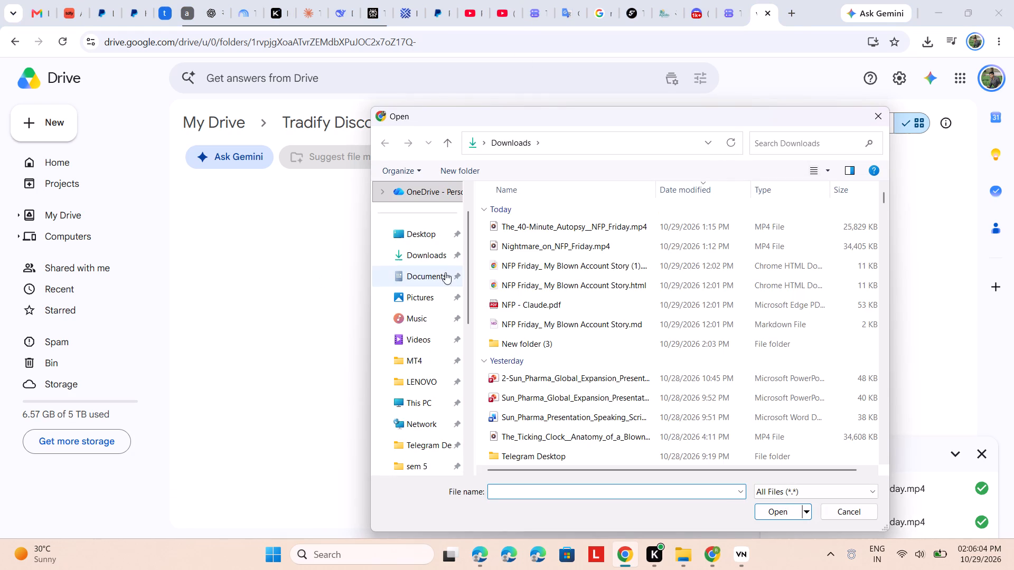
double_click(545, 340)
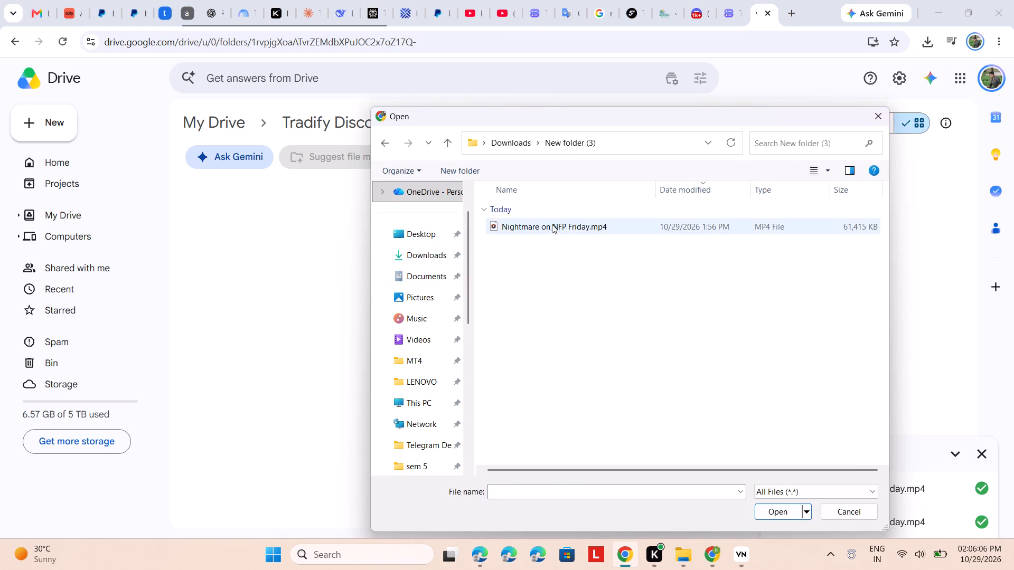
left_click(552, 224)
left_click(785, 515)
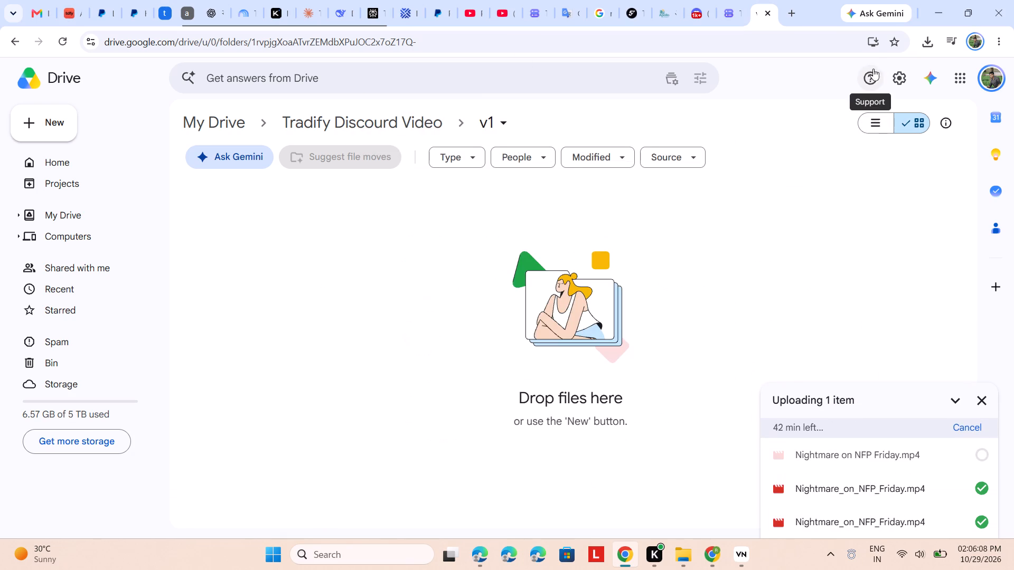
Follow the video's upload to the Drive v1 folder through to completion and dismiss the upload list.
left_click(936, 10)
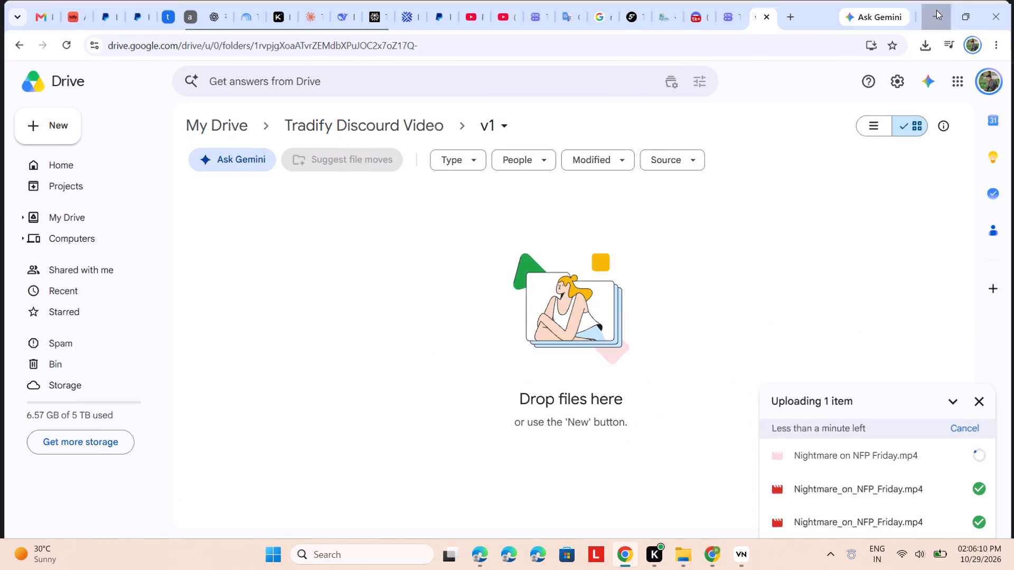
left_click(440, 312)
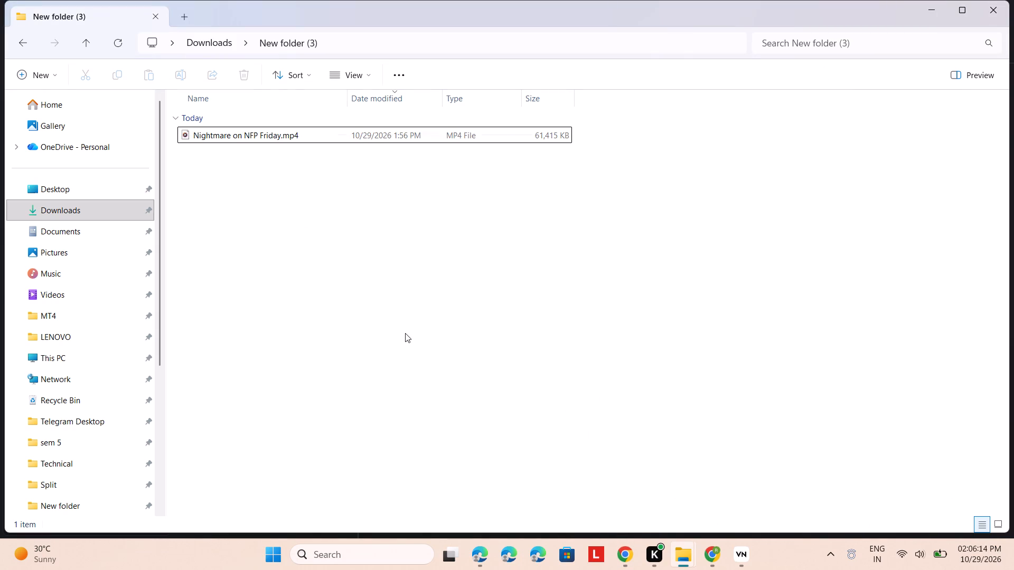
left_click(622, 557)
left_click(365, 286)
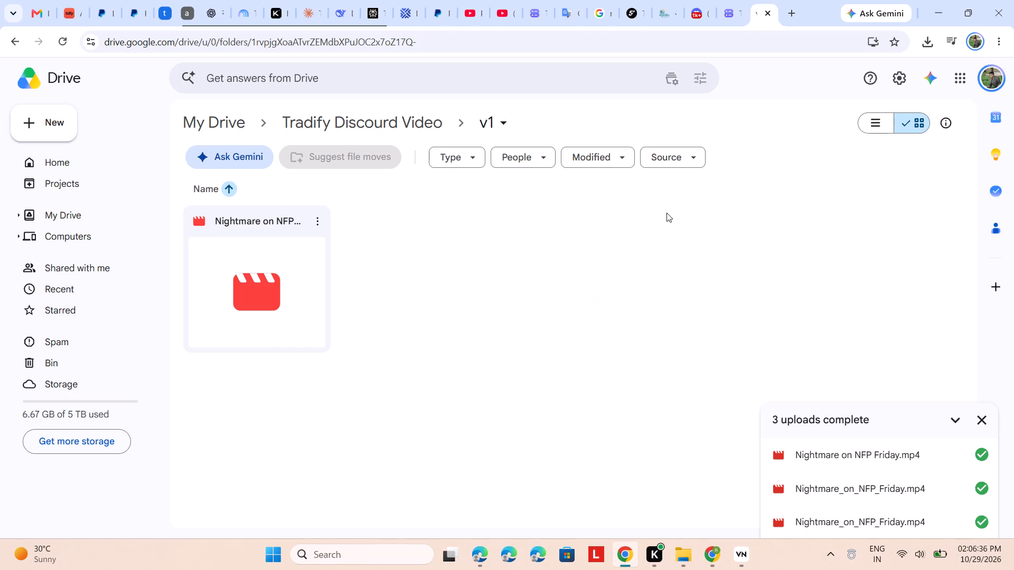
left_click(649, 250)
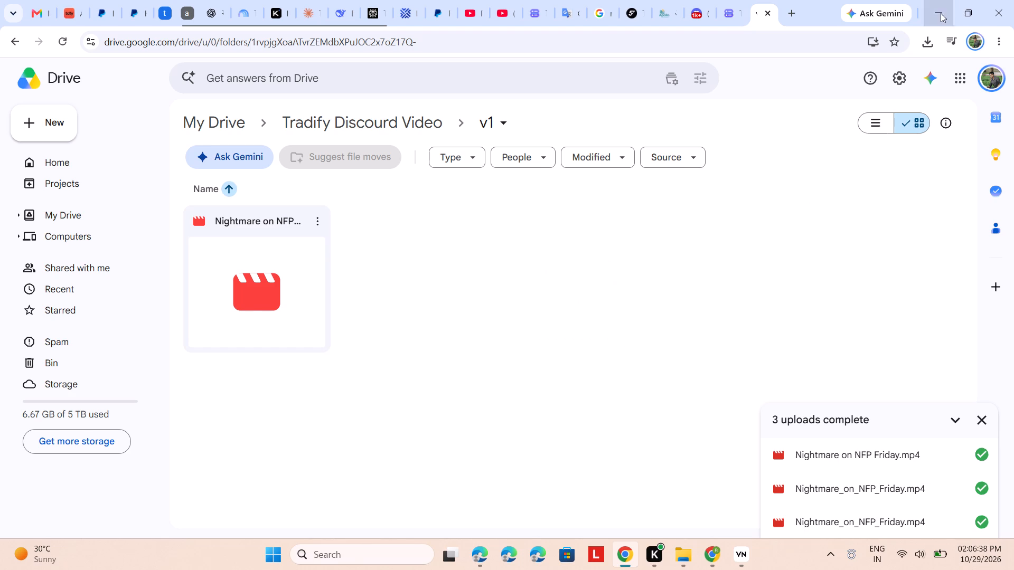
left_click(940, 13)
left_click(626, 249)
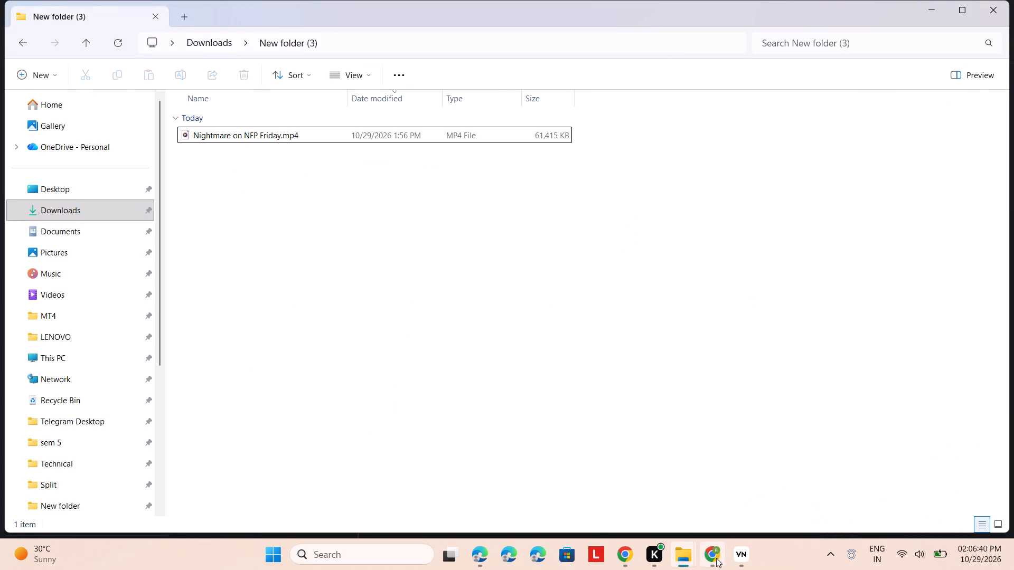
left_click(623, 565)
left_click(544, 385)
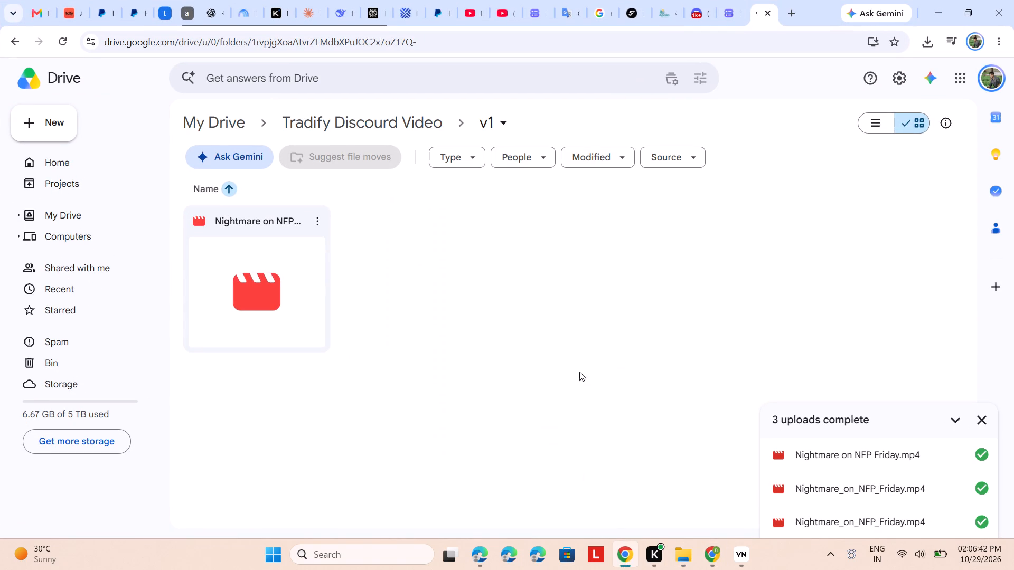
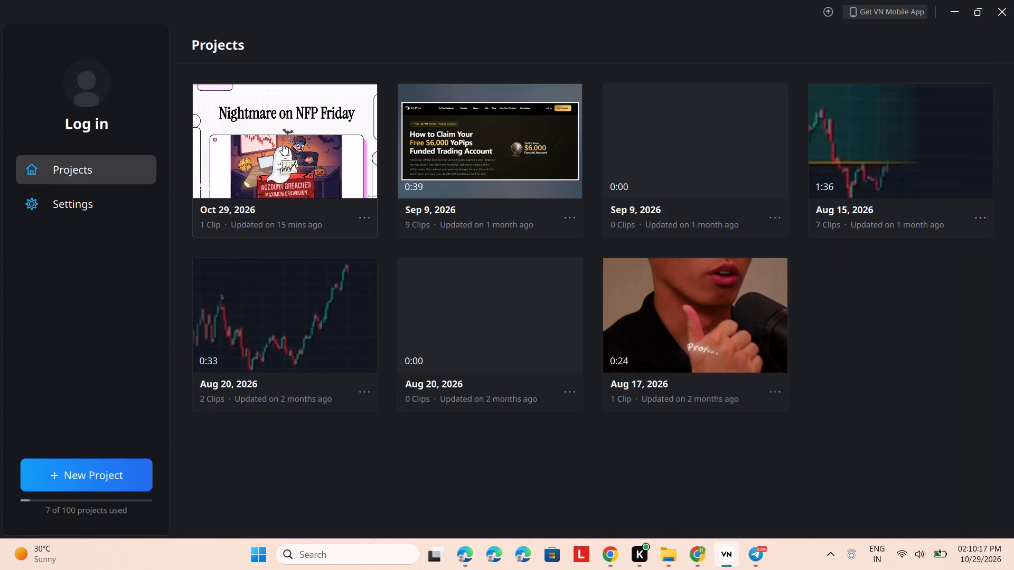
double_click(283, 144)
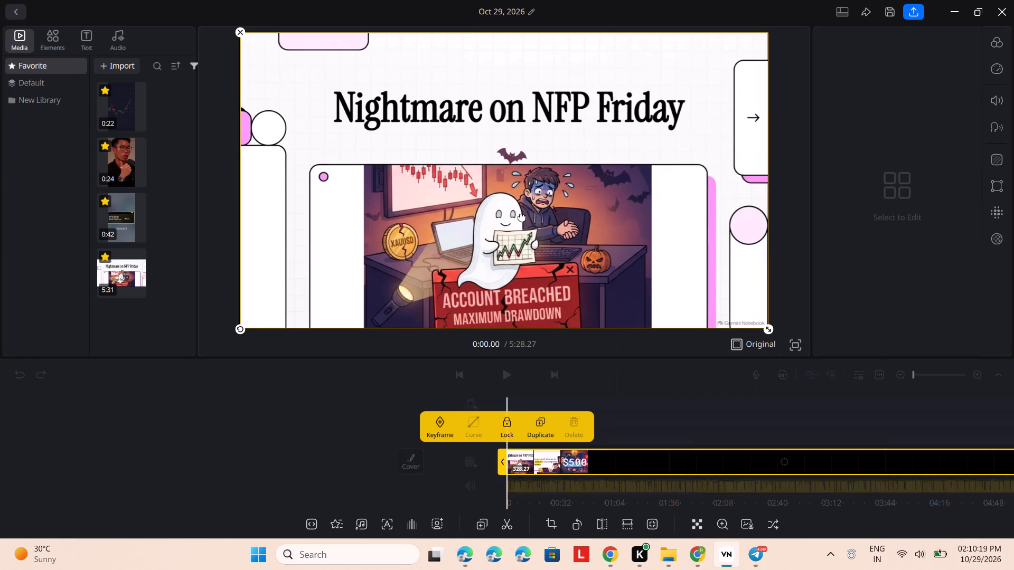
left_click(772, 330)
left_click(778, 334)
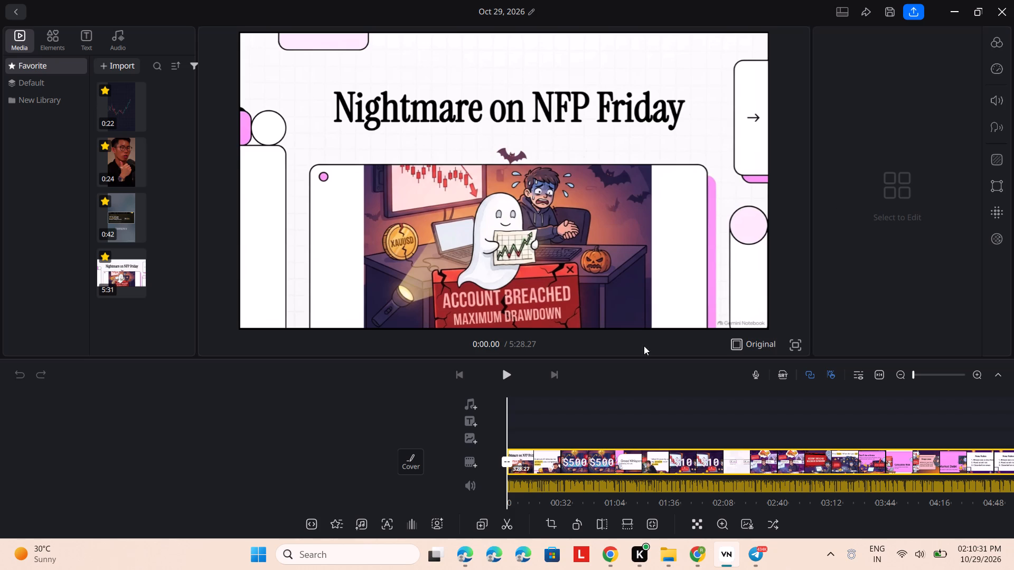
scroll(691, 455, "up", 7)
scroll(715, 445, "down", 1)
Look through the elements library, search it for "c", and clear the search.
left_click(51, 41)
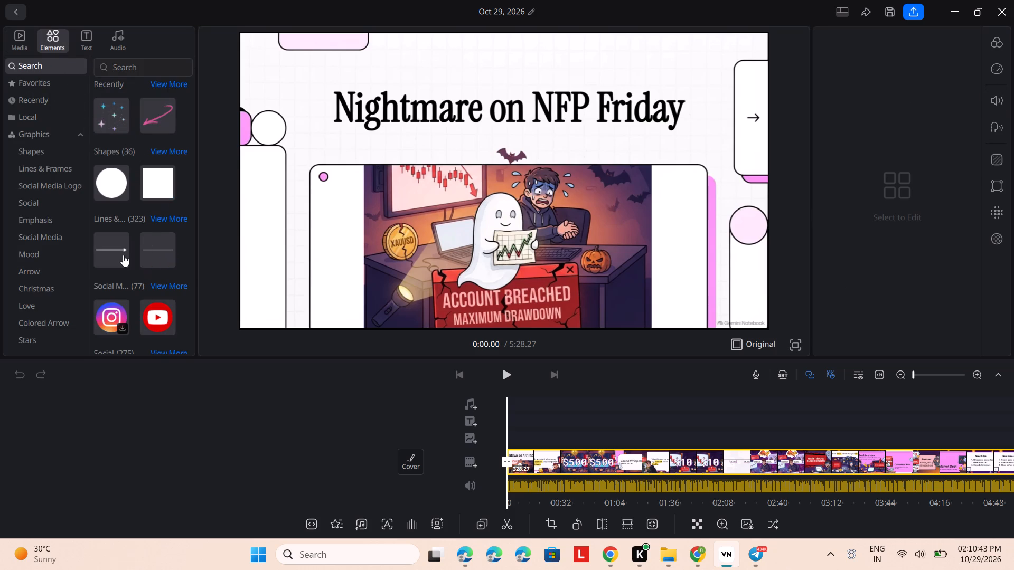
scroll(120, 254, "down", 5)
scroll(120, 254, "up", 6)
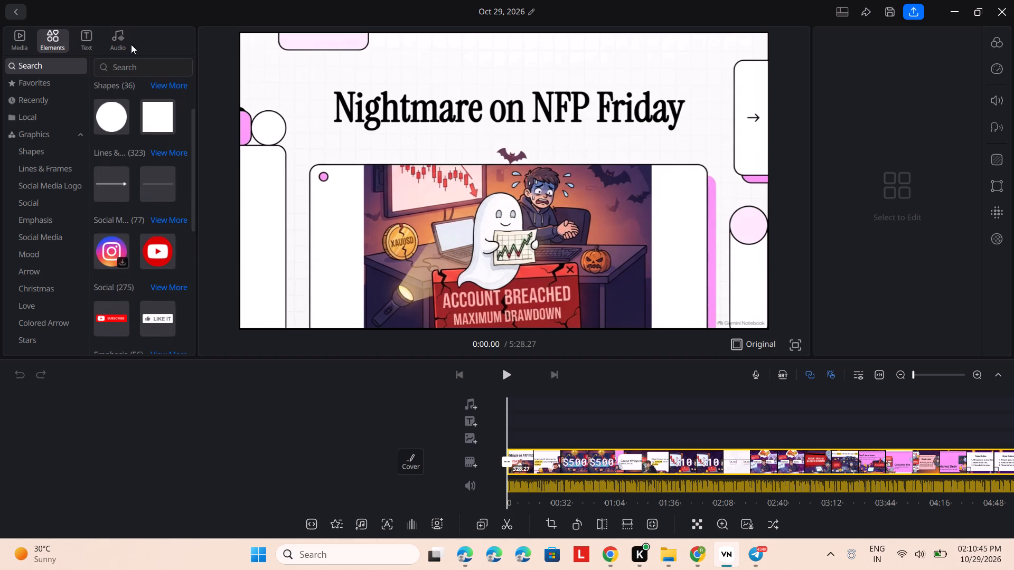
left_click(127, 64)
key("c")
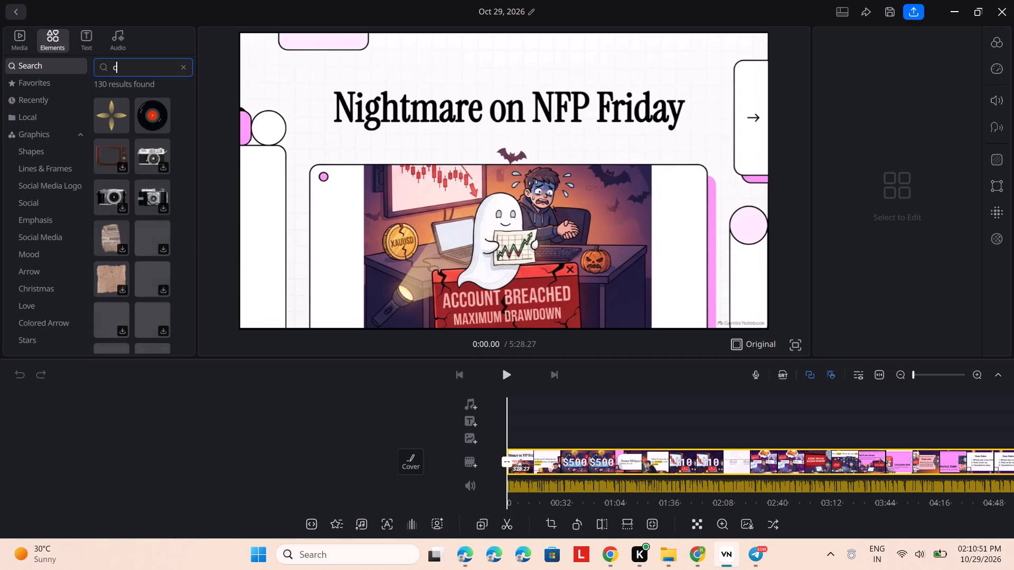
key("BackSpace")
key("BackSpace")
key("BackSpace")
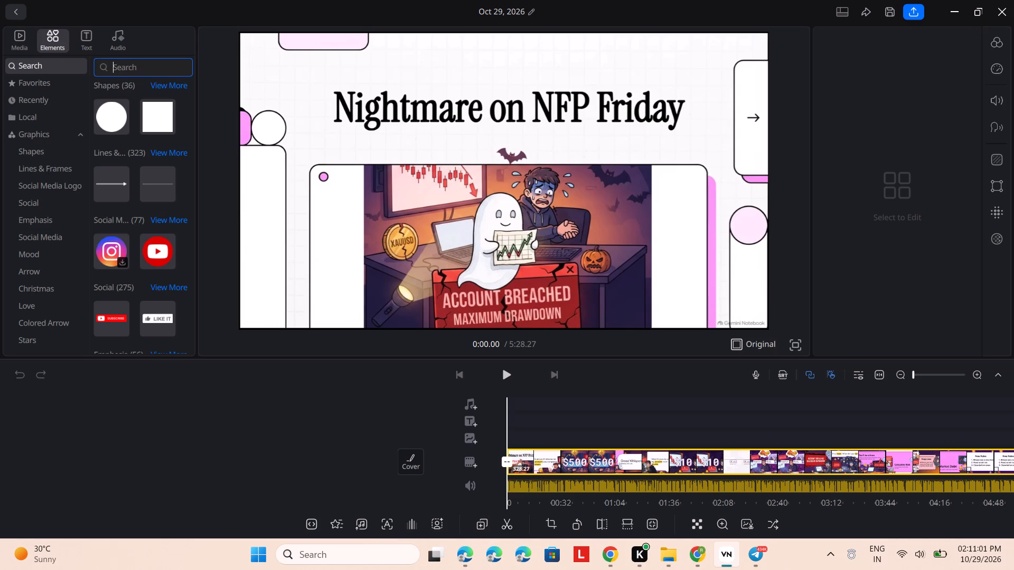
Look over the text templates and the recent and local elements available for the video.
left_click(73, 135)
left_click(76, 136)
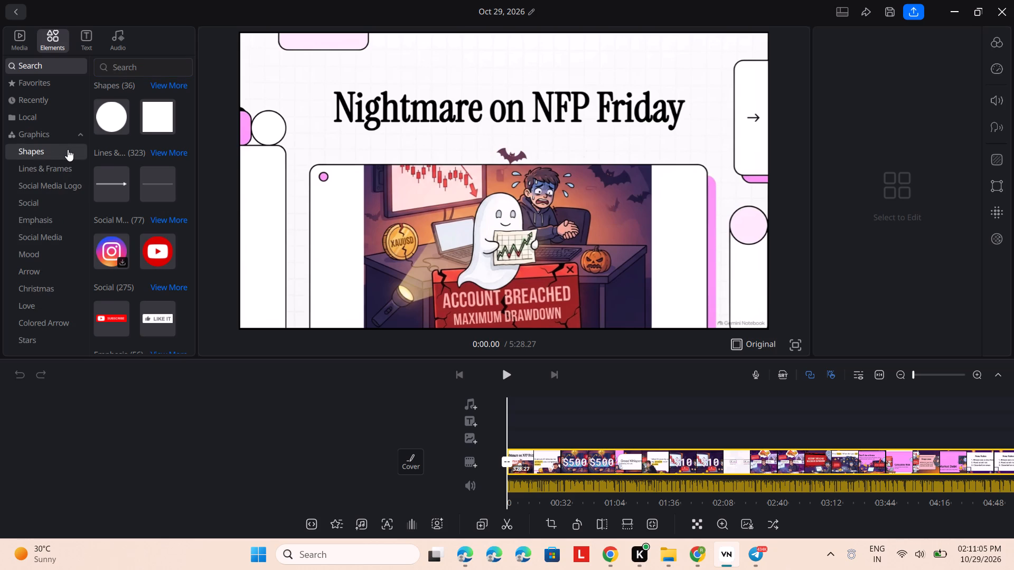
left_click(138, 65)
left_click(83, 41)
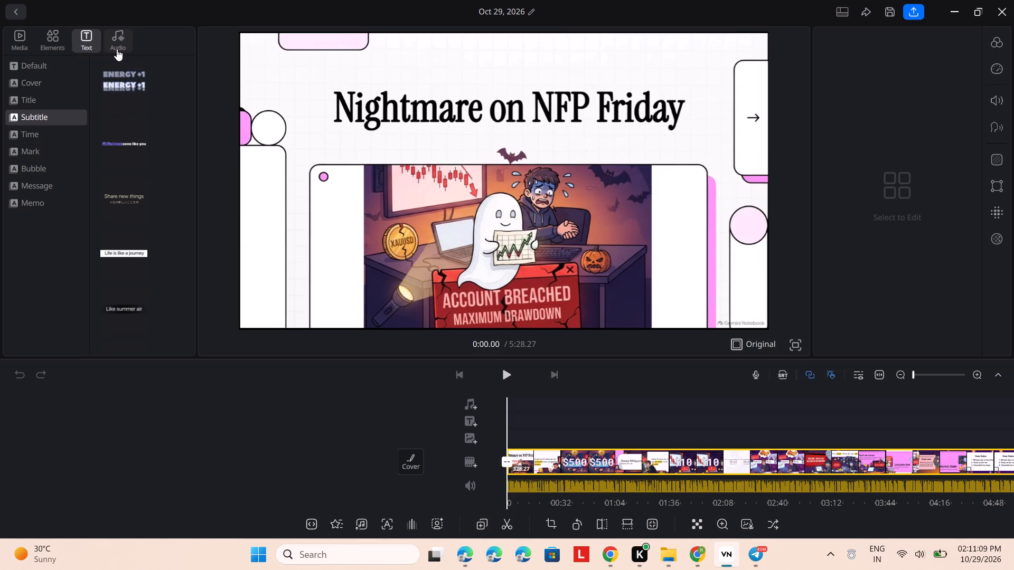
left_click(56, 45)
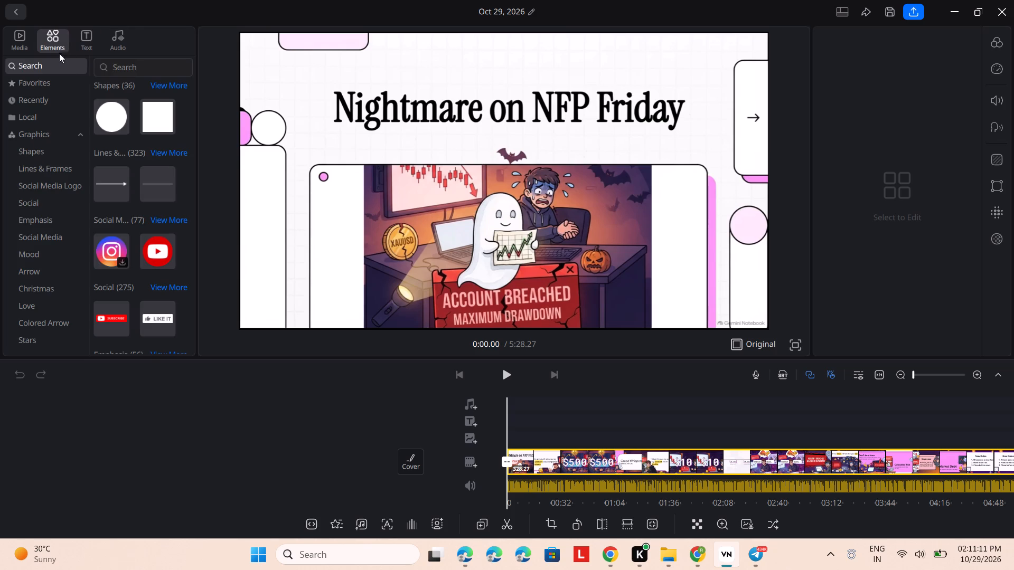
scroll(53, 91, "up", 2)
left_click(47, 101)
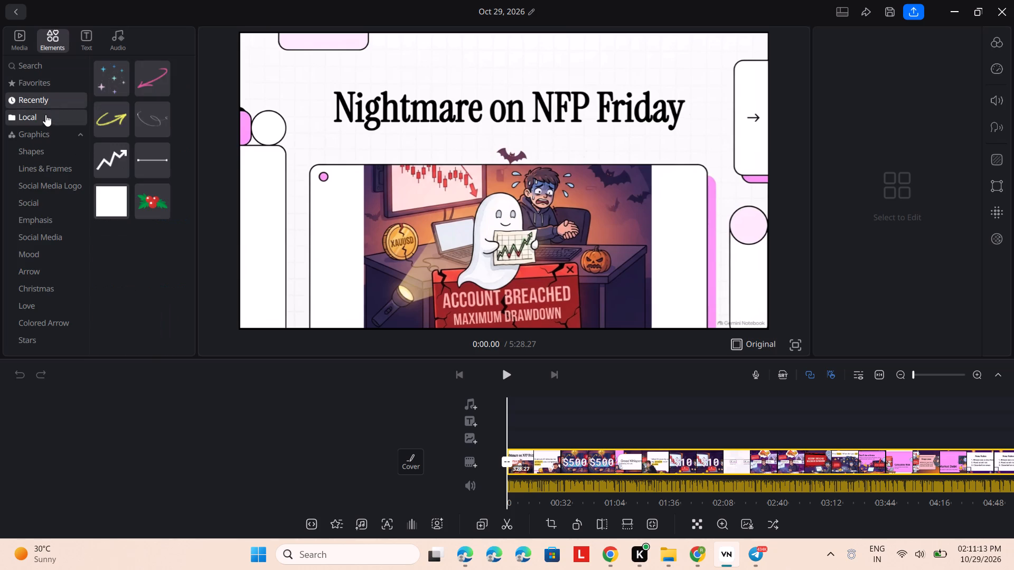
left_click(45, 116)
left_click(45, 134)
left_click(49, 134)
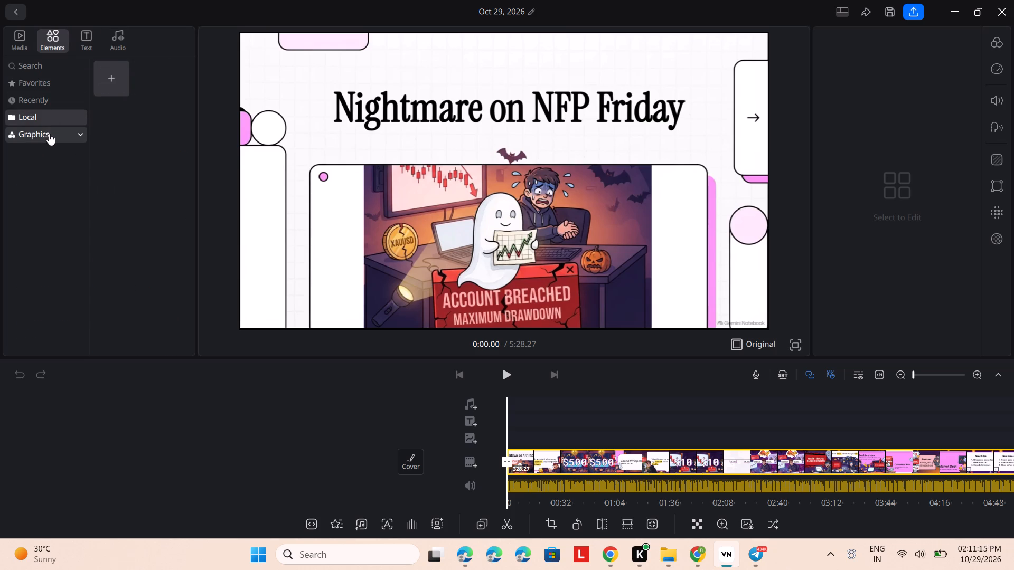
Look through the Shapes, Lines & Frames and Social Media Logo graphics available for the video.
left_click(52, 153)
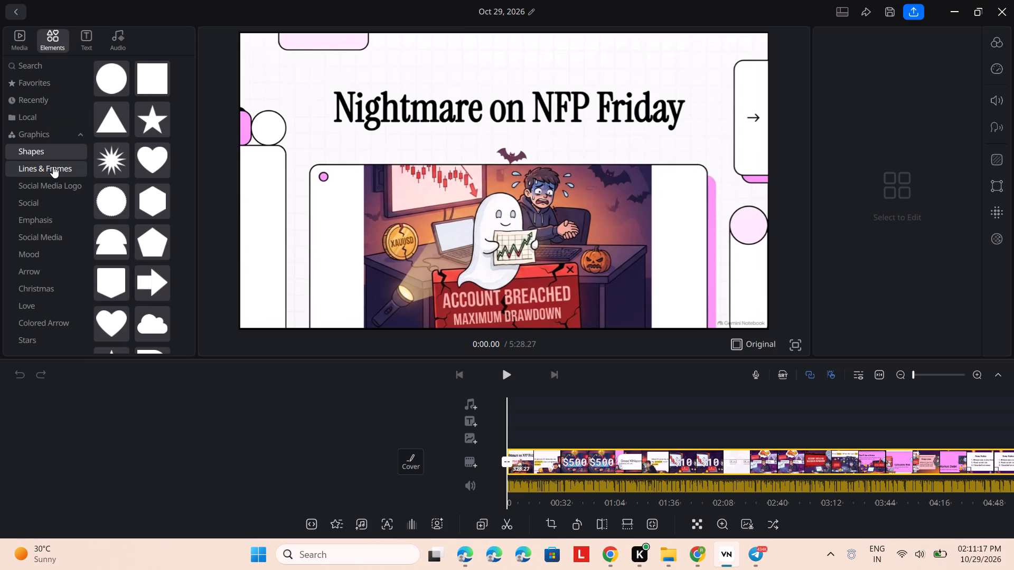
left_click(51, 170)
left_click(53, 193)
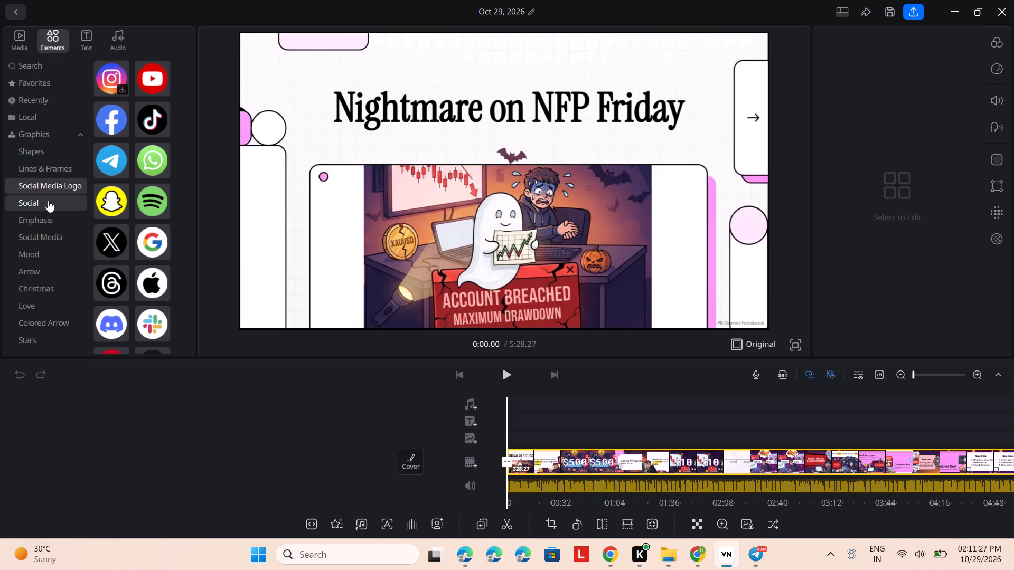
scroll(55, 215, "down", 2)
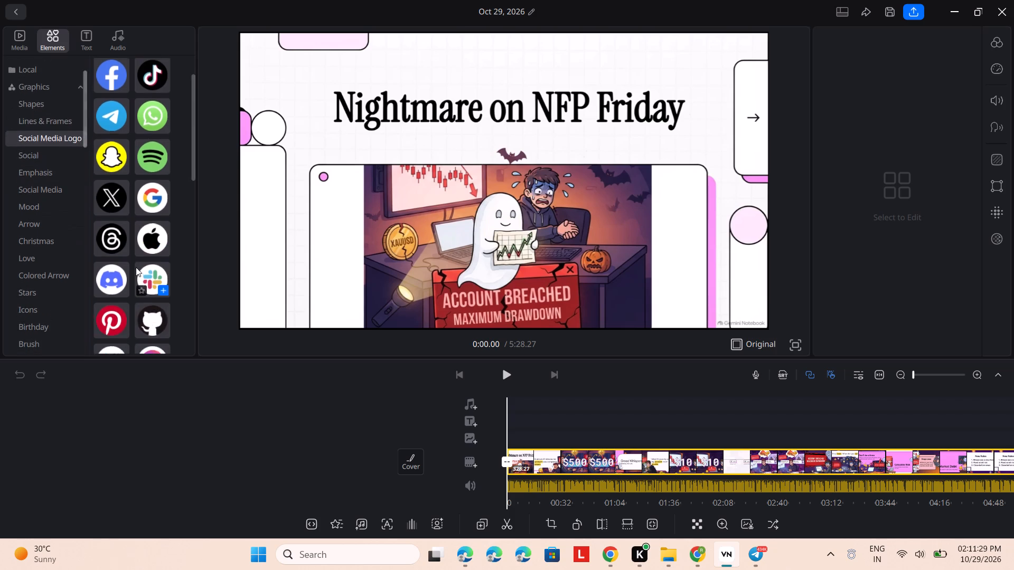
scroll(128, 264, "down", 12)
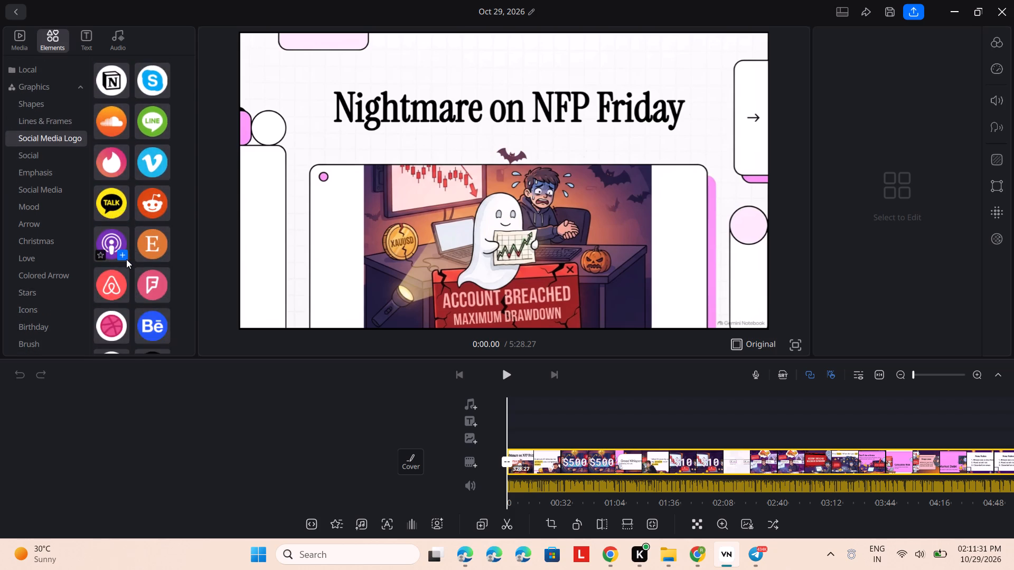
scroll(126, 259, "down", 10)
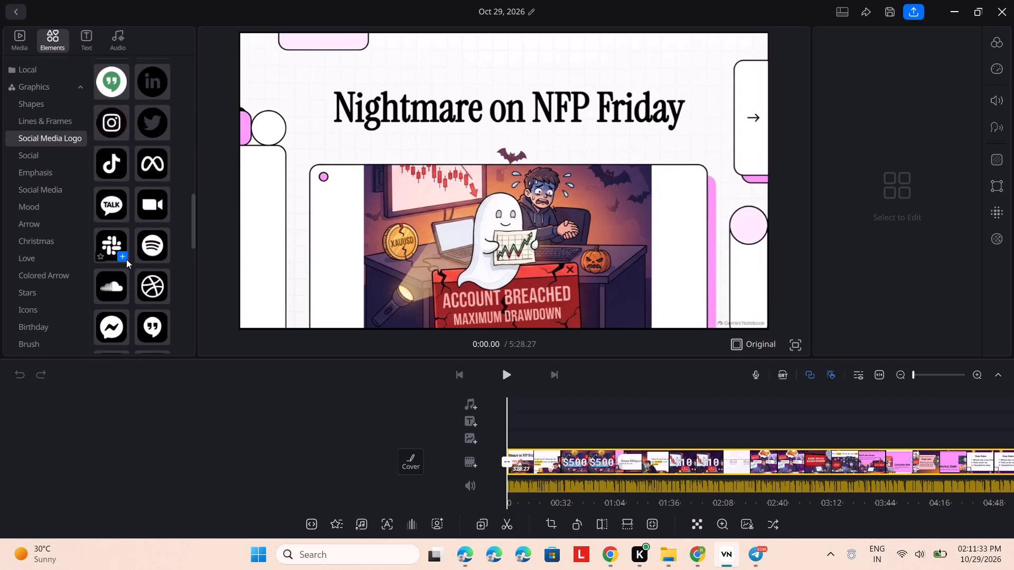
scroll(126, 259, "down", 16)
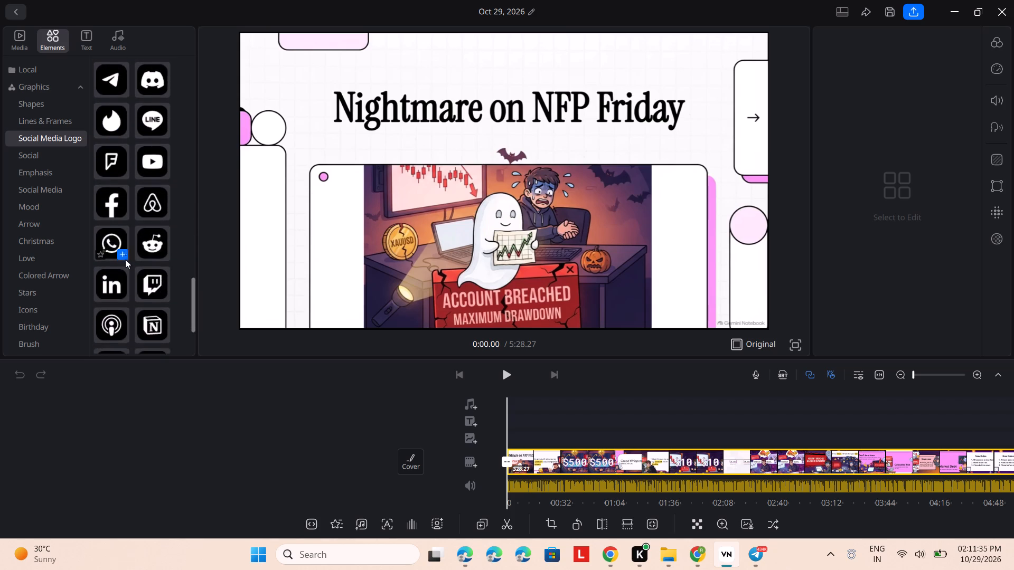
scroll(125, 259, "down", 9)
Examine the Social, Emphasis, Social Media and Mood graphics for elements that could suit the video.
left_click(31, 156)
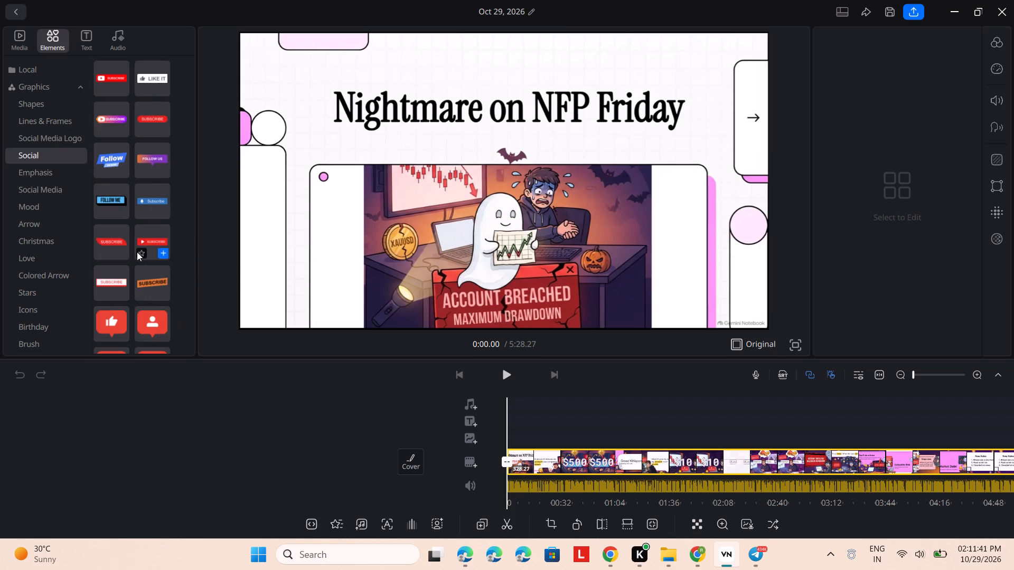
scroll(137, 252, "down", 7)
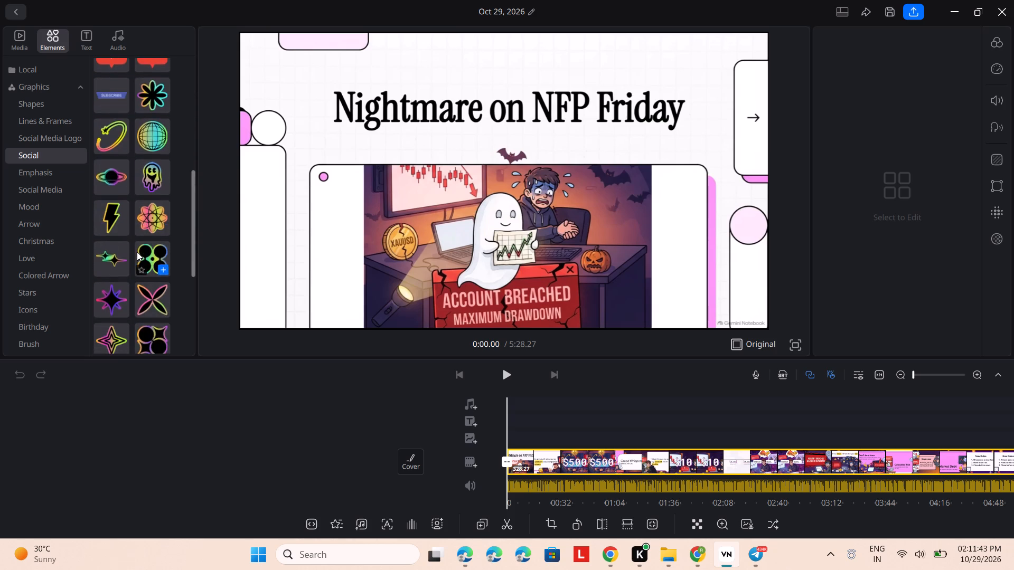
scroll(137, 252, "up", 20)
scroll(137, 252, "up", 7)
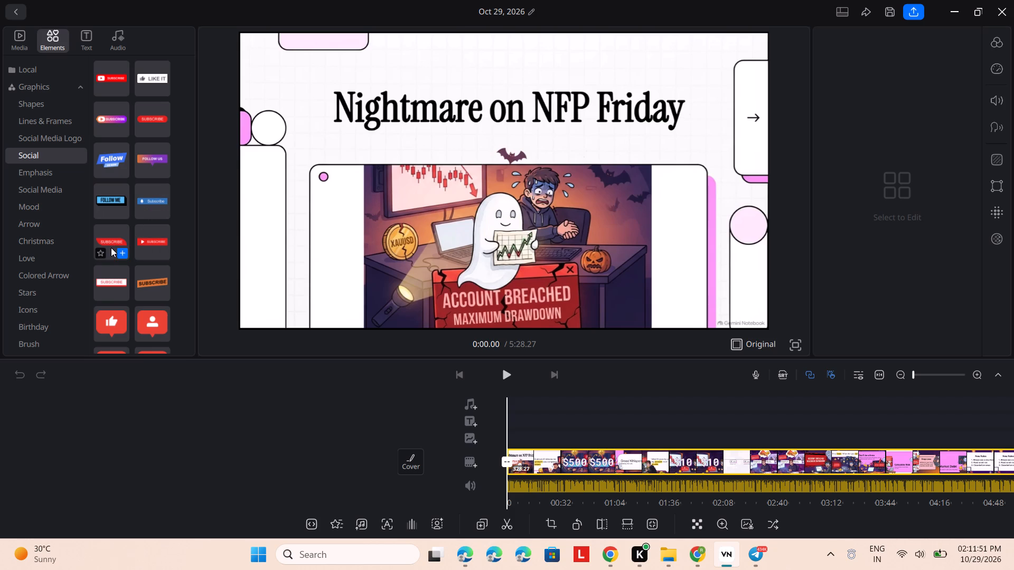
left_click(44, 170)
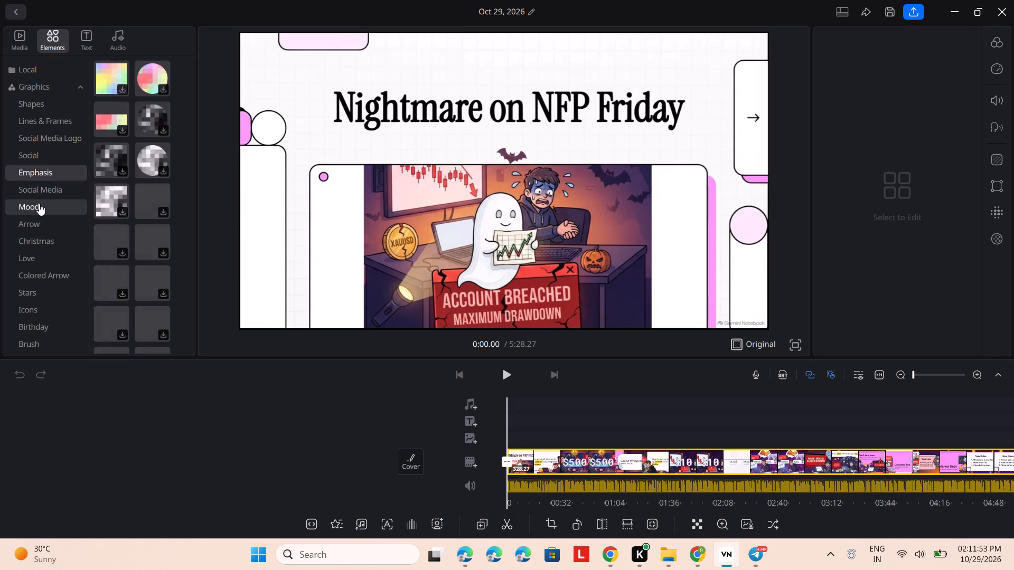
left_click(45, 191)
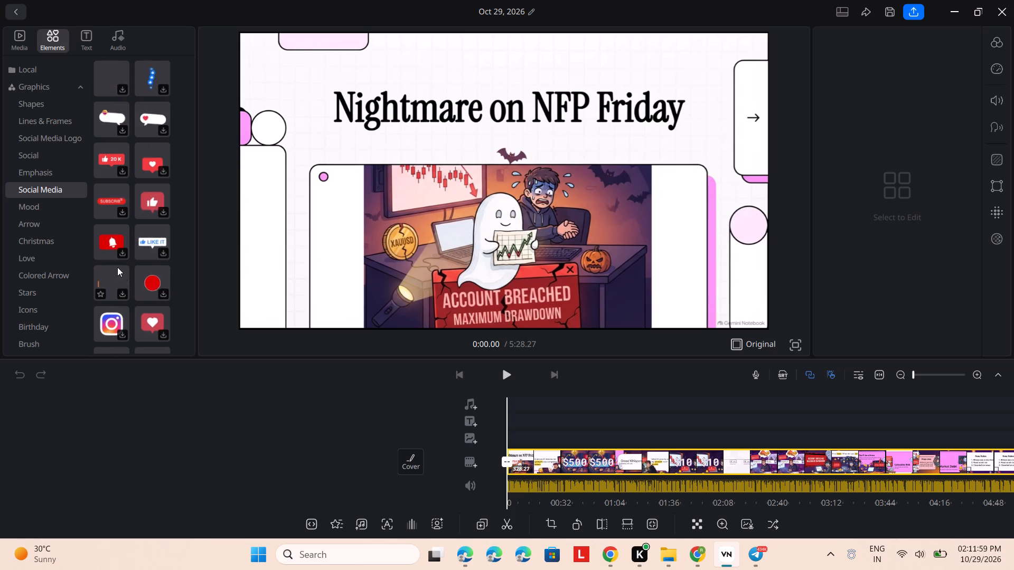
left_click(35, 206)
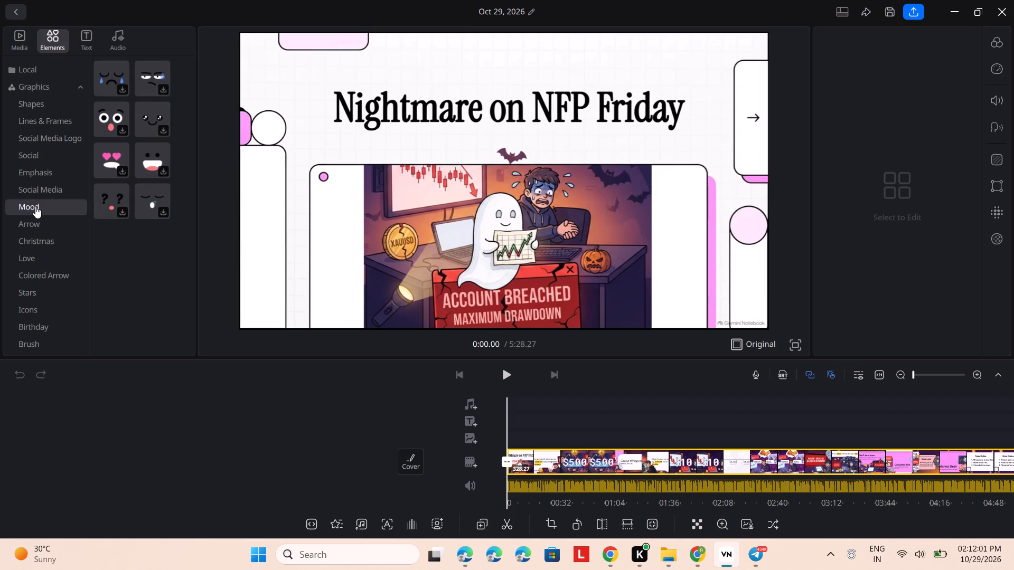
Look over the remaining graphics categories from Arrow and Christmas through Stars, Birthday, Brush, Festivities and Money.
left_click(31, 226)
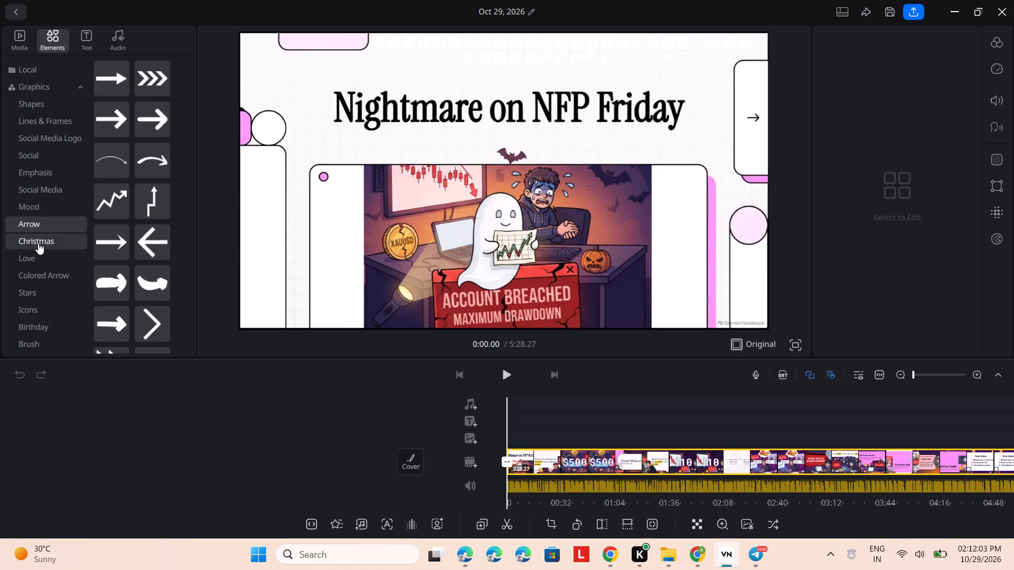
left_click(42, 248)
left_click(29, 260)
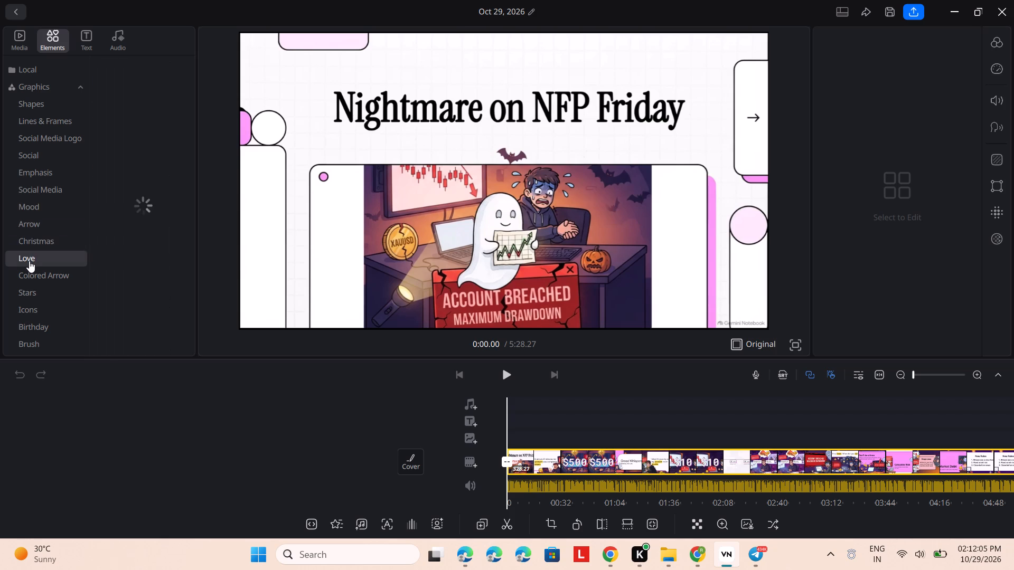
left_click(31, 274)
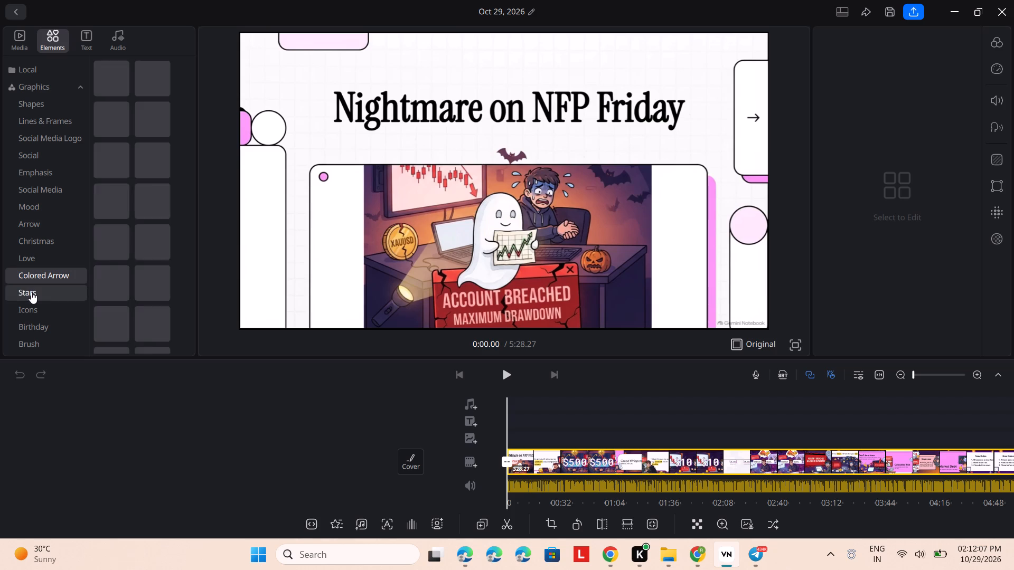
left_click(33, 293)
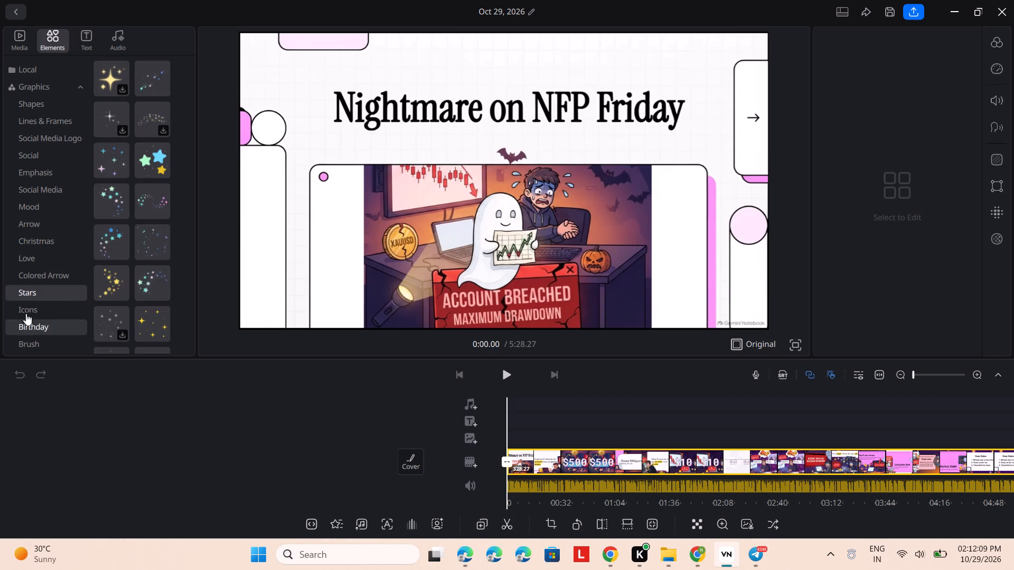
left_click(26, 313)
scroll(26, 313, "down", 2)
left_click(44, 242)
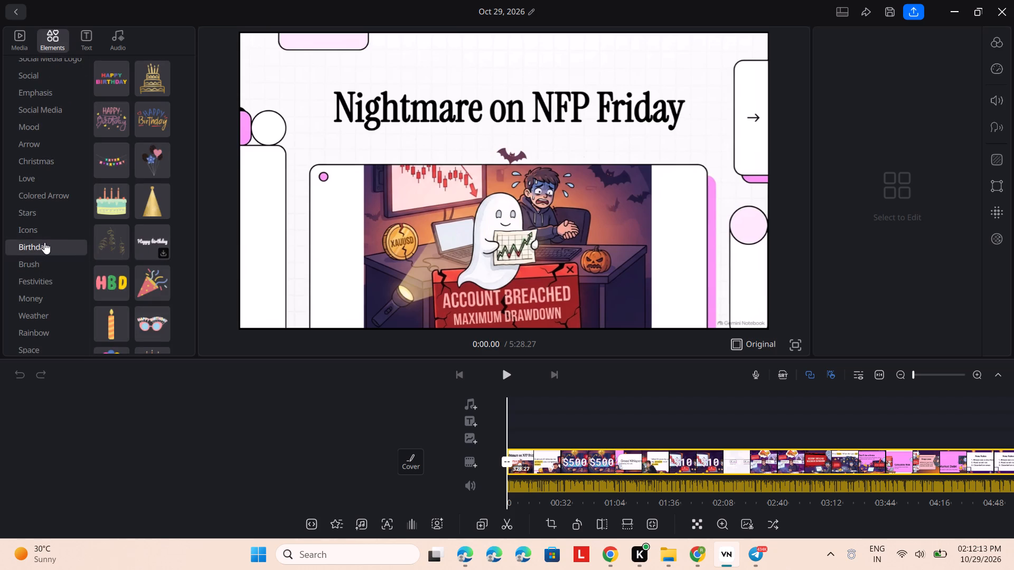
double_click(31, 263)
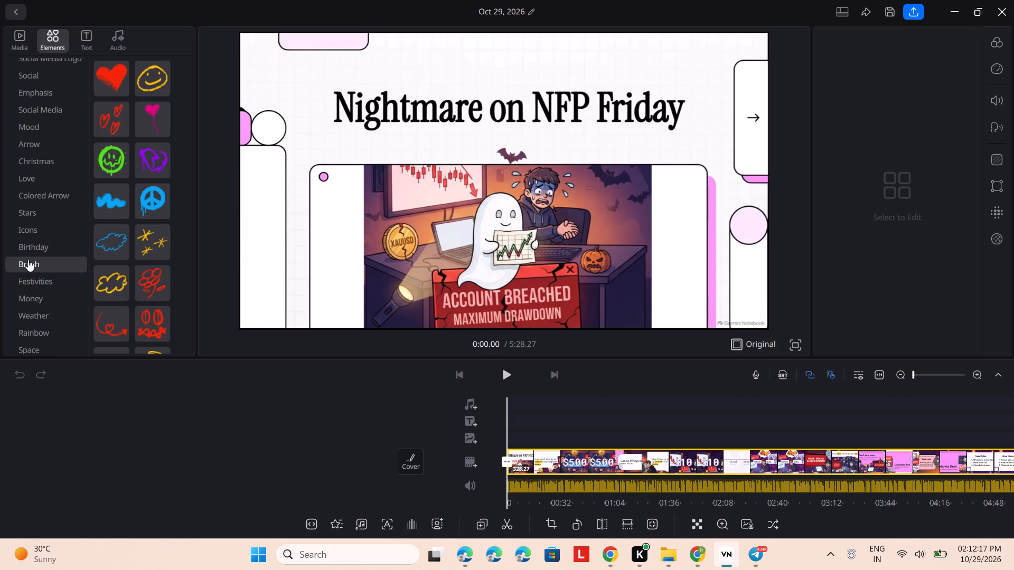
double_click(45, 282)
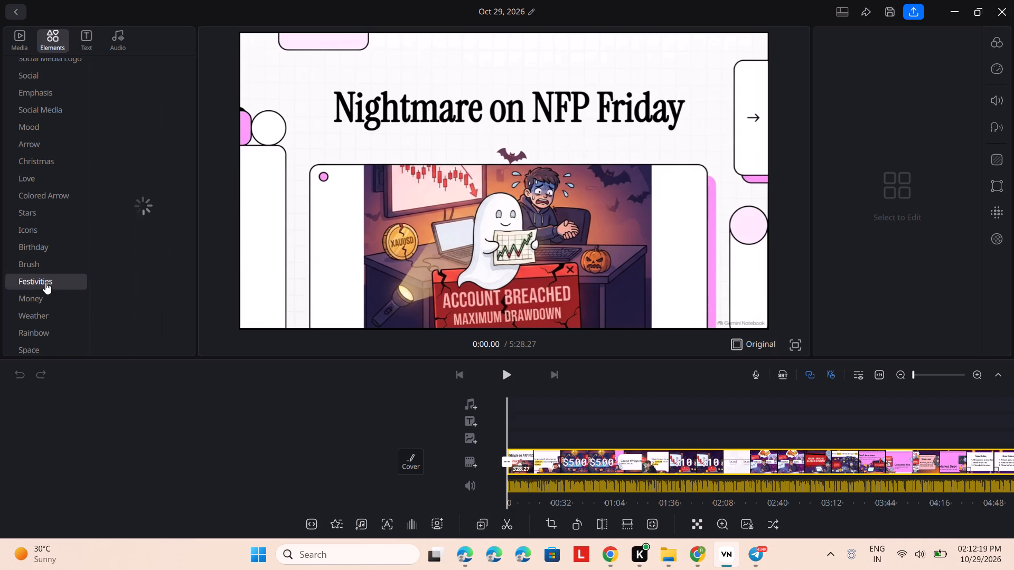
left_click(45, 302)
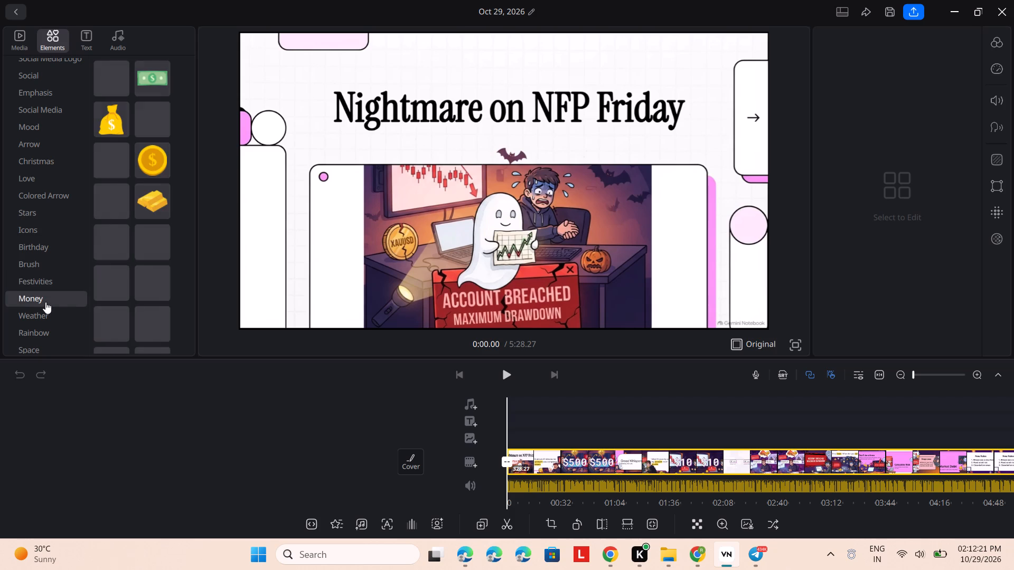
Review the Social, Emphasis, Social Media, Mood, Arrow and Shapes graphics once more.
scroll(27, 199, "up", 6)
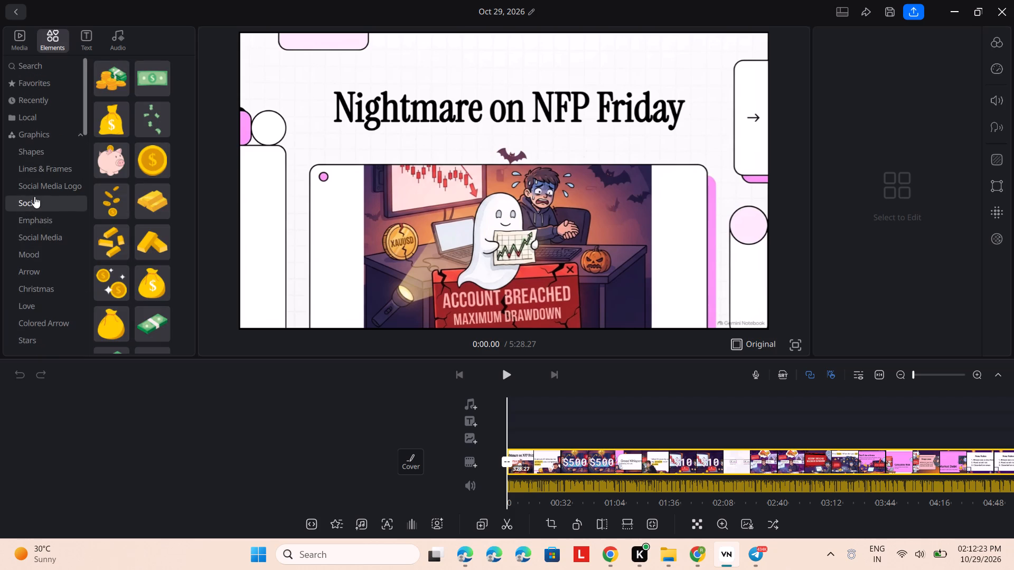
left_click(49, 203)
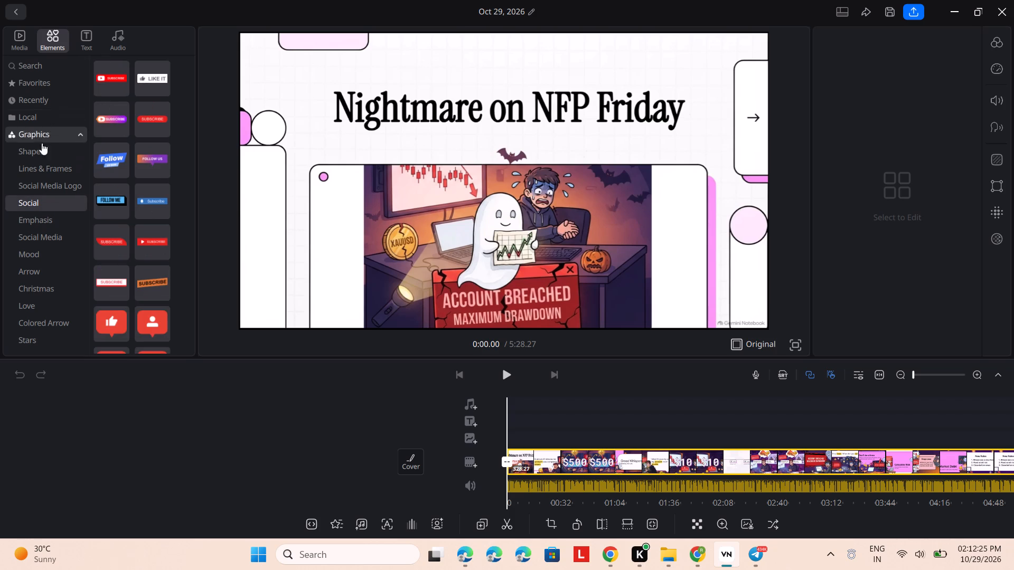
scroll(34, 151, "up", 1)
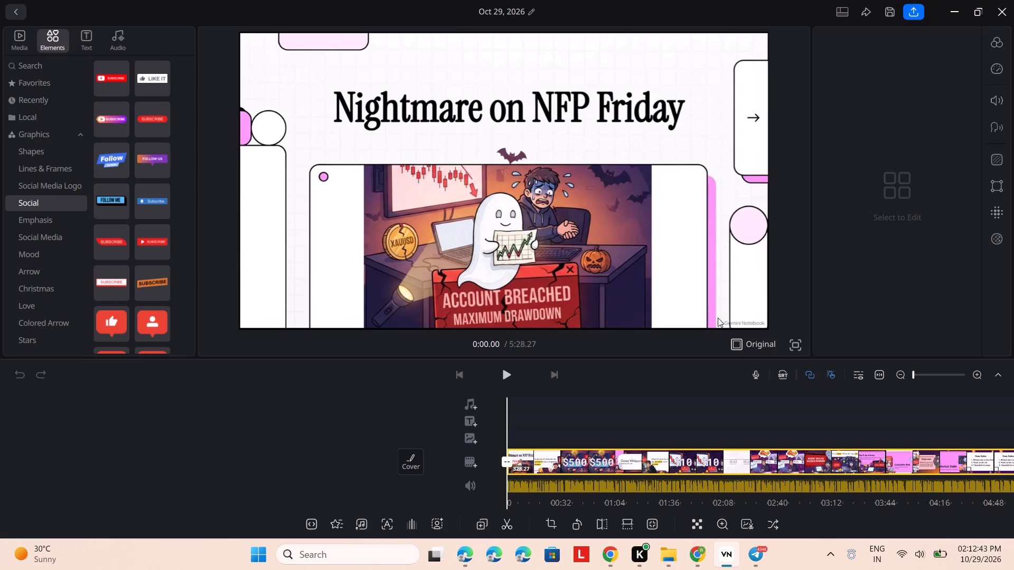
left_click(34, 219)
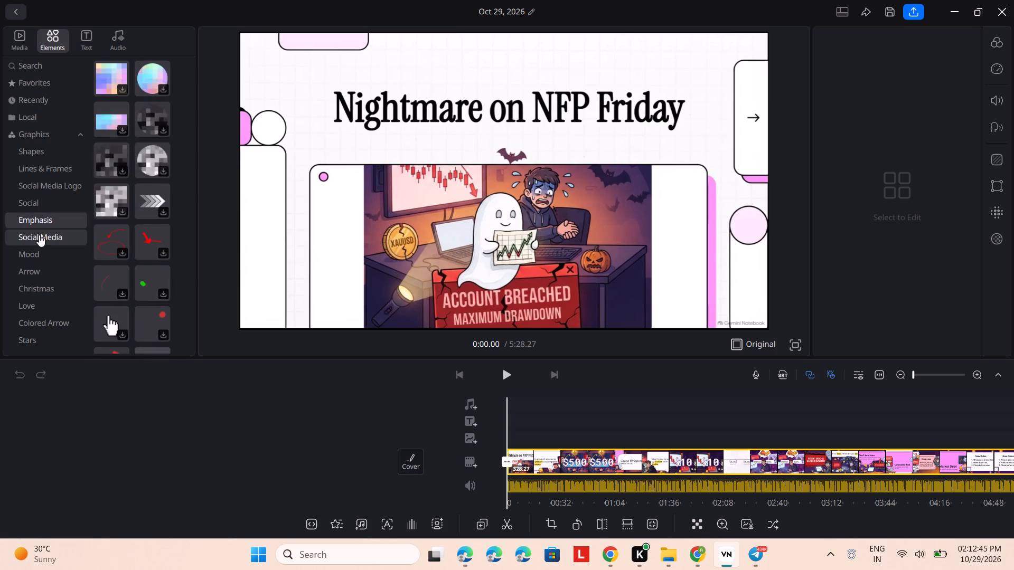
left_click(41, 243)
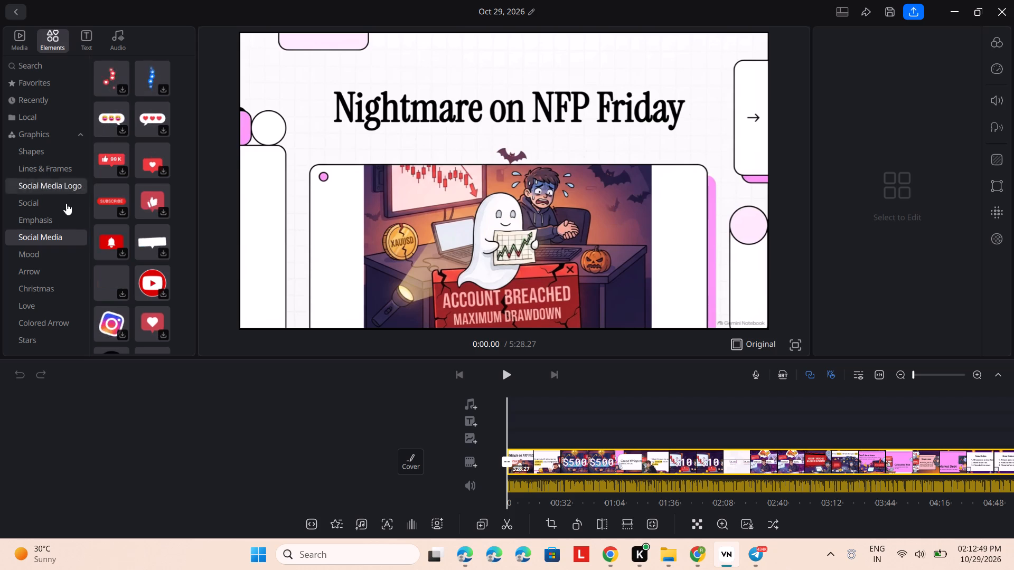
left_click(47, 254)
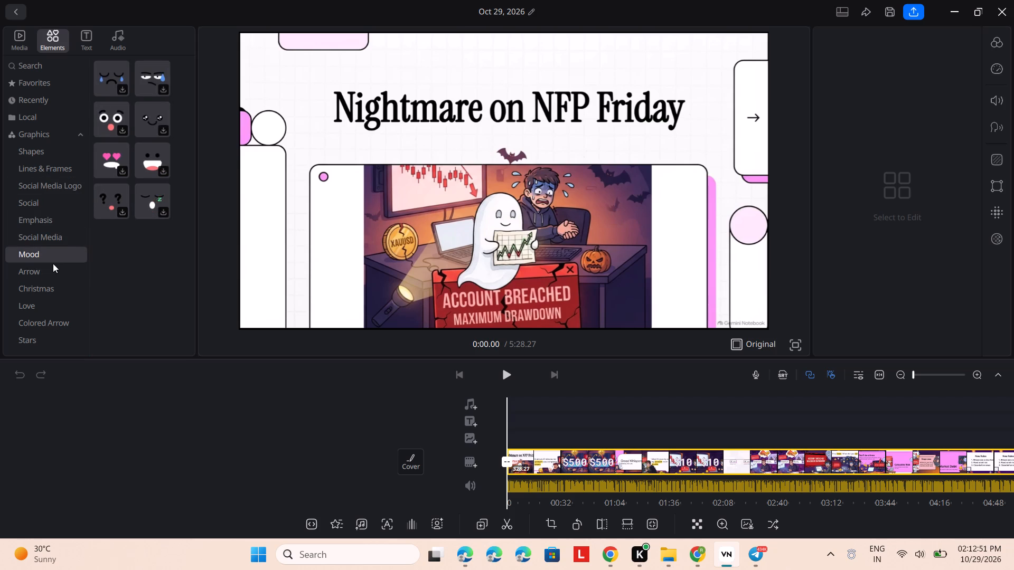
left_click(50, 264)
left_click(46, 280)
left_click(47, 286)
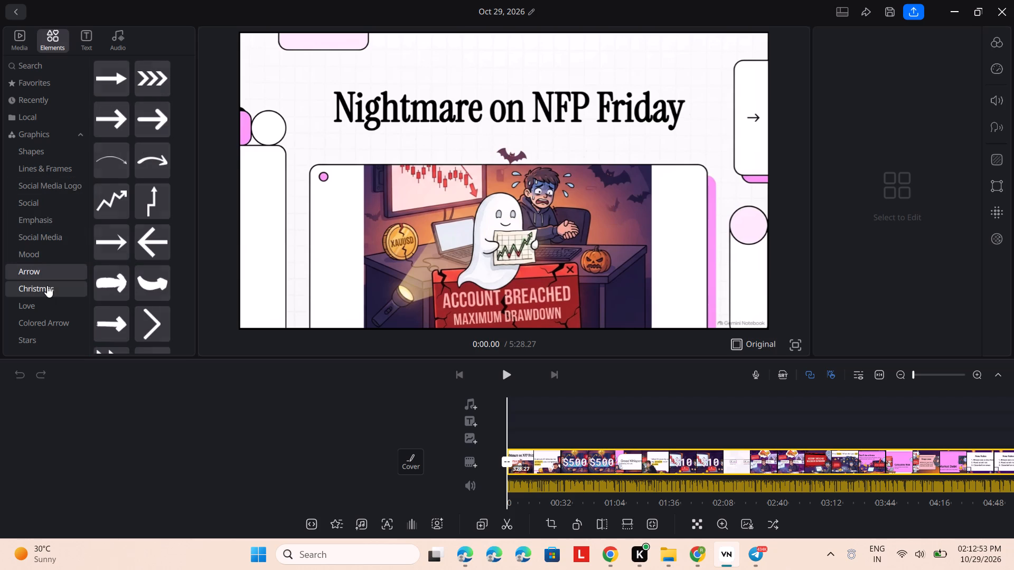
left_click(58, 162)
left_click(59, 147)
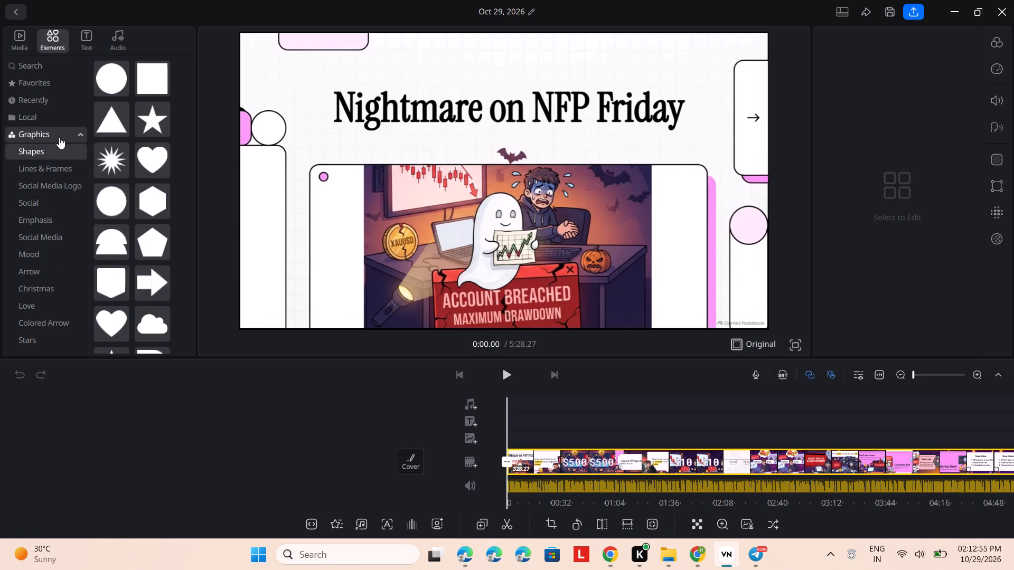
Collapse the graphics categories and check the local, recent and favorite elements and the element search overview.
left_click(59, 137)
left_click(58, 113)
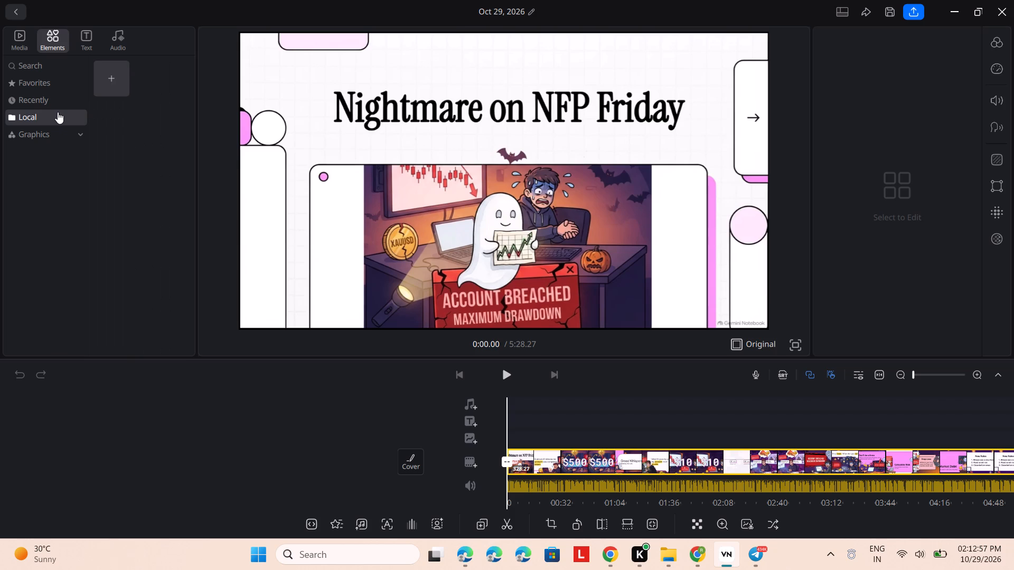
left_click(58, 99)
left_click(54, 82)
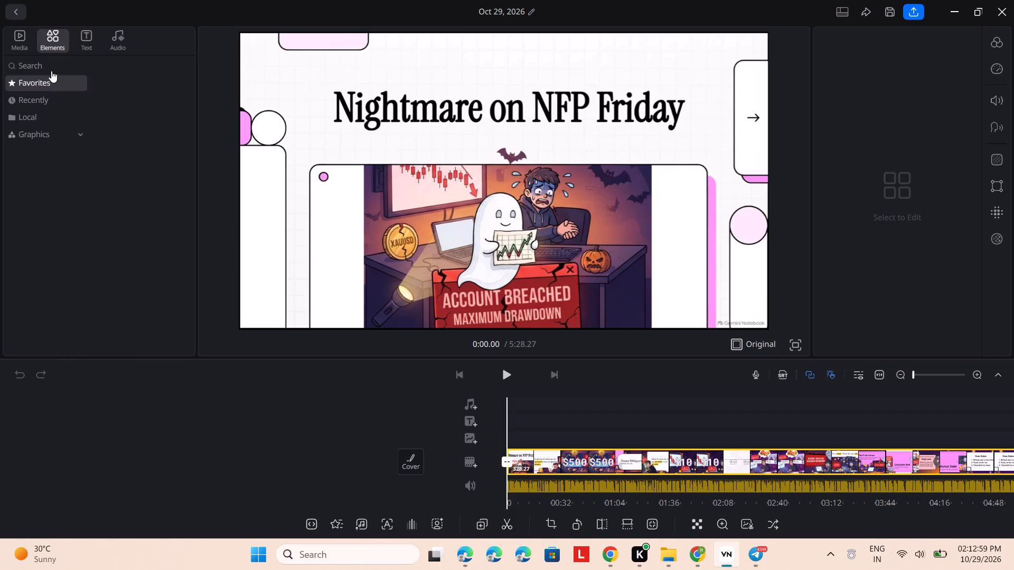
left_click(51, 68)
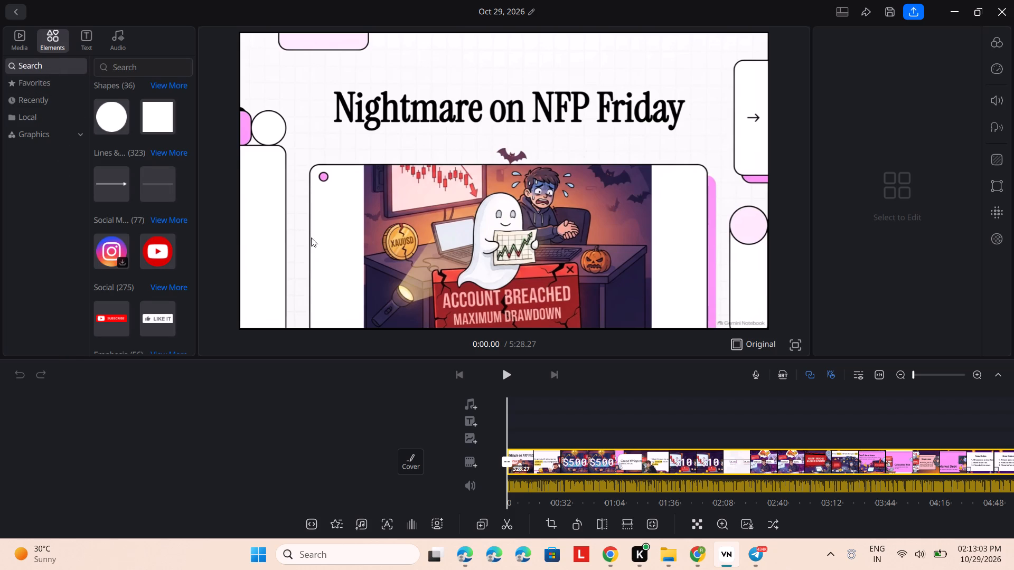
left_click(45, 81)
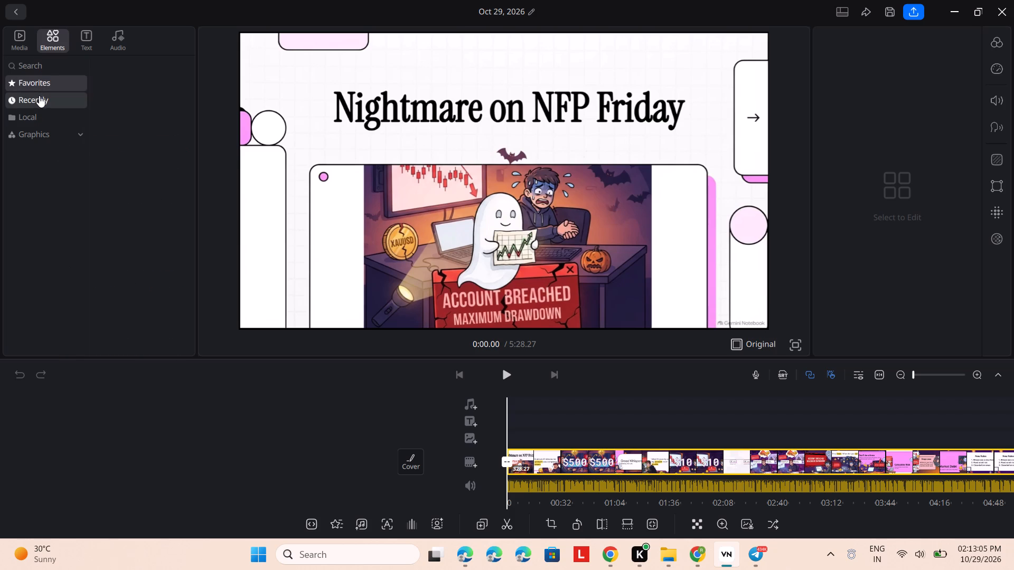
left_click(33, 102)
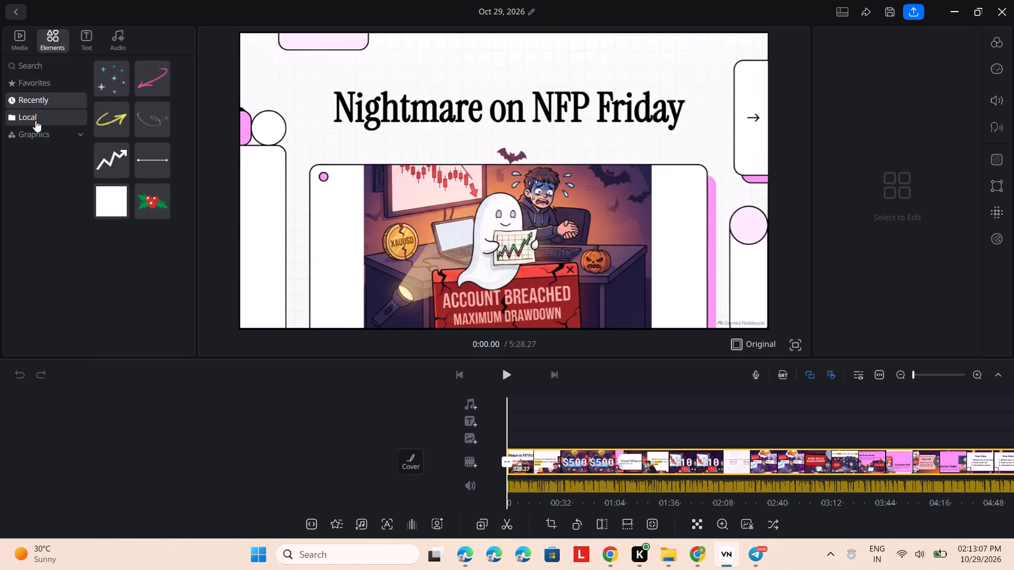
left_click(35, 120)
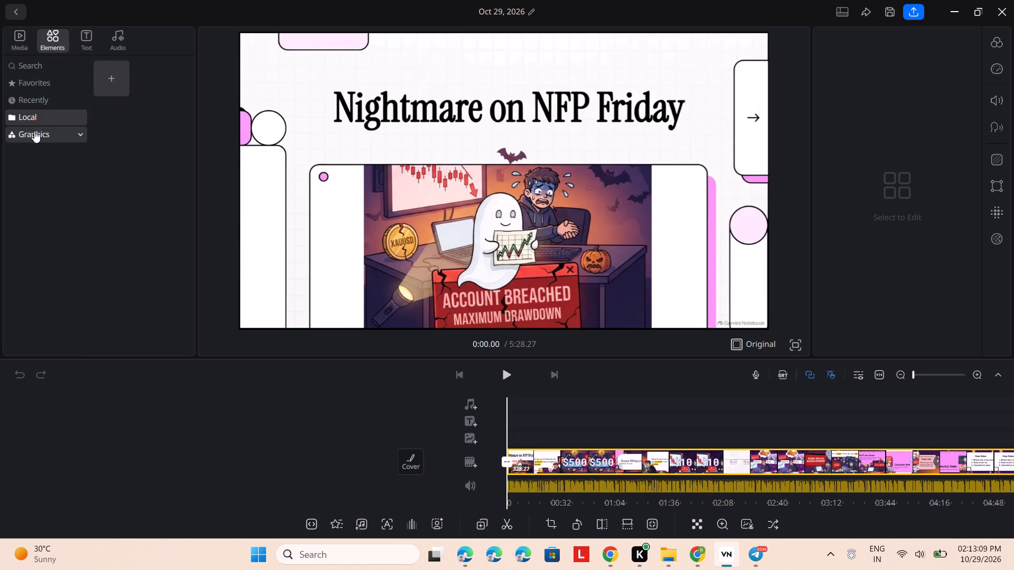
left_click(39, 96)
left_click(45, 80)
left_click(37, 66)
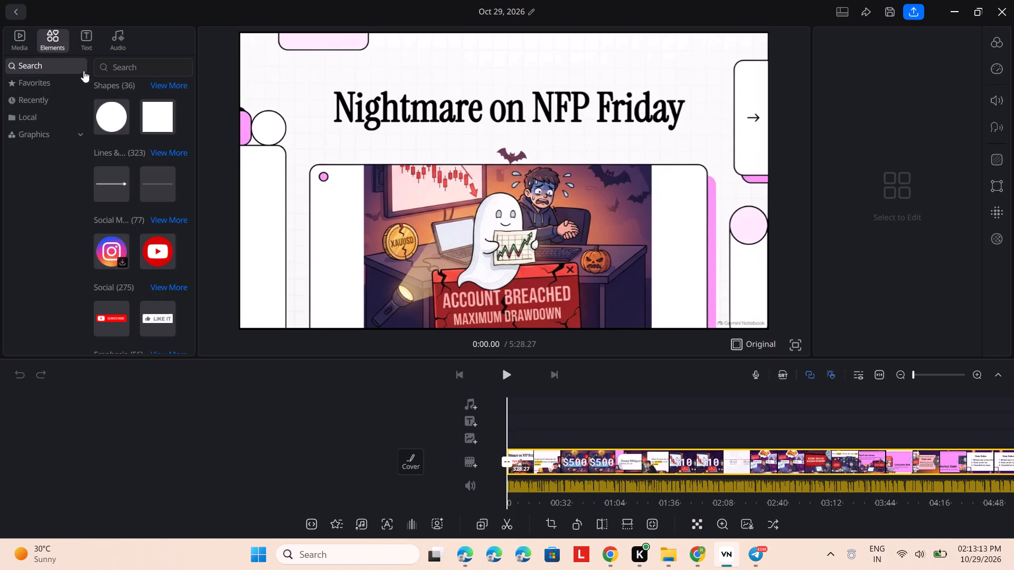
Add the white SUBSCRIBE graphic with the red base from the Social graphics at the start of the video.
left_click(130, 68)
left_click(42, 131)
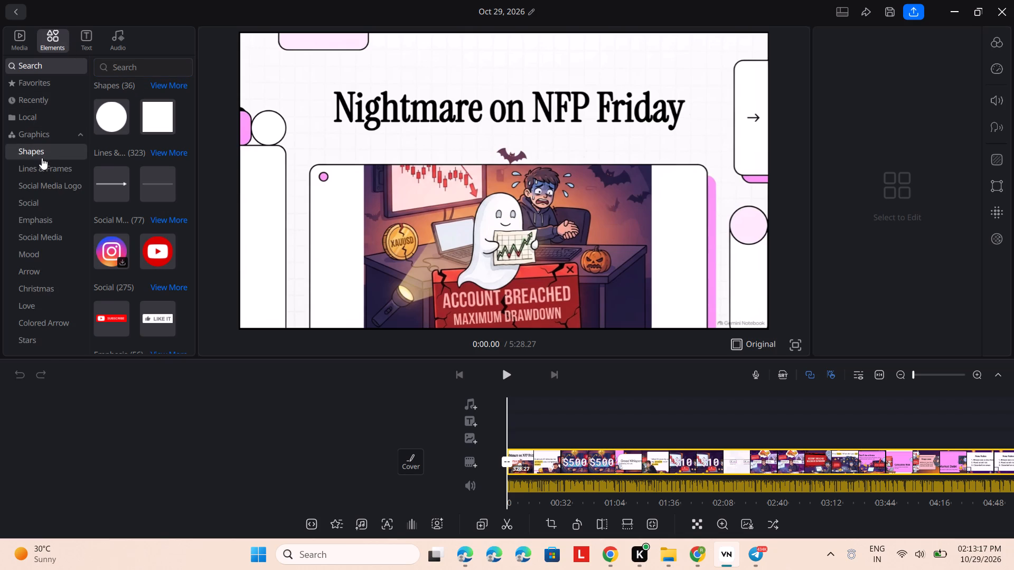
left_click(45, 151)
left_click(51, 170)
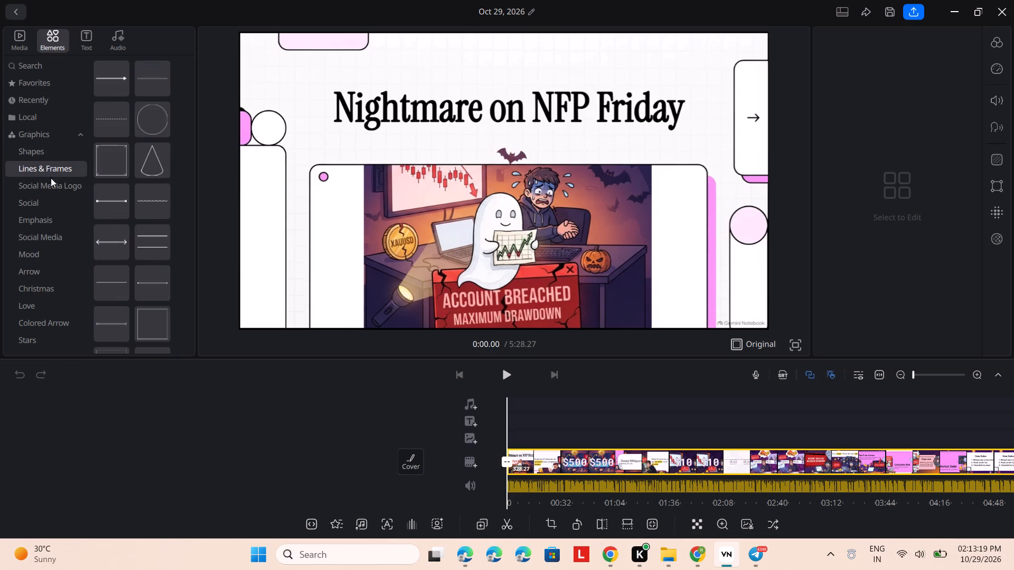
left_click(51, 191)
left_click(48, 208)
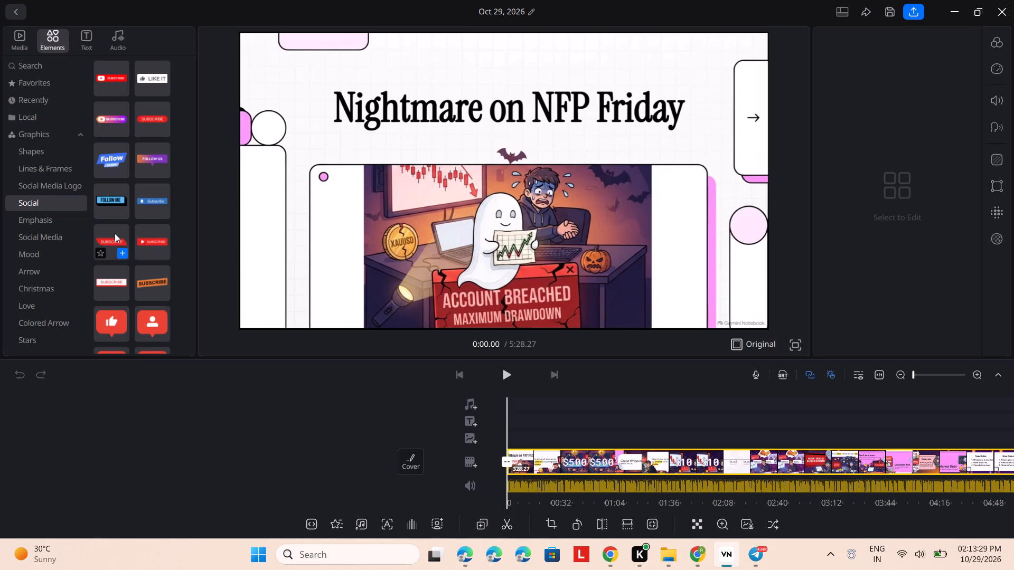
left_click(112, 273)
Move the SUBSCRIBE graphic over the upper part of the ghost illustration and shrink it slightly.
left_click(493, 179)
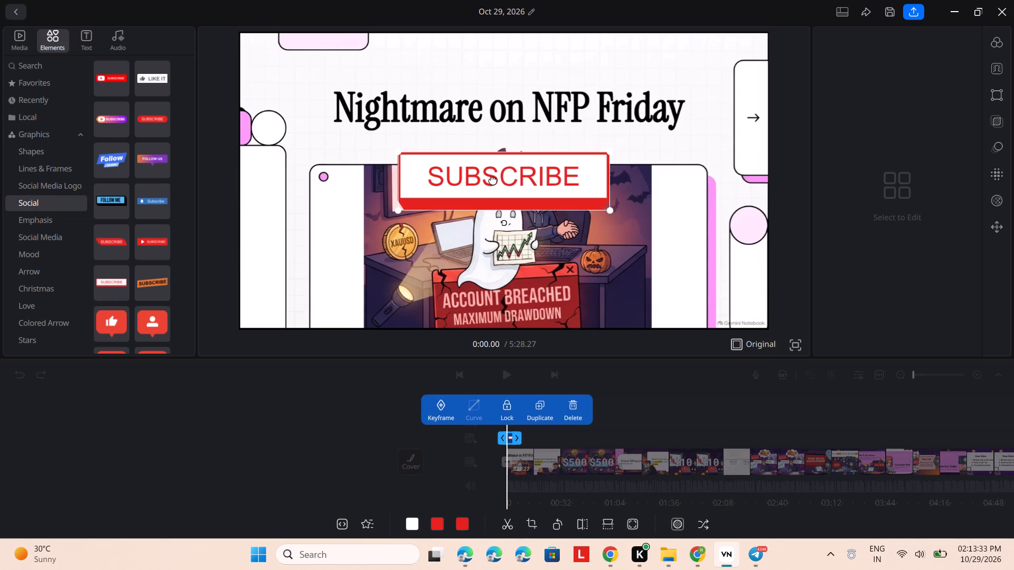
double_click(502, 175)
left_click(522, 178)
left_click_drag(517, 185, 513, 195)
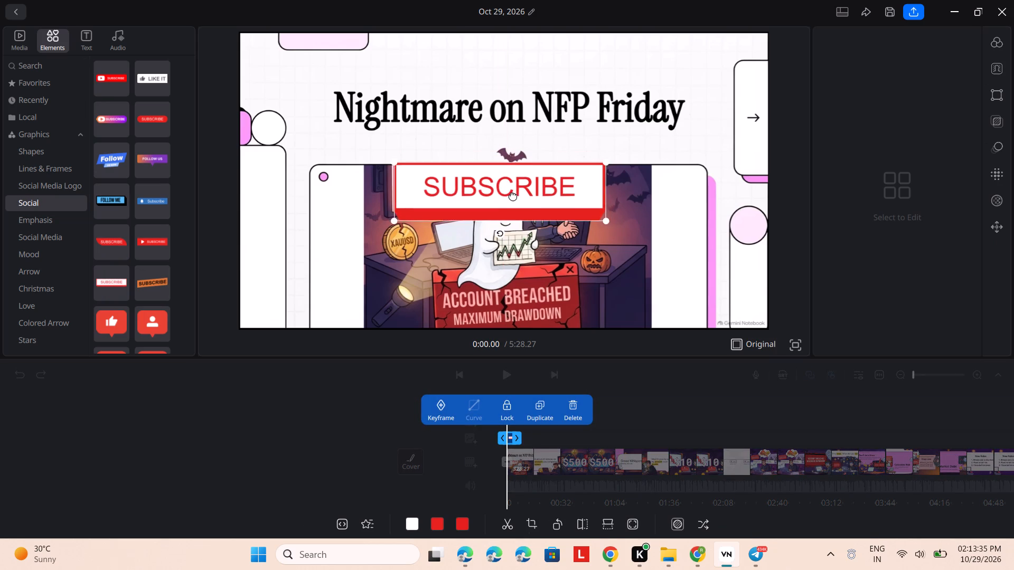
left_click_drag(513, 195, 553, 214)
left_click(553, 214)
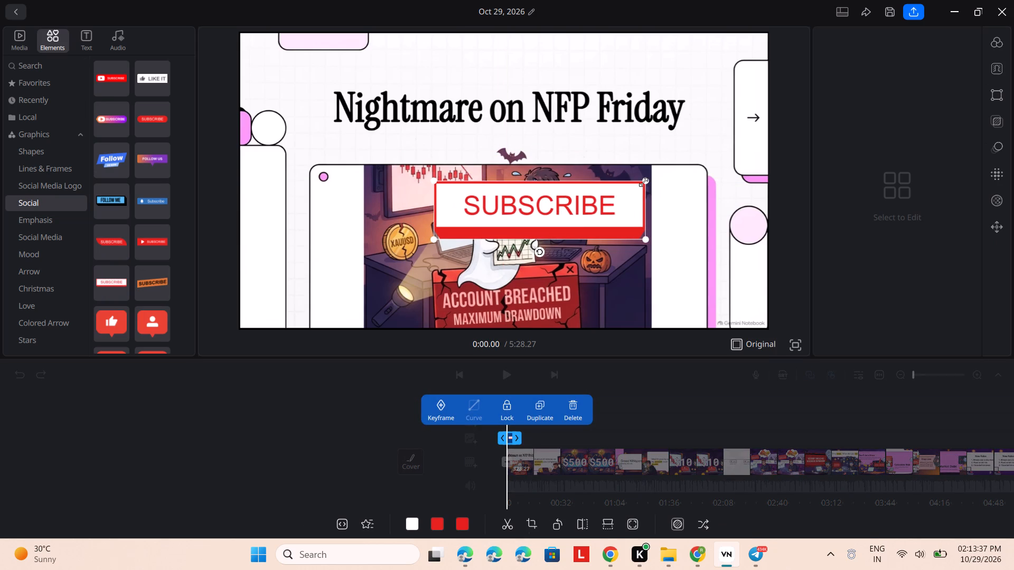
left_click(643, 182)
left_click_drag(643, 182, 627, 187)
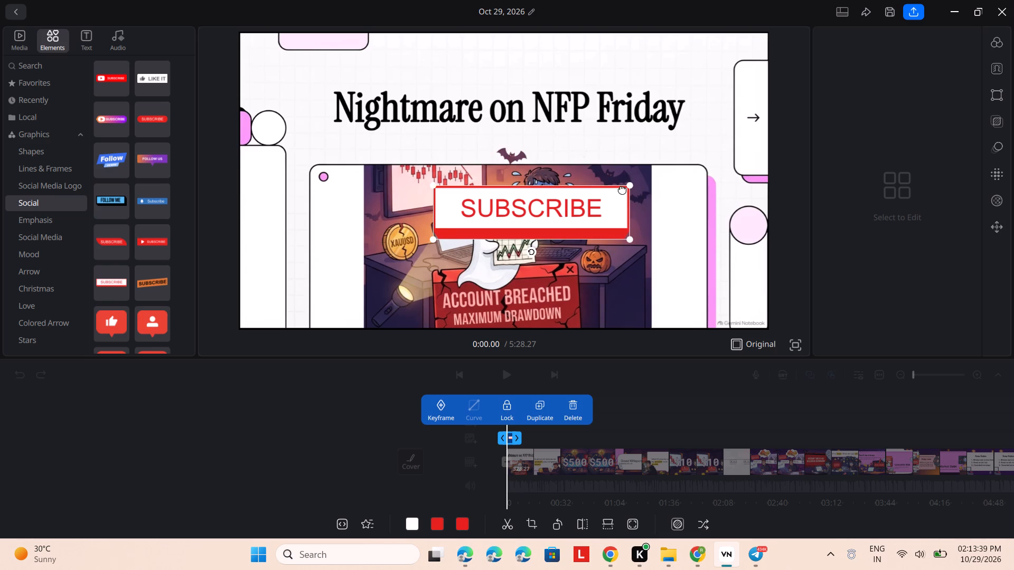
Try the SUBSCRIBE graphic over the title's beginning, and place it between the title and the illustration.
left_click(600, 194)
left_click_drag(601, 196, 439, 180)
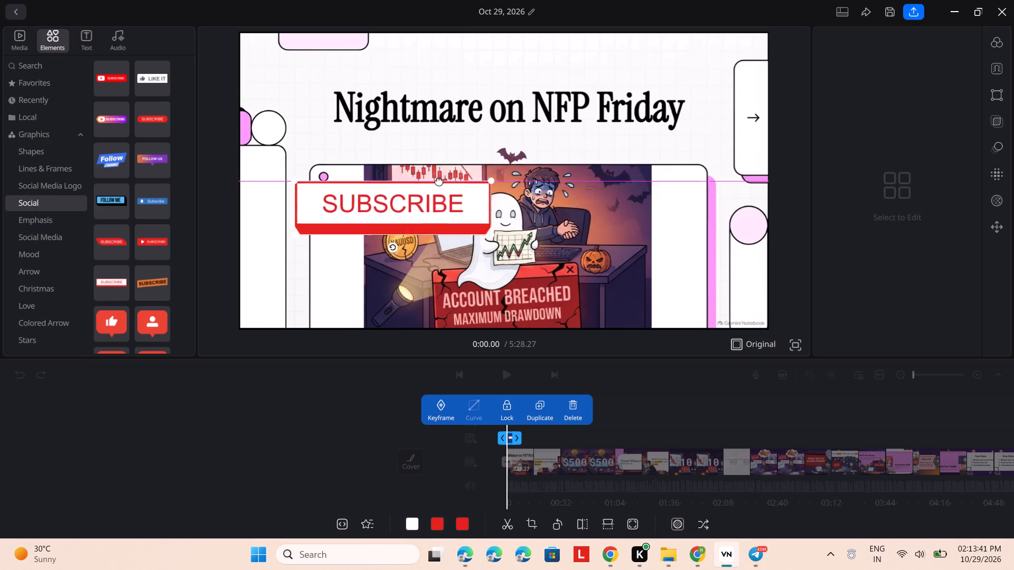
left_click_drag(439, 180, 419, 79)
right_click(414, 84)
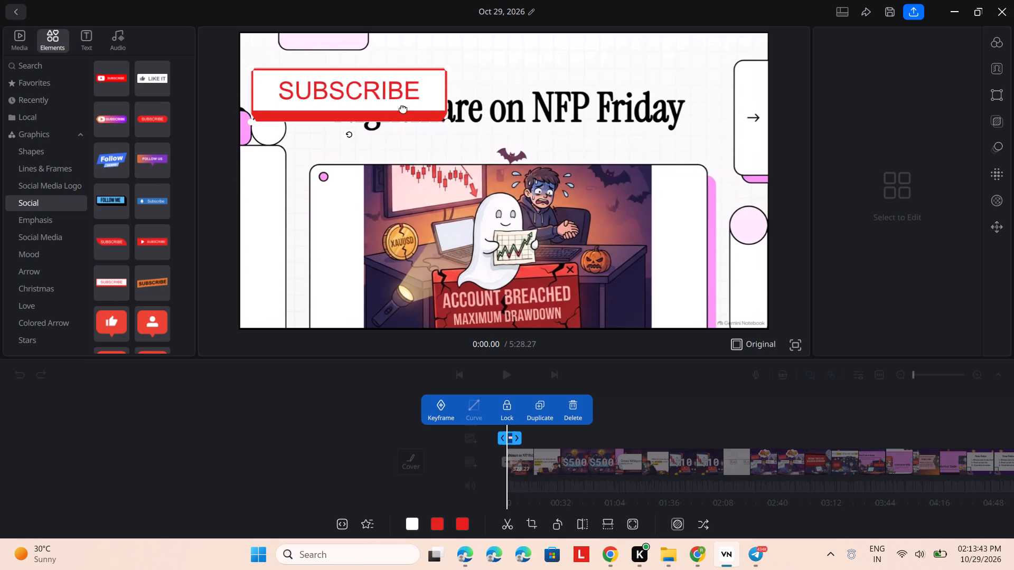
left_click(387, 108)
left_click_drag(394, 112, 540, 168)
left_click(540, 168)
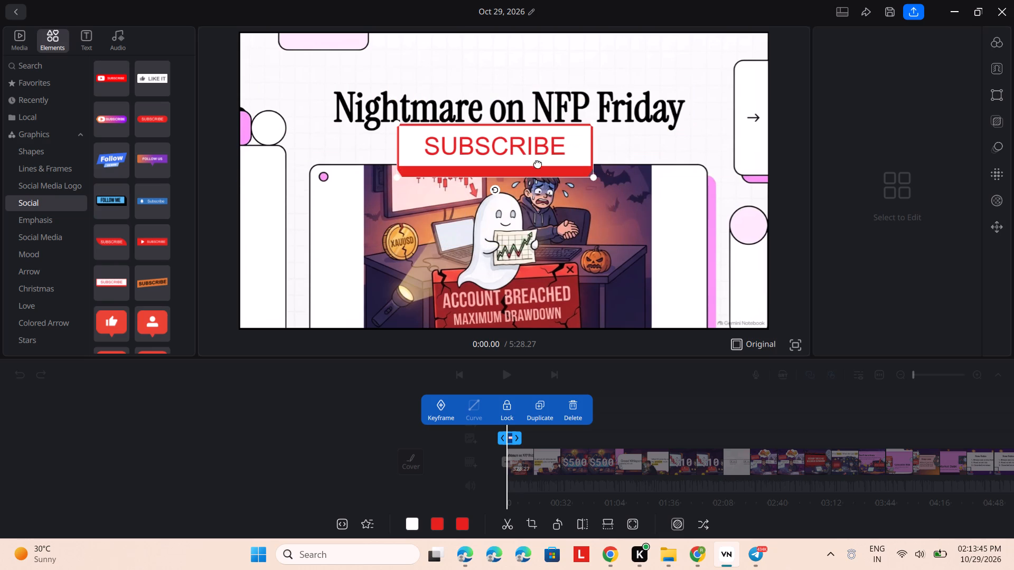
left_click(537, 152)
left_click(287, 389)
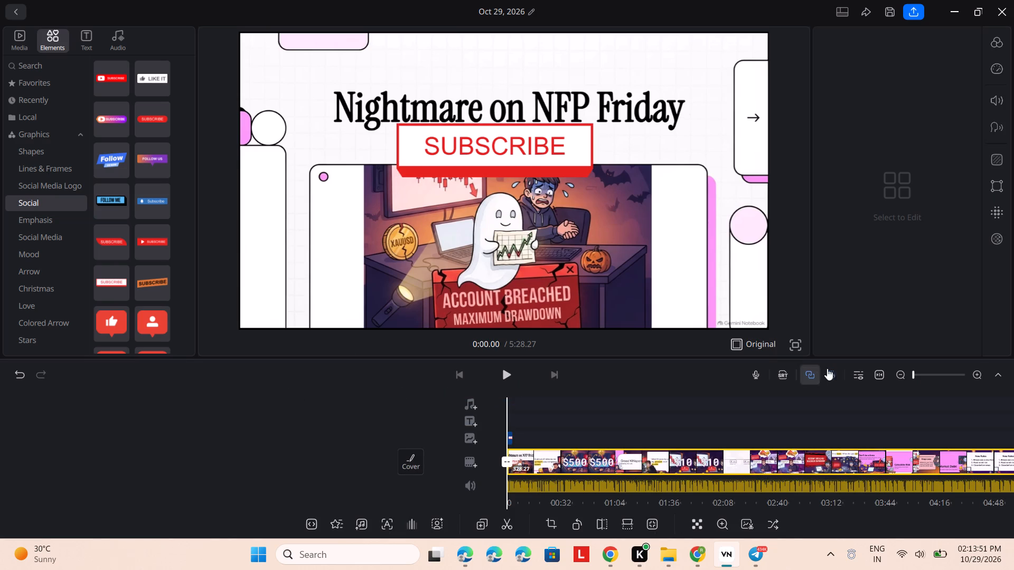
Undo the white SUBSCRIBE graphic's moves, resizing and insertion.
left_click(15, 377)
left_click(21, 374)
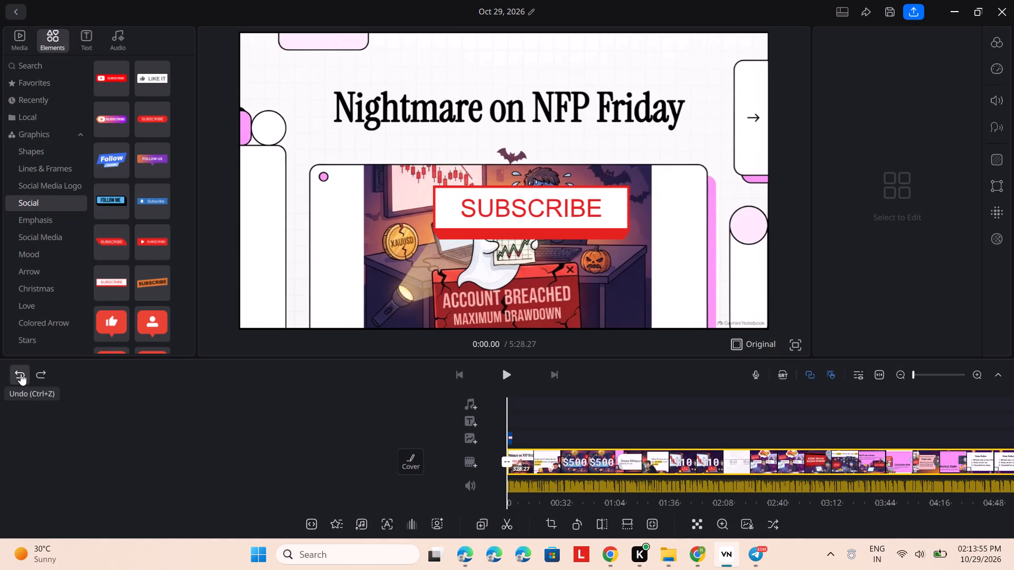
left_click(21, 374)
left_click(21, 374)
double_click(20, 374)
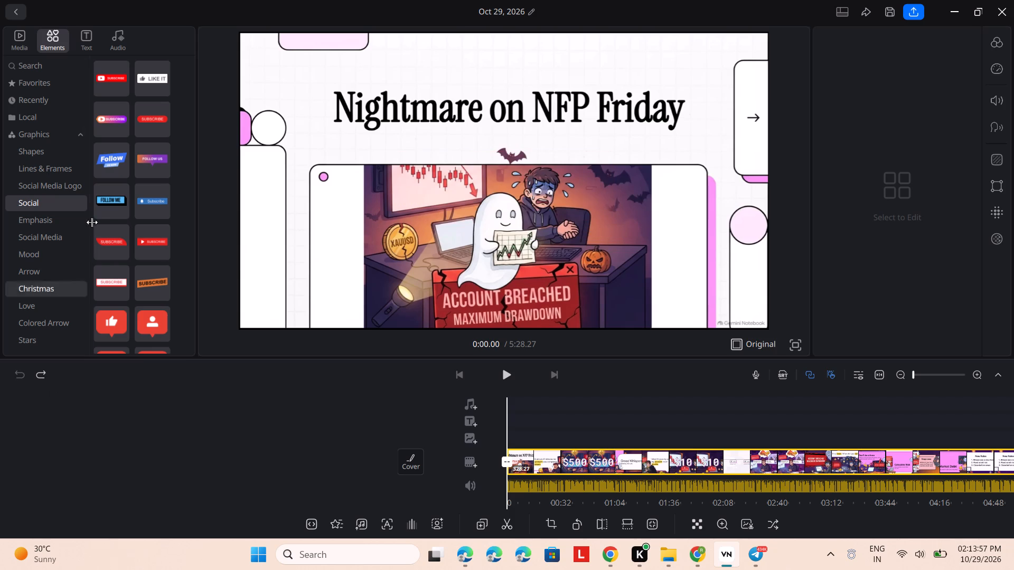
Look through the Social, Social Media Logo and Shapes graphics for another subscribe element for the video.
scroll(115, 203, "up", 3)
scroll(121, 199, "down", 2)
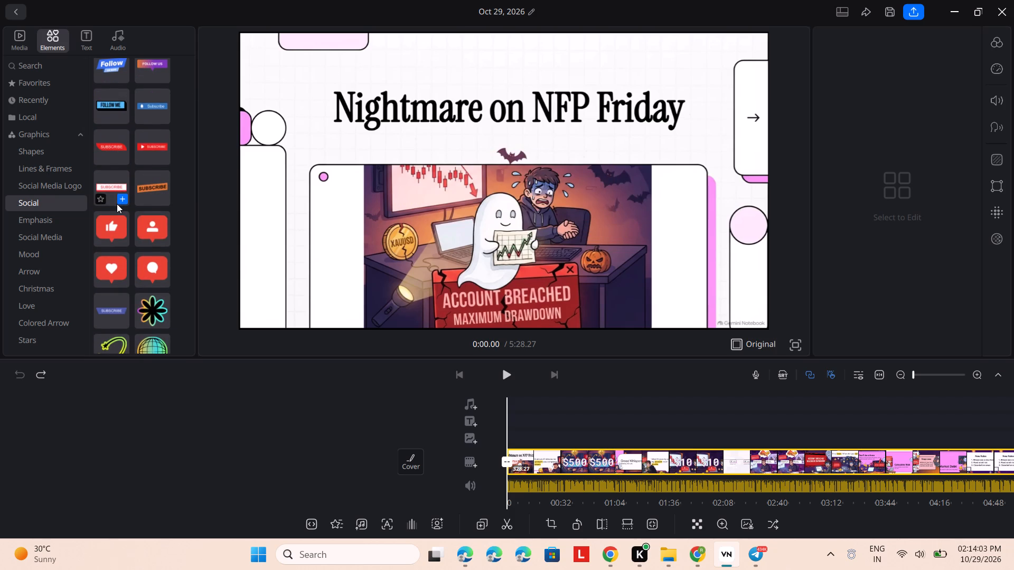
scroll(121, 191, "up", 10)
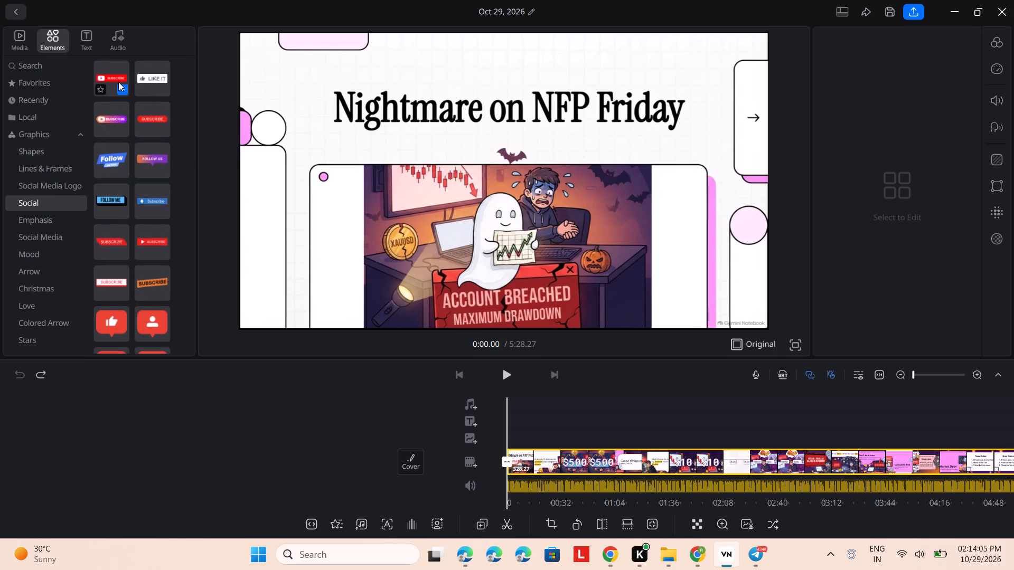
left_click(49, 186)
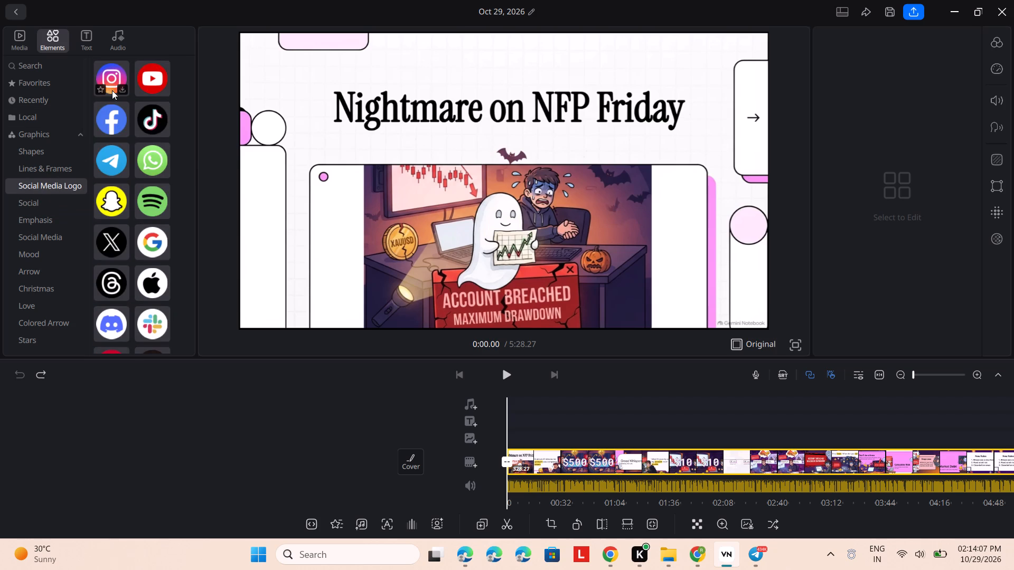
scroll(137, 120, "up", 6)
scroll(132, 127, "down", 4)
scroll(121, 142, "up", 6)
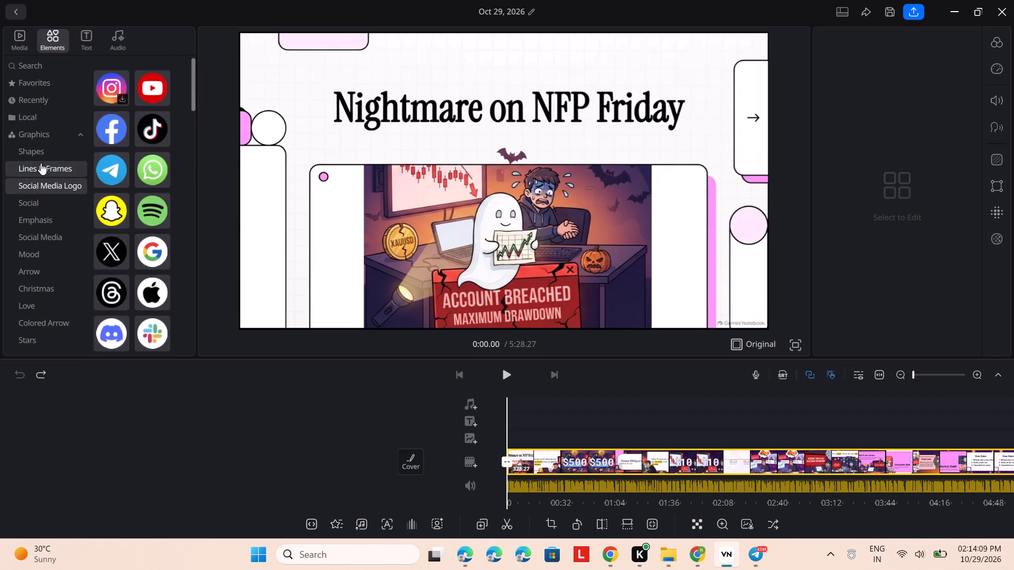
left_click(41, 164)
left_click(42, 153)
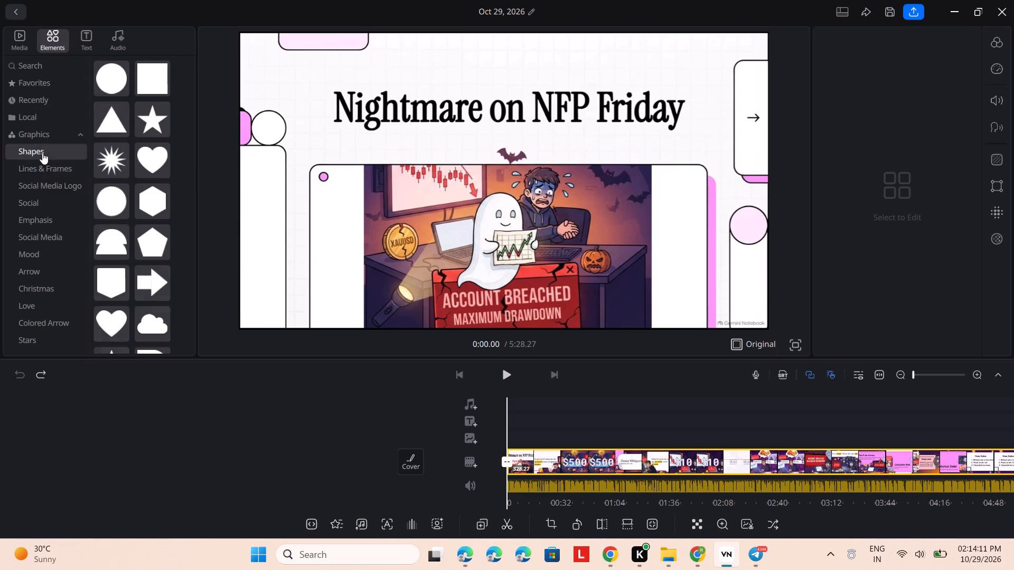
scroll(50, 167, "down", 5)
scroll(48, 174, "up", 2)
left_click(49, 165)
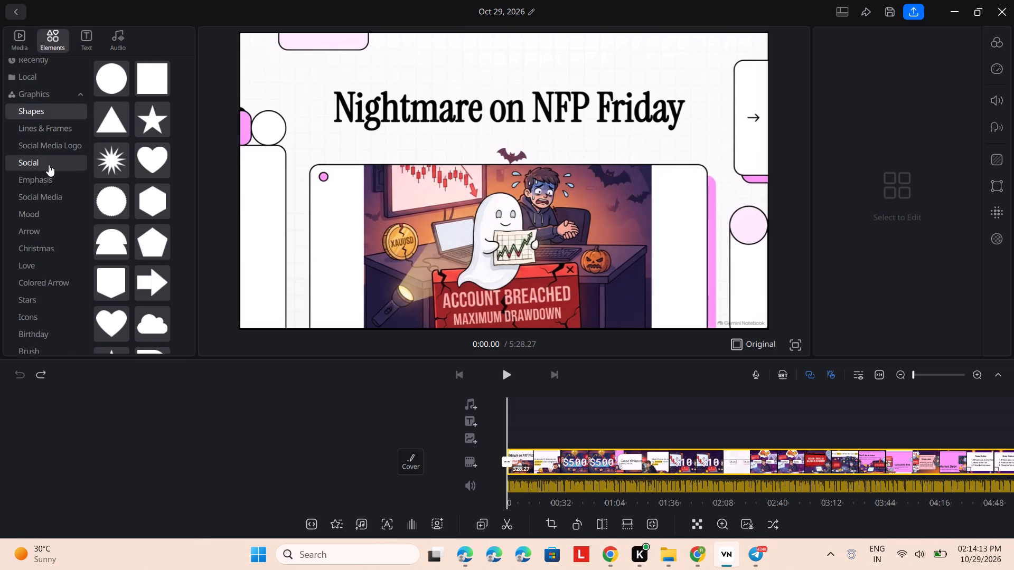
left_click(50, 176)
left_click(52, 165)
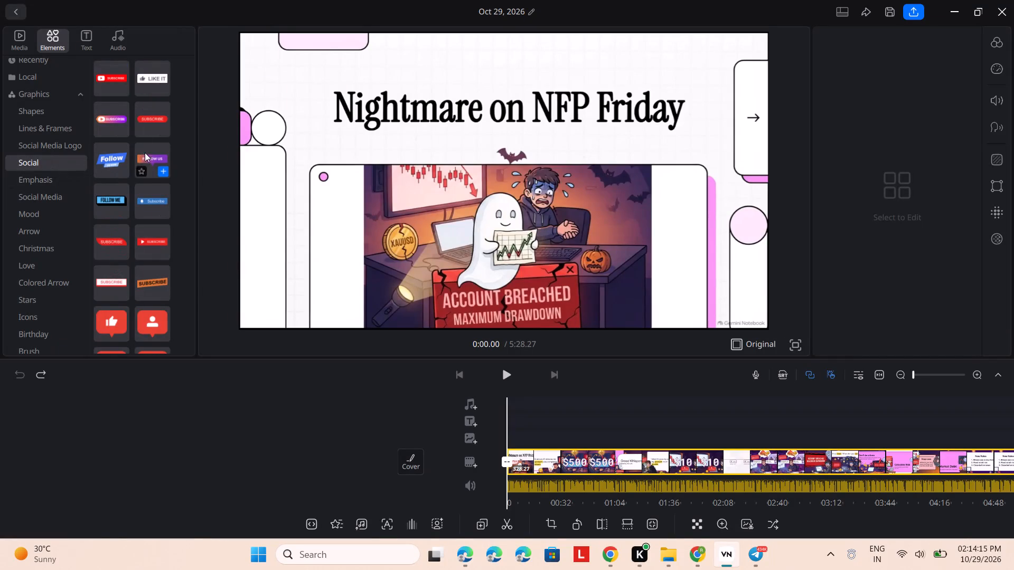
scroll(131, 252, "down", 4)
scroll(131, 252, "up", 9)
scroll(153, 286, "down", 2)
scroll(122, 232, "up", 7)
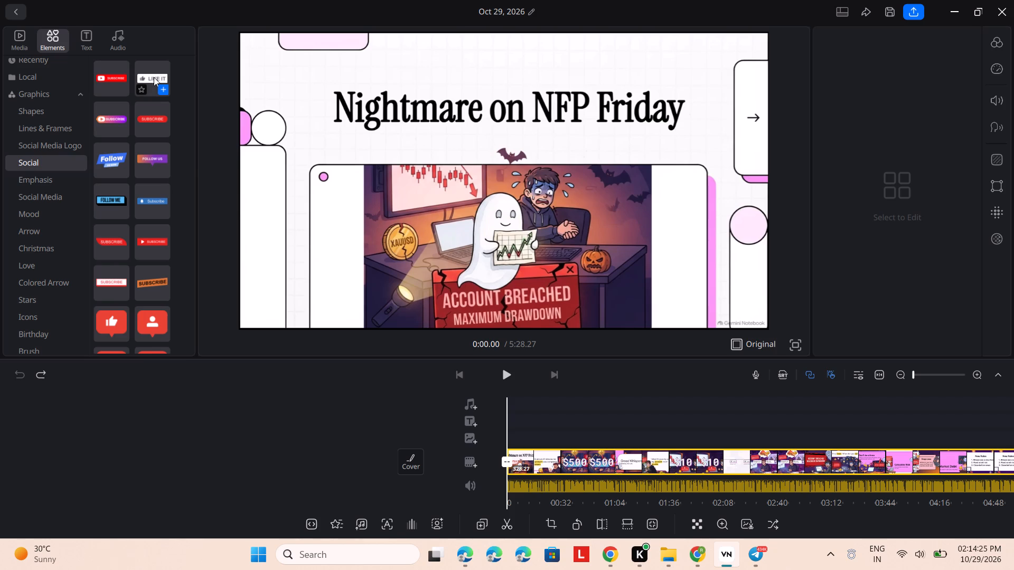
Add the red SUBSCRIBE graphic with the YouTube play logo from the Social graphics at the start of the video.
left_click(108, 71)
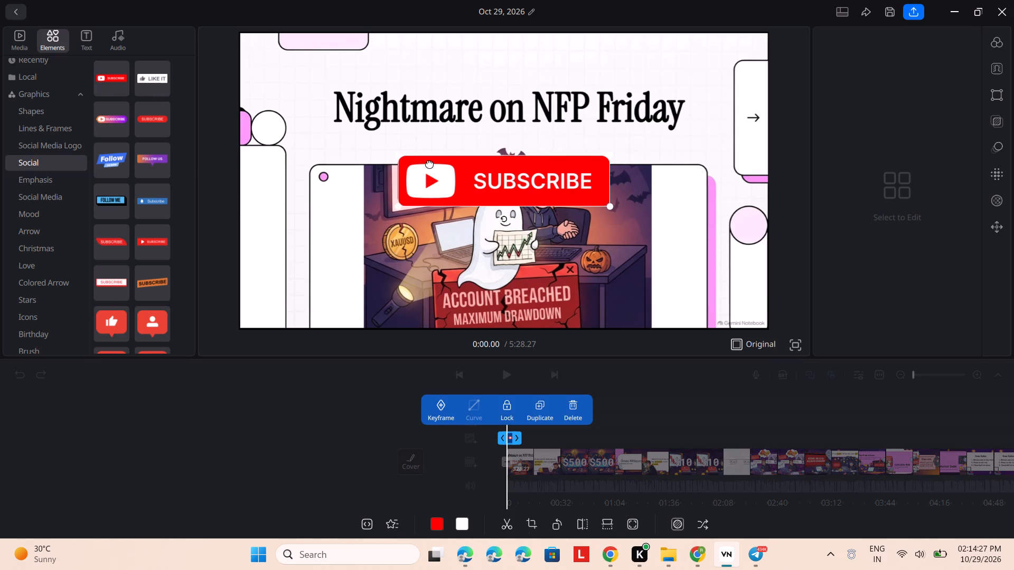
left_click(429, 163)
left_click(457, 176)
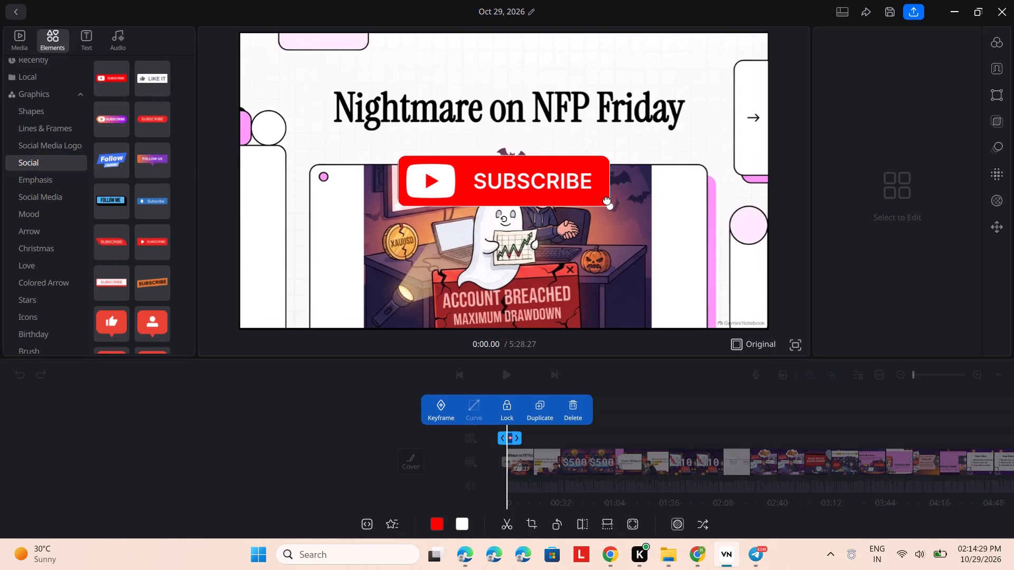
left_click(606, 198)
left_click(437, 181)
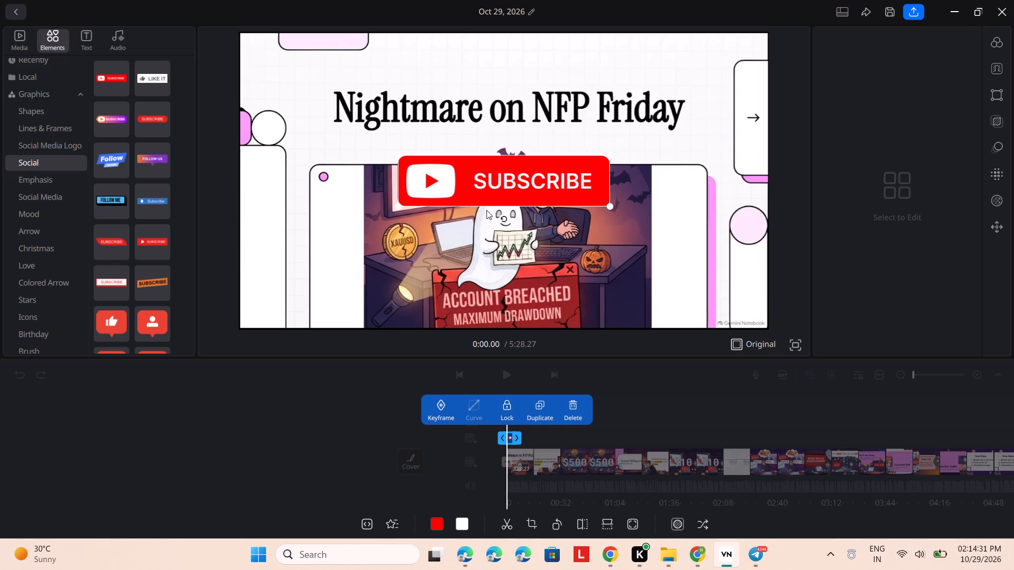
left_click(486, 210)
left_click(502, 191)
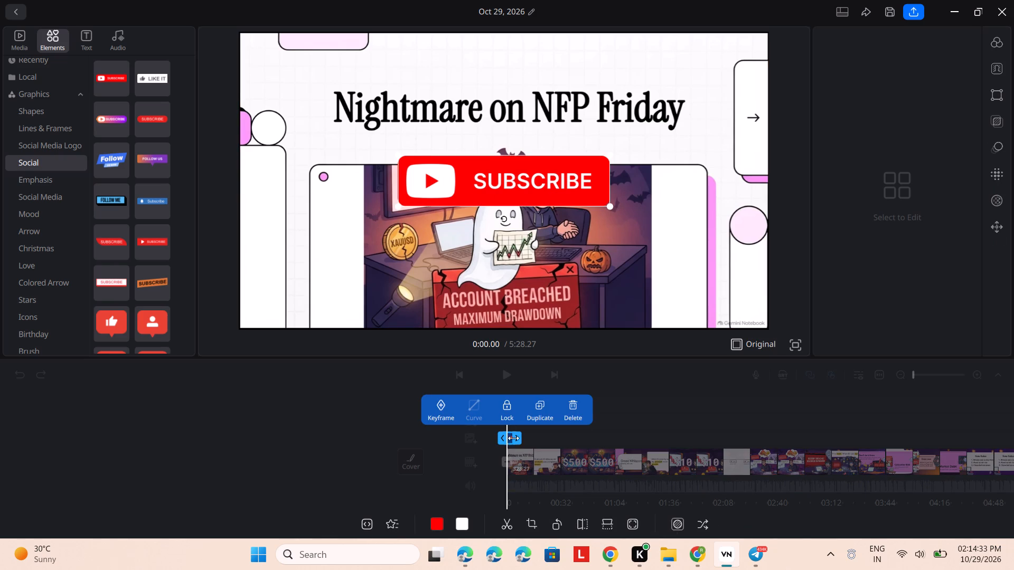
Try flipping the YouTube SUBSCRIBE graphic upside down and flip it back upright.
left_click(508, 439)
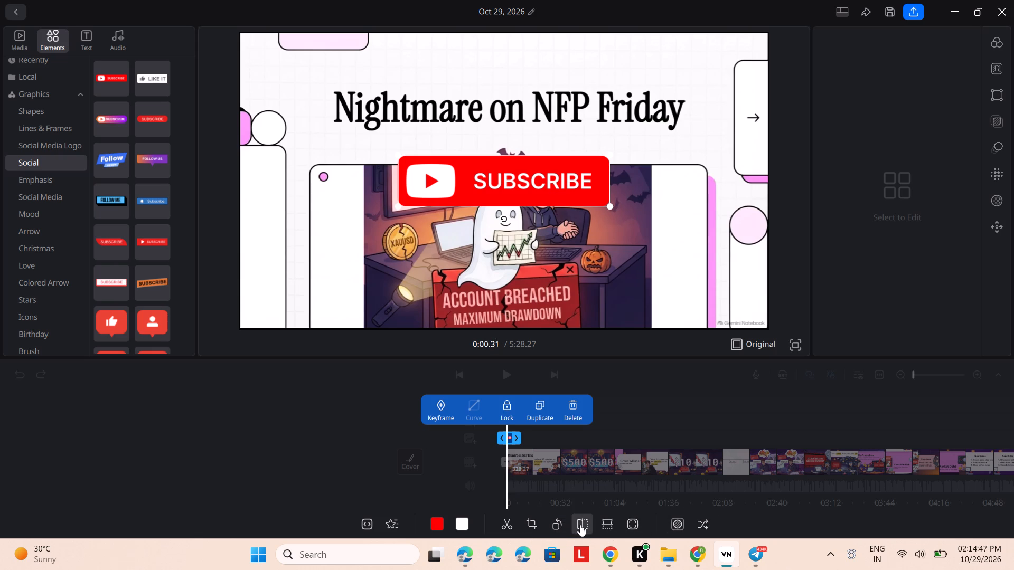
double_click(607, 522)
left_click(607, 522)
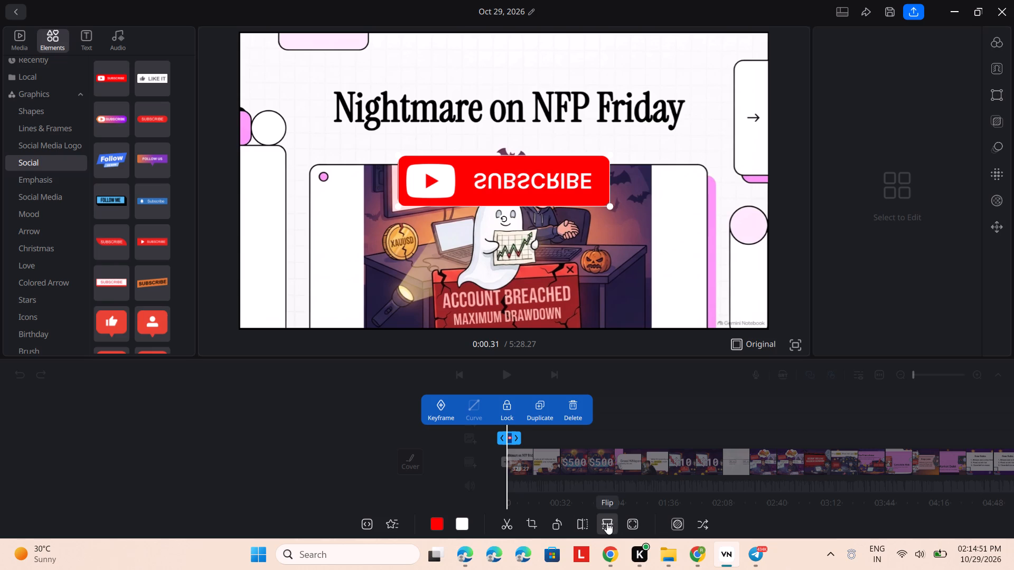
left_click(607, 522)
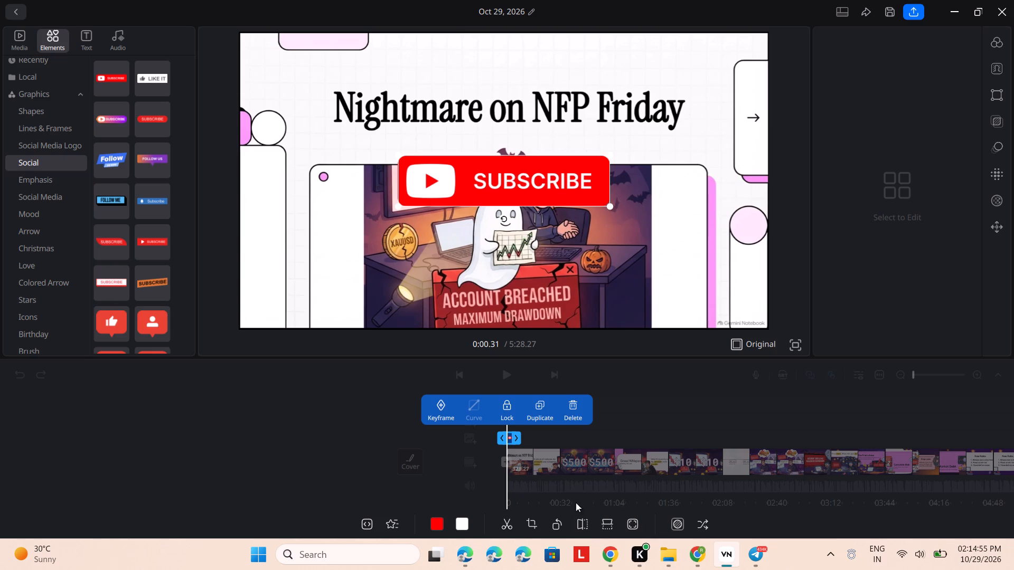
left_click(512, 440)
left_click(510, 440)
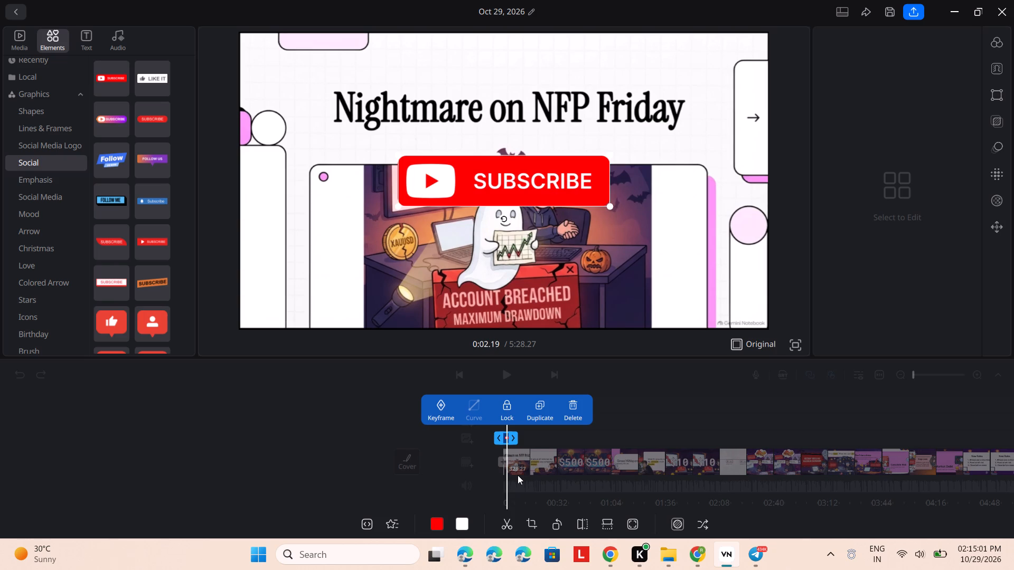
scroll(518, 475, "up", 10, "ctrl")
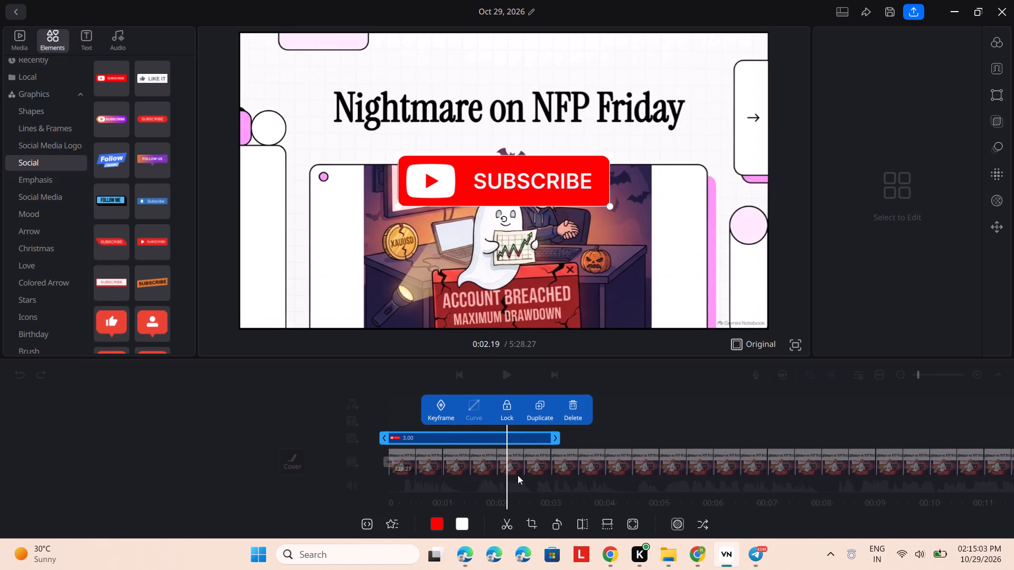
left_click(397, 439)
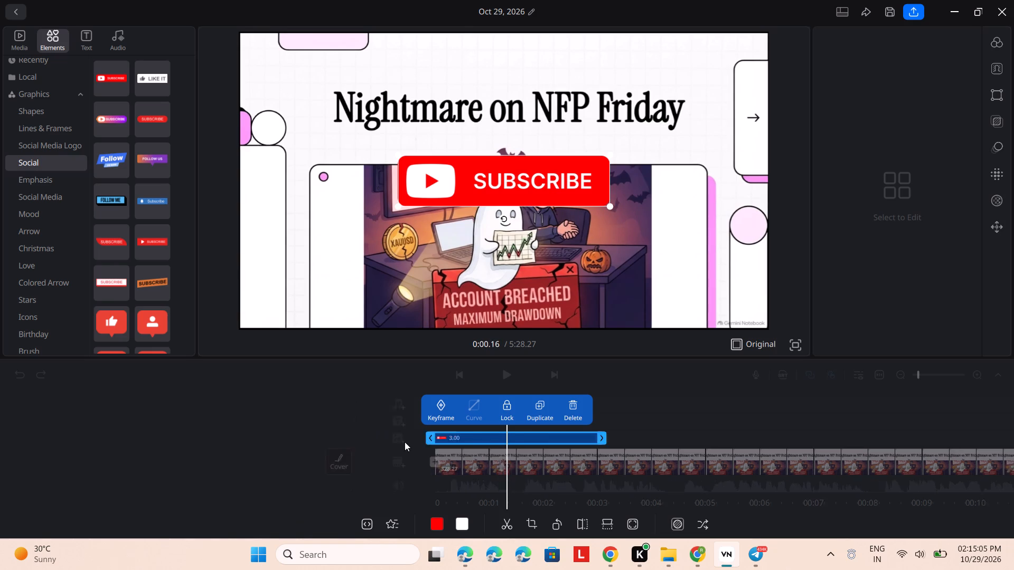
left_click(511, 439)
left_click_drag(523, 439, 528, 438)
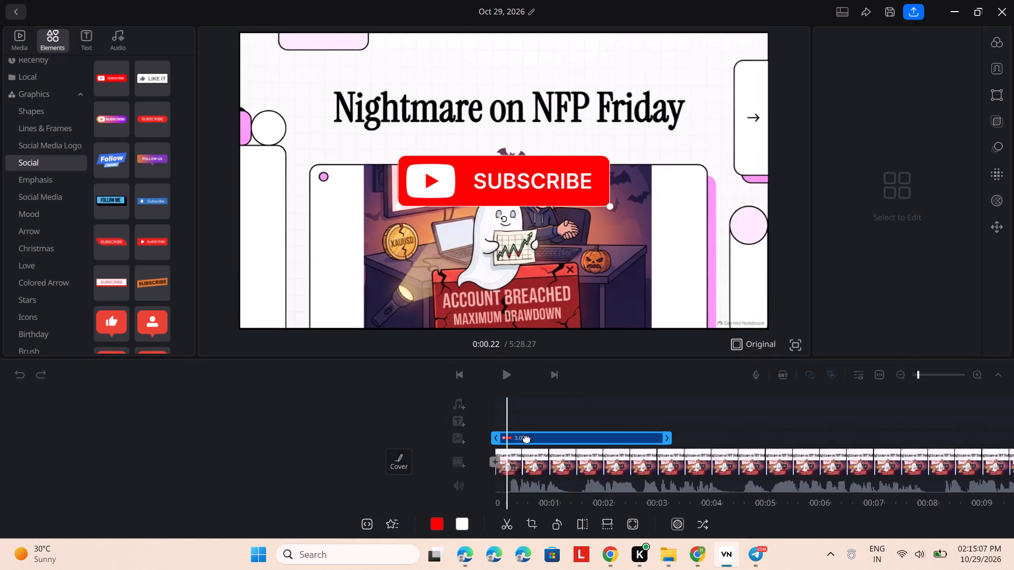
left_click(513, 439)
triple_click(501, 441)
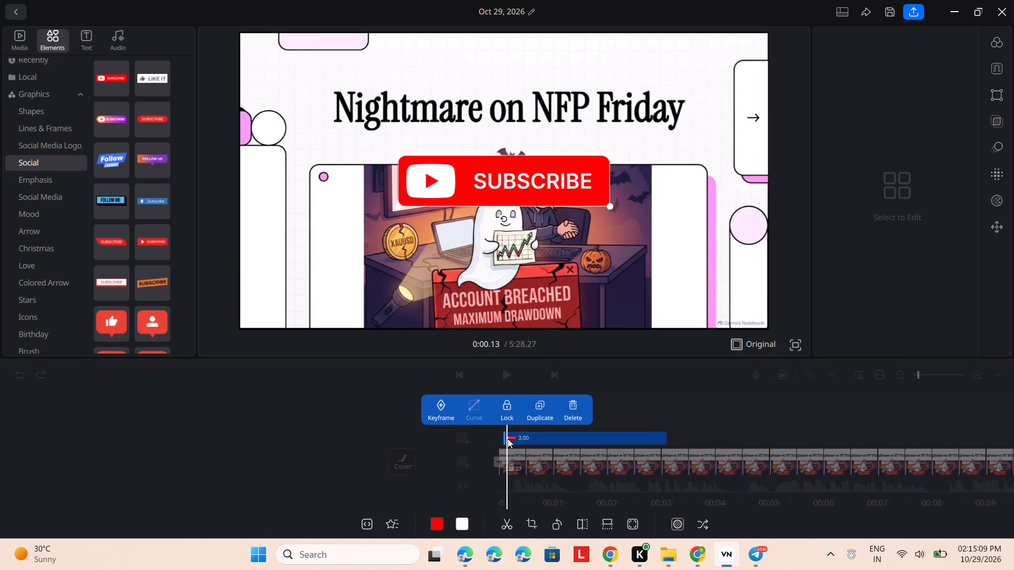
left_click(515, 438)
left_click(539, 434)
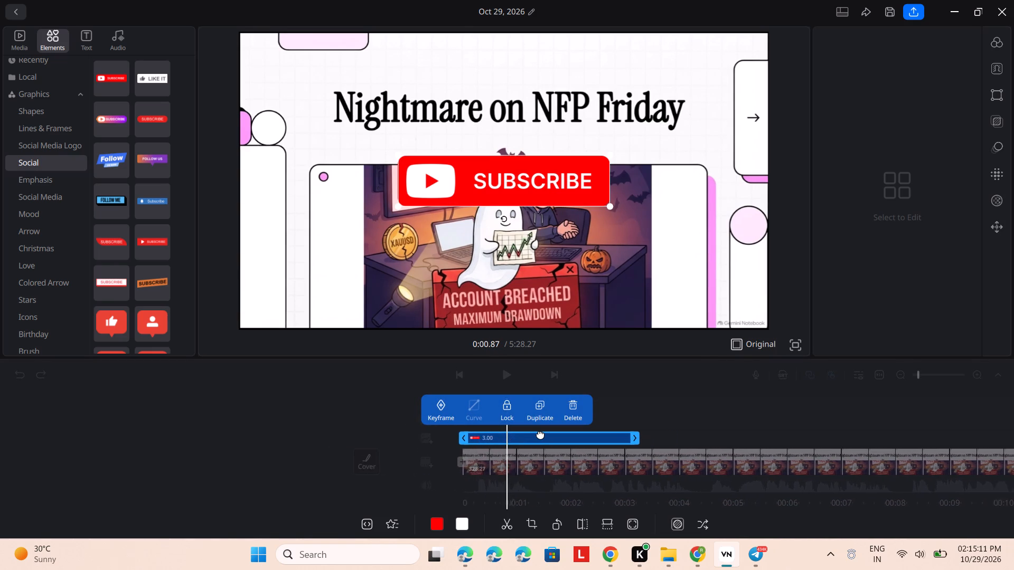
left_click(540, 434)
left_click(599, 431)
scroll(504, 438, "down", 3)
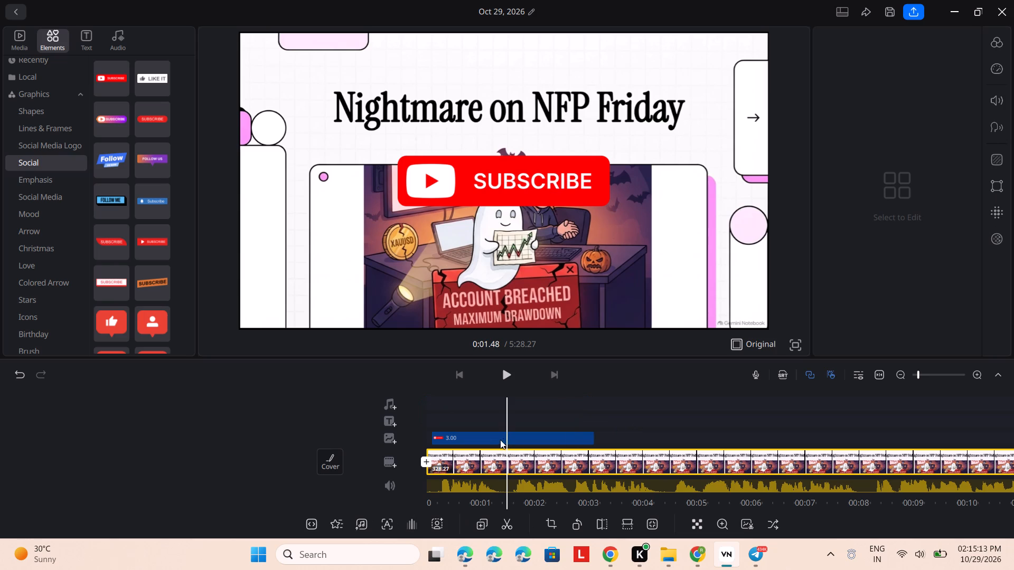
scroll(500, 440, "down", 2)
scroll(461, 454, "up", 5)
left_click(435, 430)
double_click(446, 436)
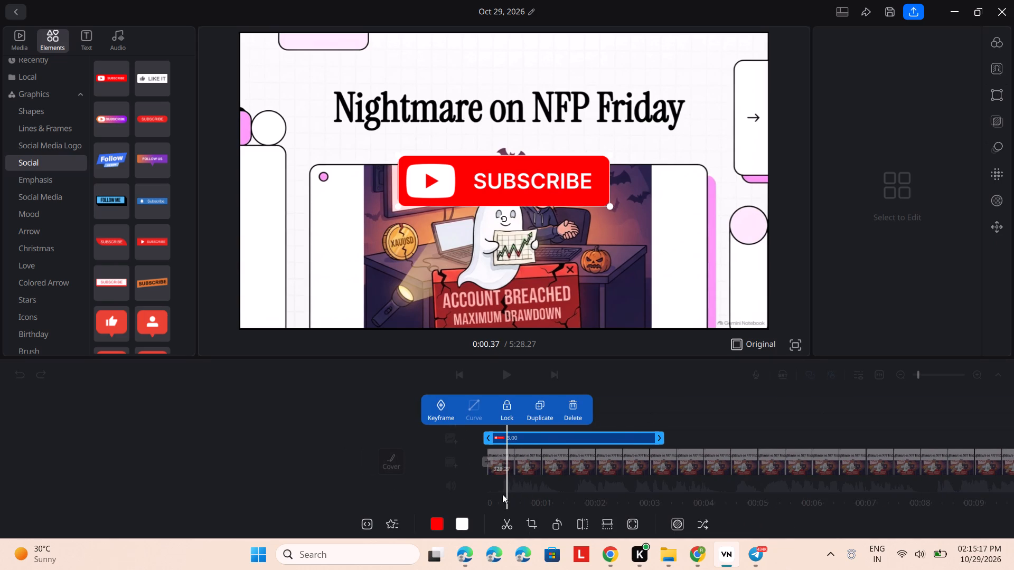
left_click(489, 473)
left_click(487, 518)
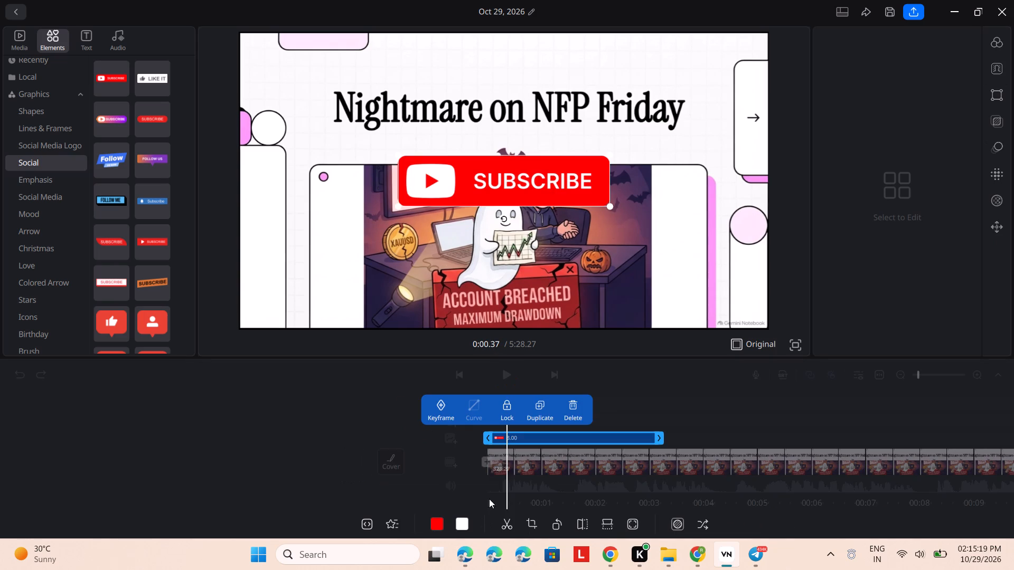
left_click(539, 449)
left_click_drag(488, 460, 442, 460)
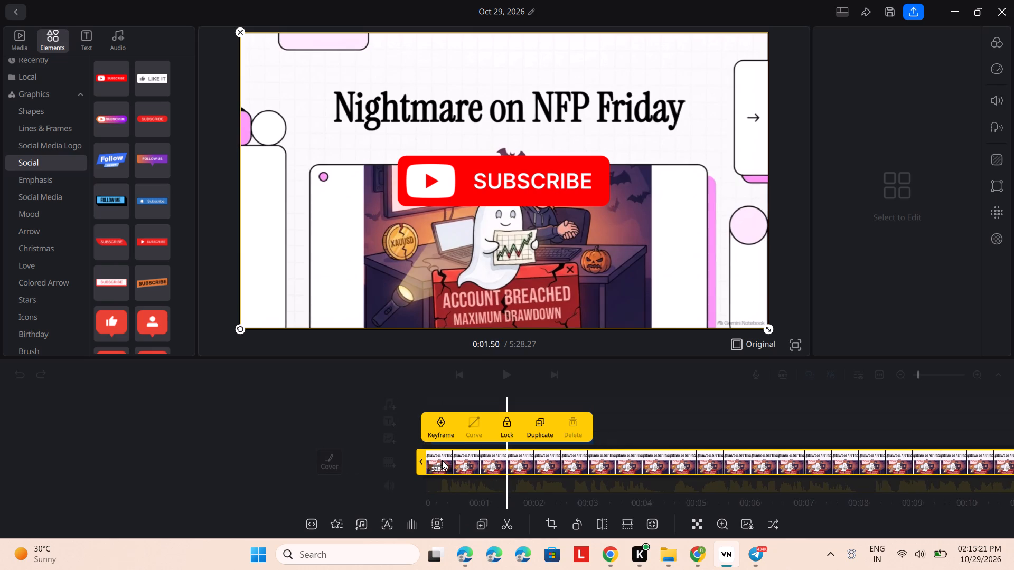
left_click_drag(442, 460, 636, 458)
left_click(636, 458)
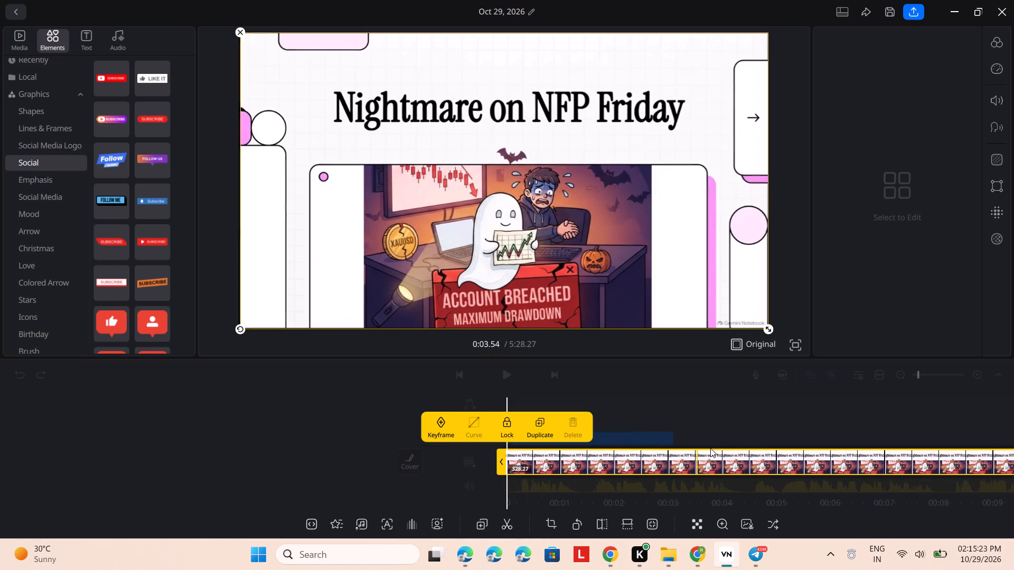
Play the first seconds of the video to preview the YouTube SUBSCRIBE graphic's appearance.
left_click(525, 367)
left_click(509, 371)
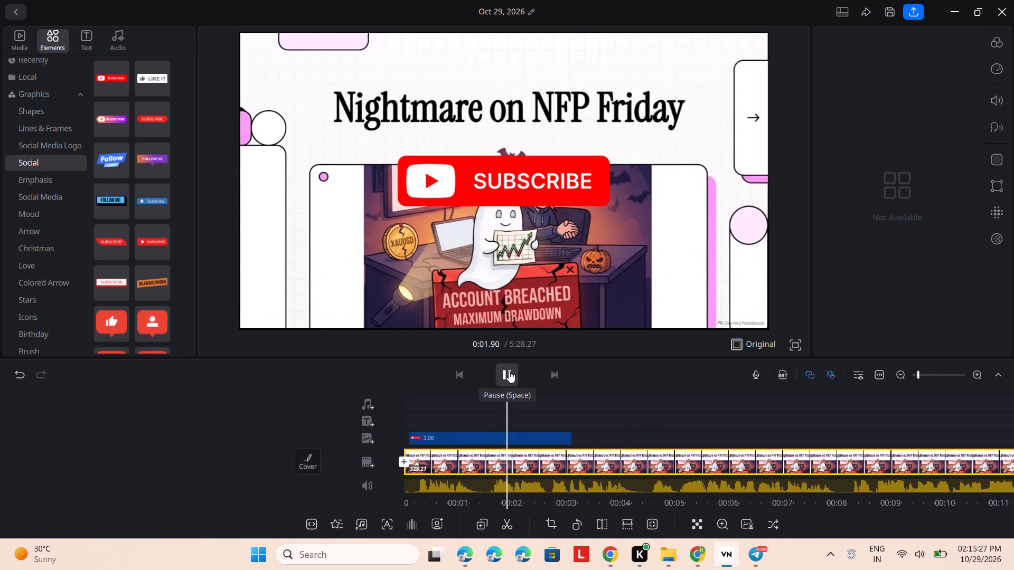
left_click(503, 371)
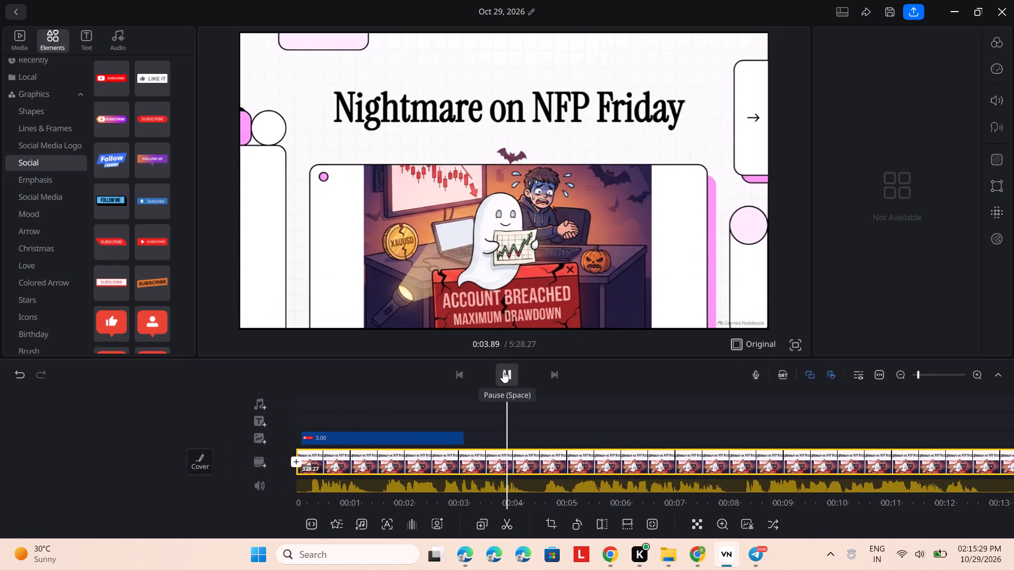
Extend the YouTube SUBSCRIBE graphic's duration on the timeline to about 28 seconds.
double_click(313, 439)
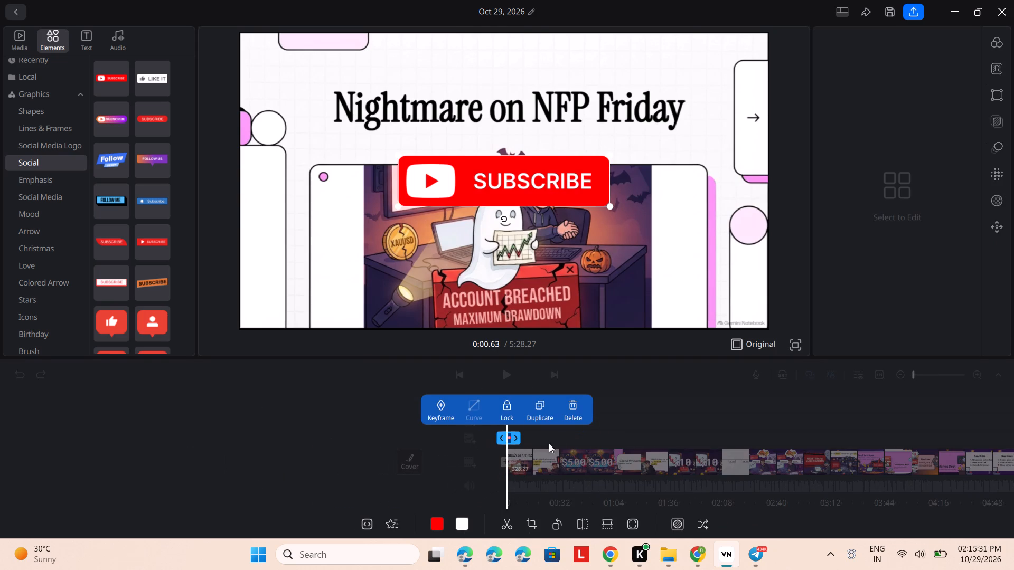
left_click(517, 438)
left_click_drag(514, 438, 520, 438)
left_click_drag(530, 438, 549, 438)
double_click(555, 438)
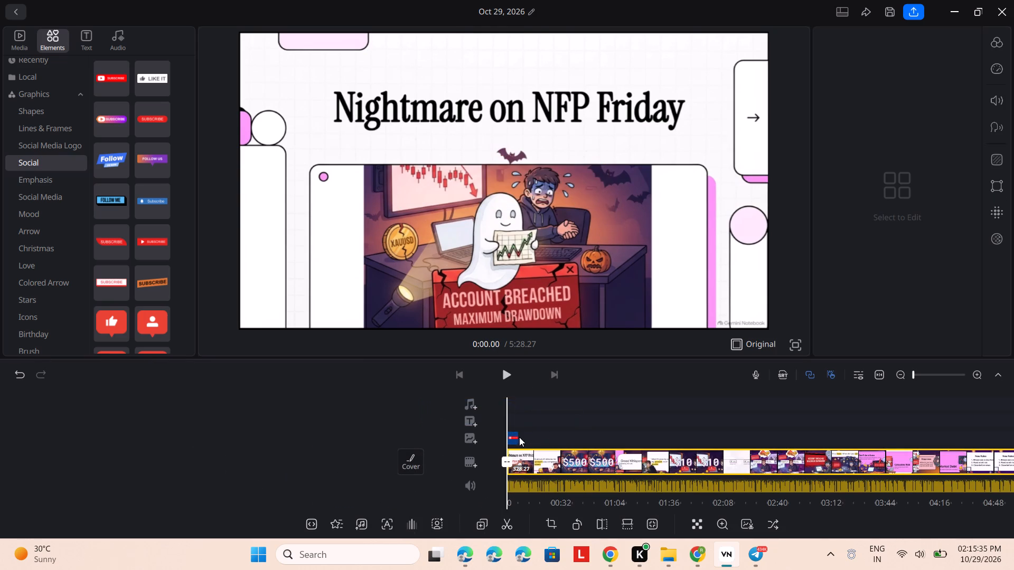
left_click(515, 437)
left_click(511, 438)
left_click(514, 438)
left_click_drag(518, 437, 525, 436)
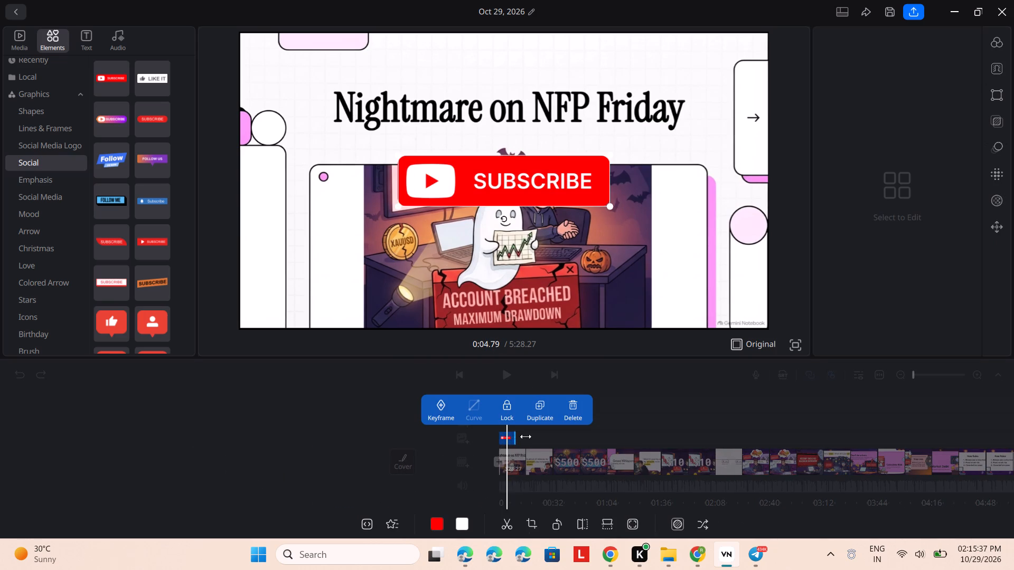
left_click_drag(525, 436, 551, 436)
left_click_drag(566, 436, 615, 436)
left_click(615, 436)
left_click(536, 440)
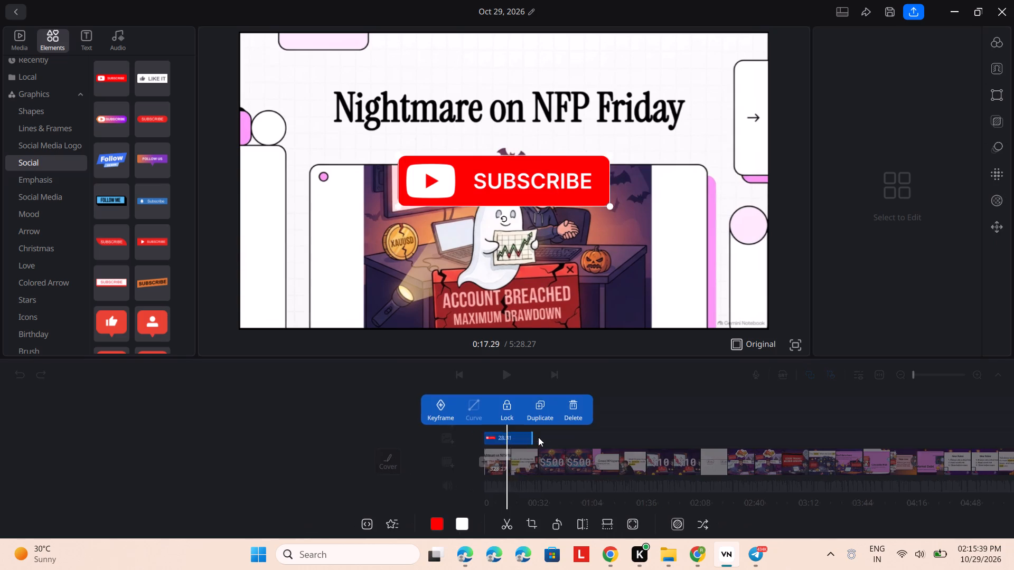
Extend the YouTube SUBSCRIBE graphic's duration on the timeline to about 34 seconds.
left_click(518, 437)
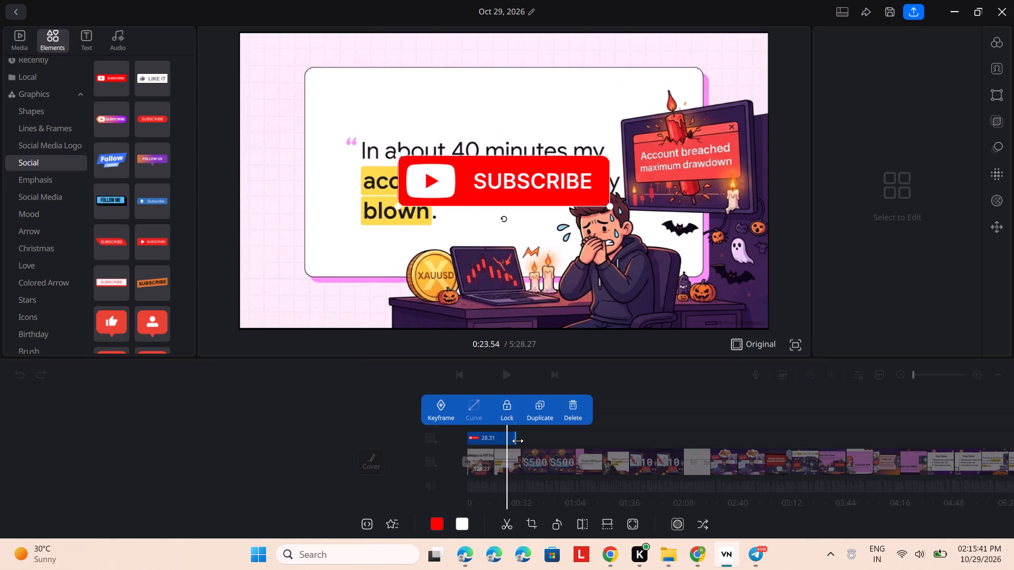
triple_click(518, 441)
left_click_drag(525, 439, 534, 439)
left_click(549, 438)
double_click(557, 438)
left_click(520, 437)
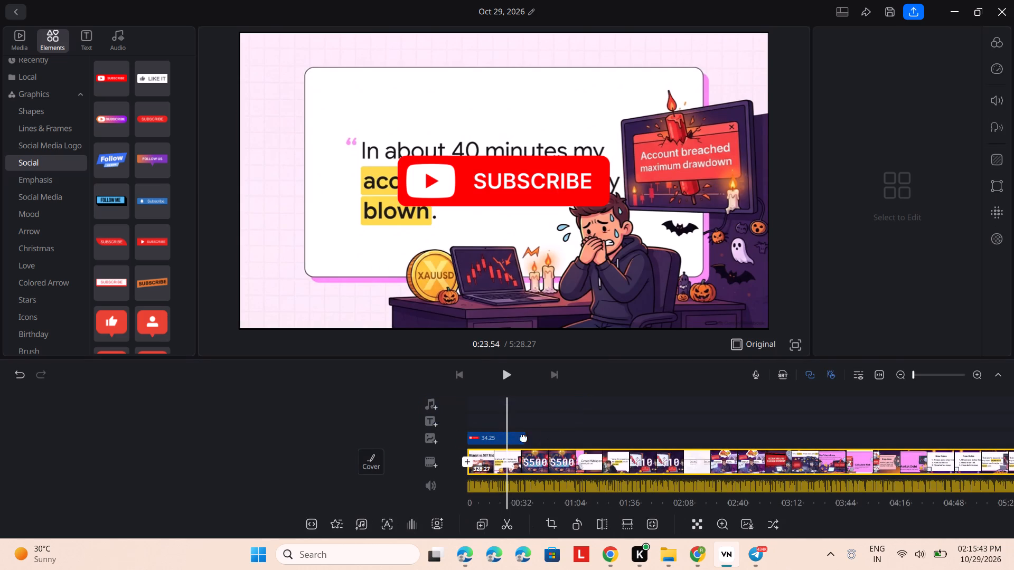
Trim the end of the YouTube SUBSCRIBE graphic so that it lasts about 25 seconds.
triple_click(514, 439)
left_click_drag(518, 438, 529, 436)
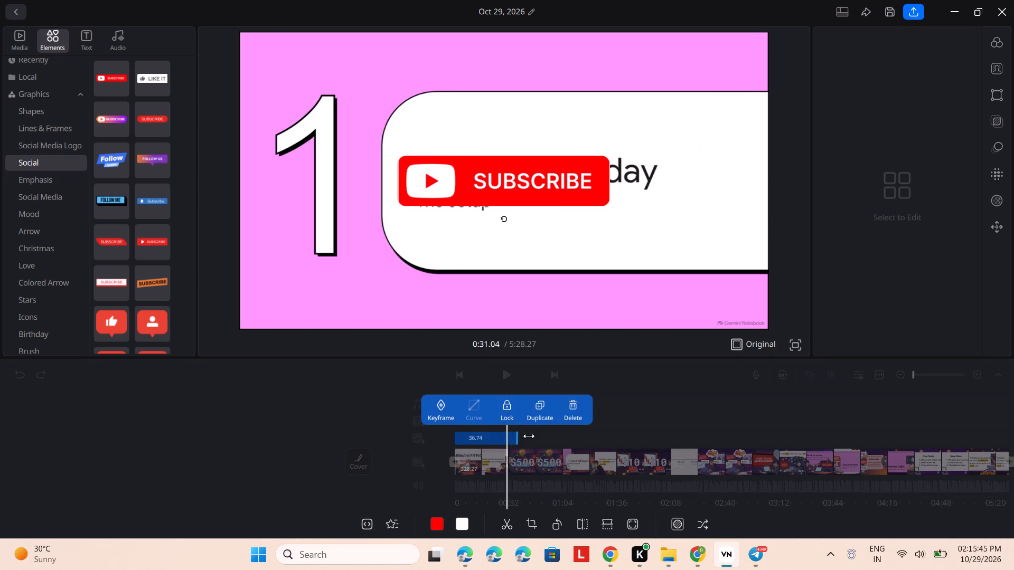
left_click_drag(529, 436, 530, 436)
left_click_drag(531, 436, 565, 436)
left_click_drag(565, 436, 503, 437)
double_click(682, 394)
left_click(692, 394)
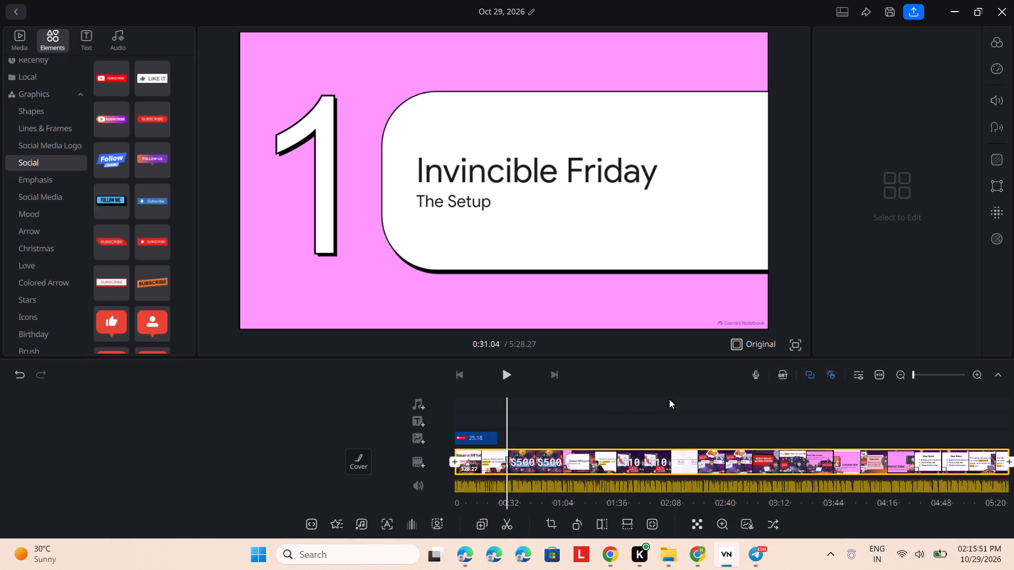
Nudge the YouTube SUBSCRIBE graphic slightly up and to the left within the video frame.
left_click(477, 434)
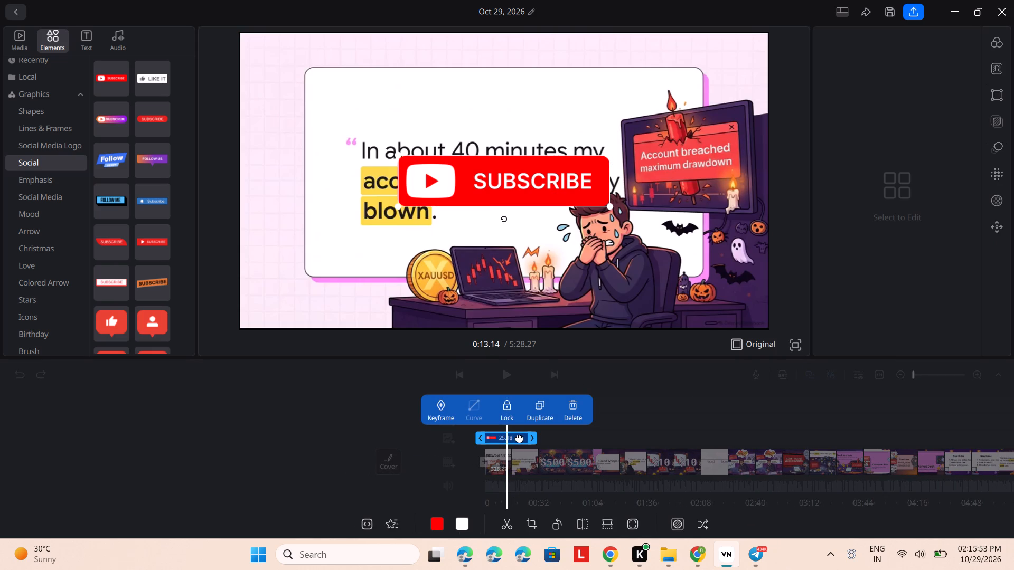
left_click(524, 179)
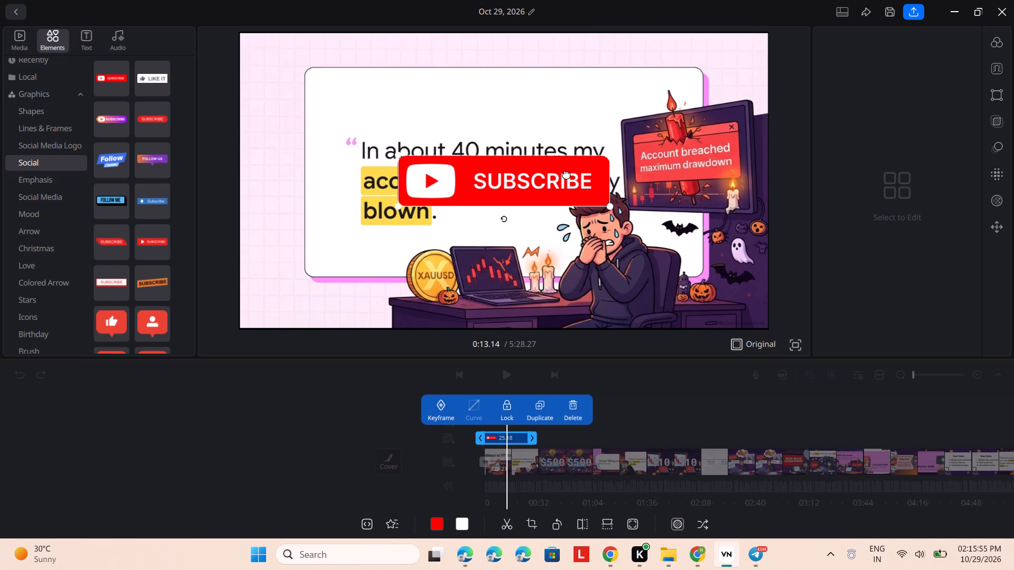
left_click(610, 206)
left_click(561, 178)
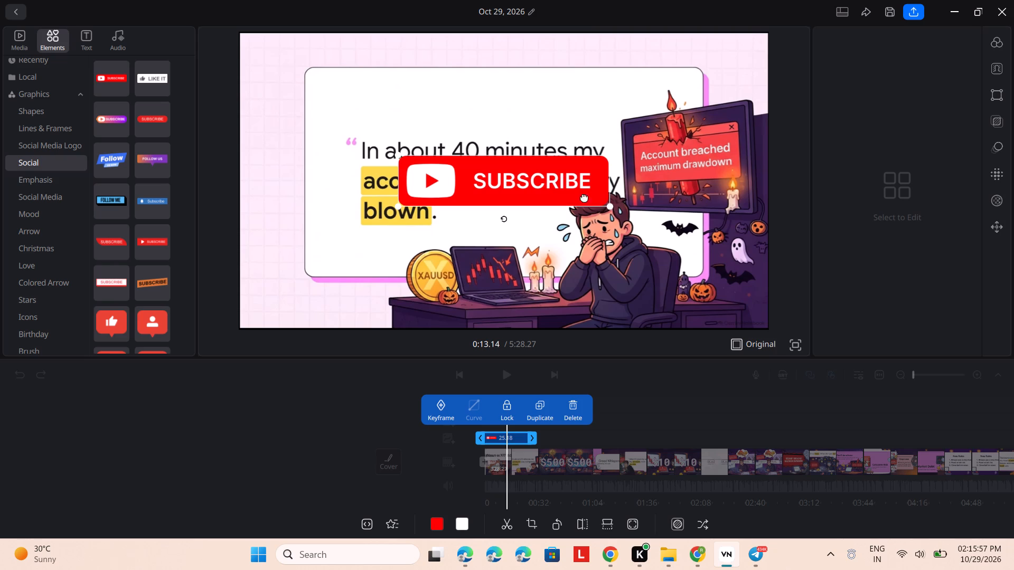
double_click(609, 208)
left_click_drag(593, 196, 588, 191)
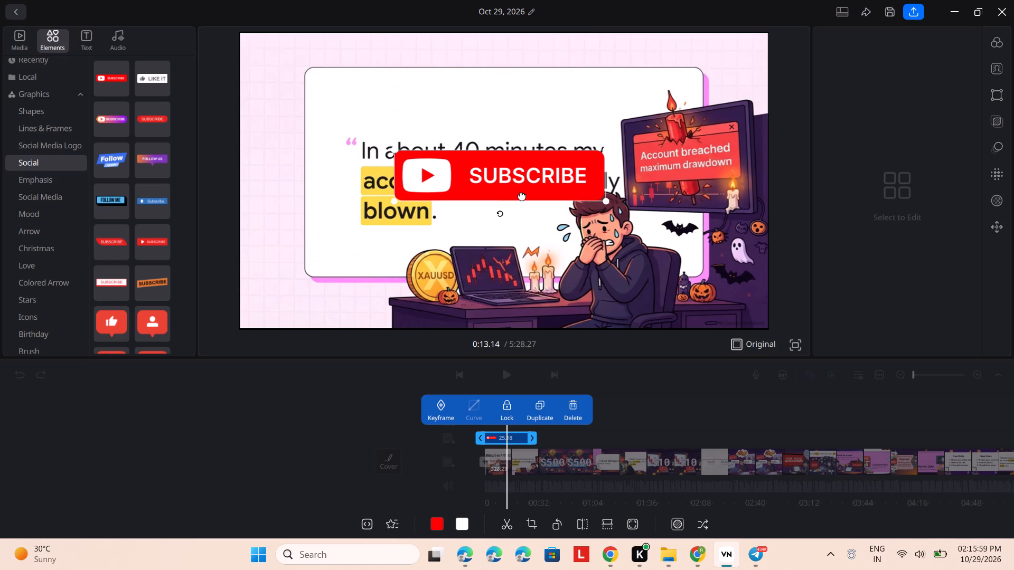
double_click(490, 176)
double_click(485, 174)
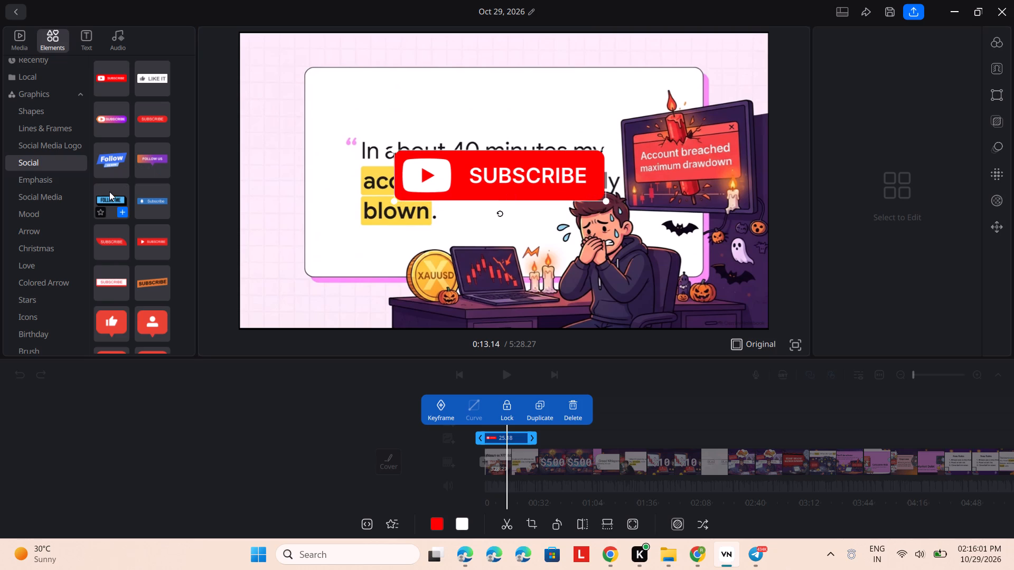
Add the blue FOLLOW ME graphic from the Social graphics at about 0:13 in the video.
left_click(109, 193)
left_click(524, 166)
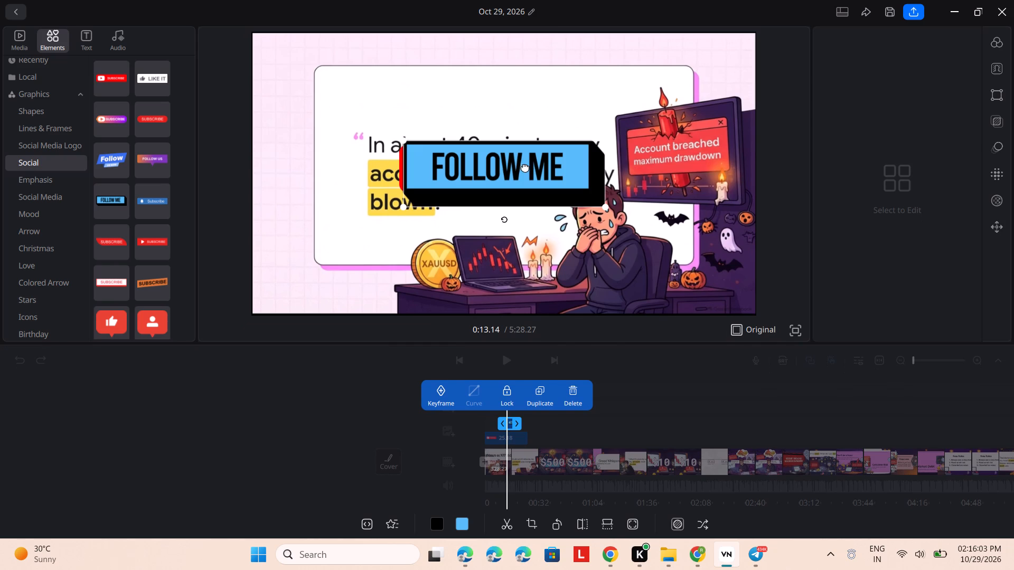
double_click(543, 174)
right_click(543, 174)
left_click(588, 160)
double_click(594, 146)
Move the FOLLOW ME graphic down and to the left in the frame, slightly overlapping the SUBSCRIBE graphic's lower left corner.
left_click_drag(551, 159, 533, 164)
left_click_drag(519, 167, 503, 172)
left_click_drag(502, 172, 378, 193)
left_click_drag(378, 193, 323, 199)
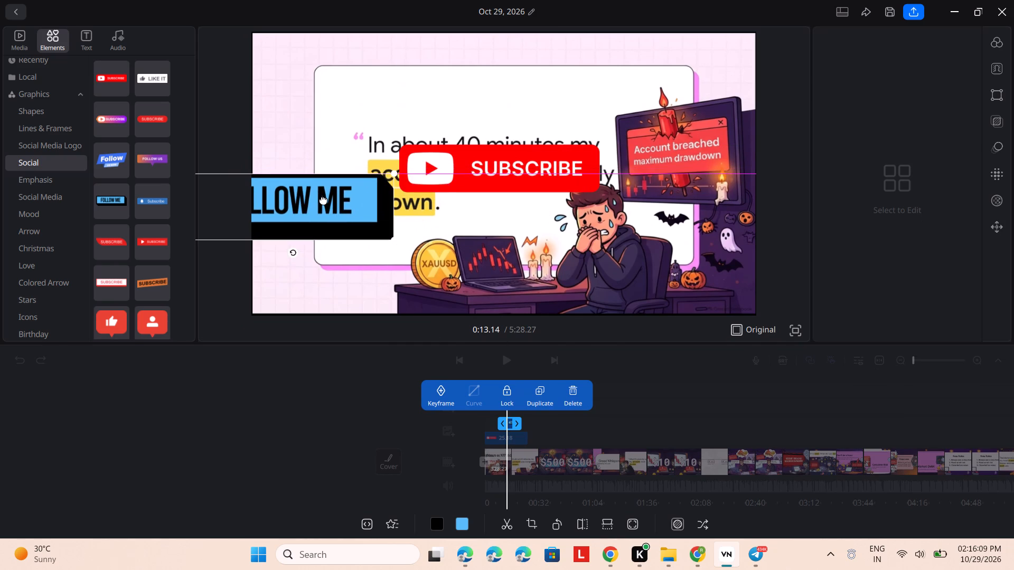
left_click_drag(323, 199, 444, 201)
double_click(411, 200)
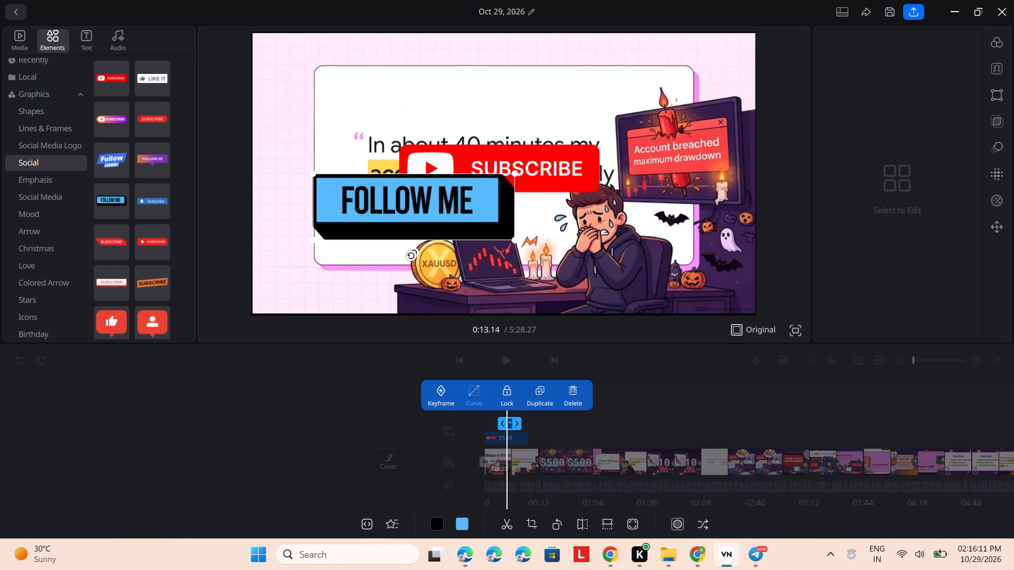
left_click(314, 239)
left_click(459, 189)
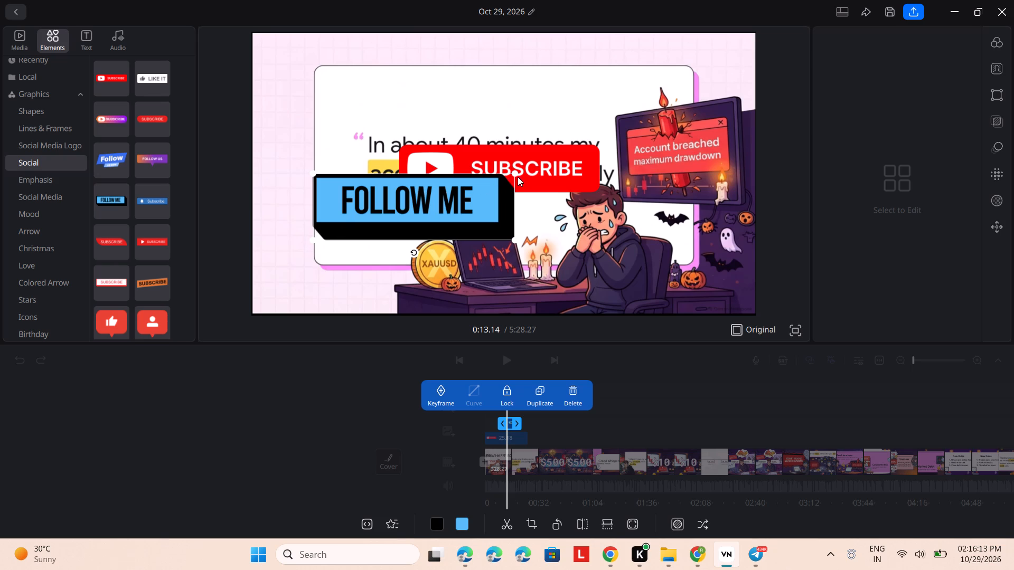
left_click(517, 175)
left_click_drag(509, 183, 494, 195)
left_click(441, 222)
left_click_drag(438, 221, 433, 215)
left_click(424, 212)
Delete the blue FOLLOW ME graphic from the video.
left_click(503, 167)
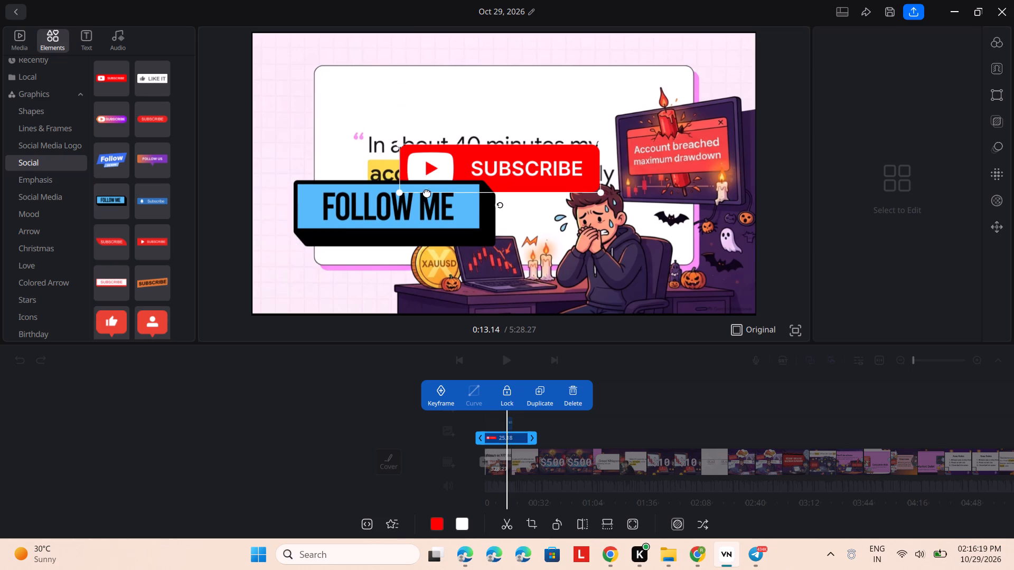
left_click(431, 216)
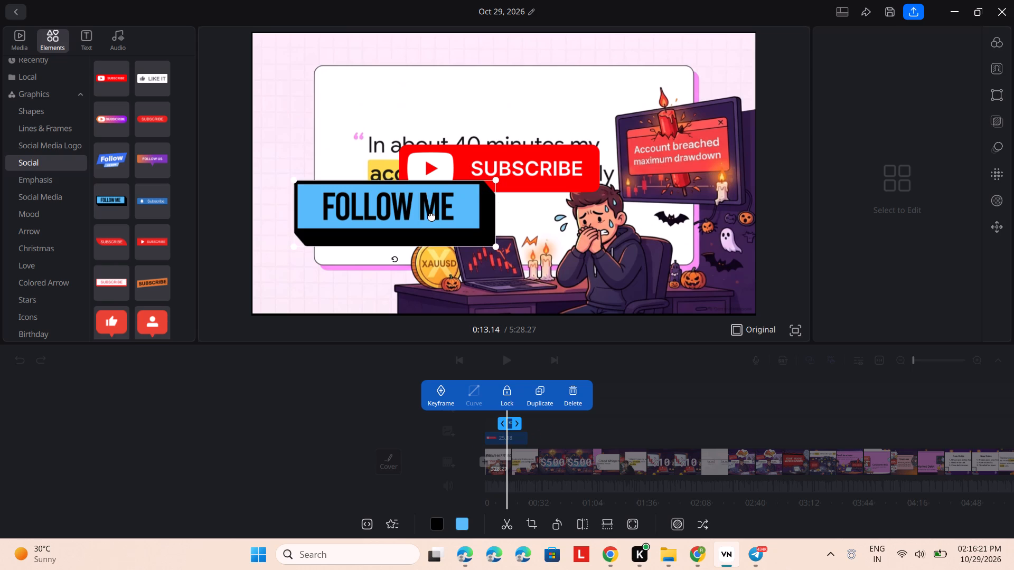
key("Delete")
key("Delete")
left_click(471, 199)
left_click_drag(472, 199, 473, 195)
key("Delete")
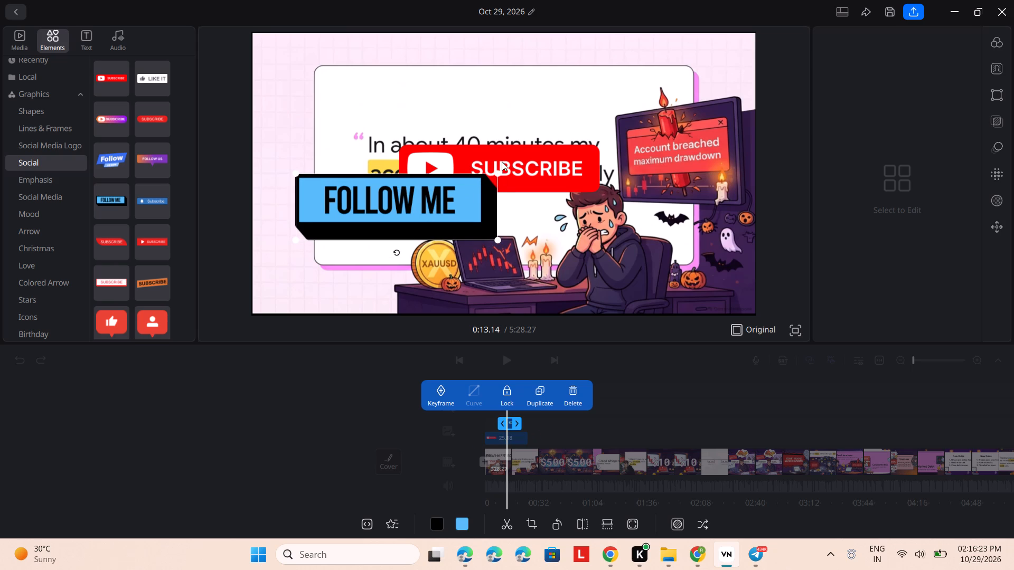
double_click(502, 161)
left_click(508, 163)
key("Delete")
double_click(442, 203)
key("Delete")
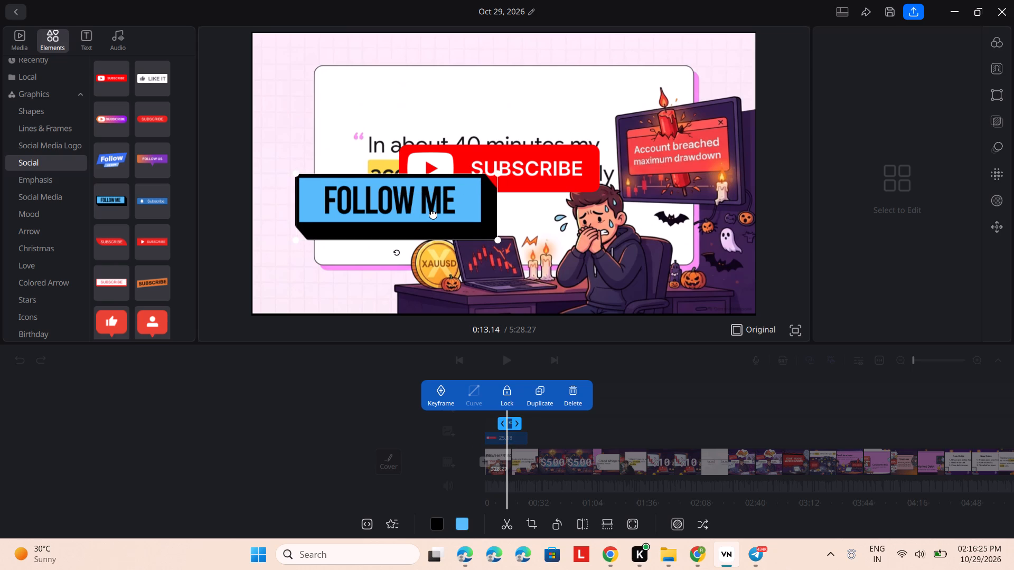
left_click(433, 214)
left_click(572, 389)
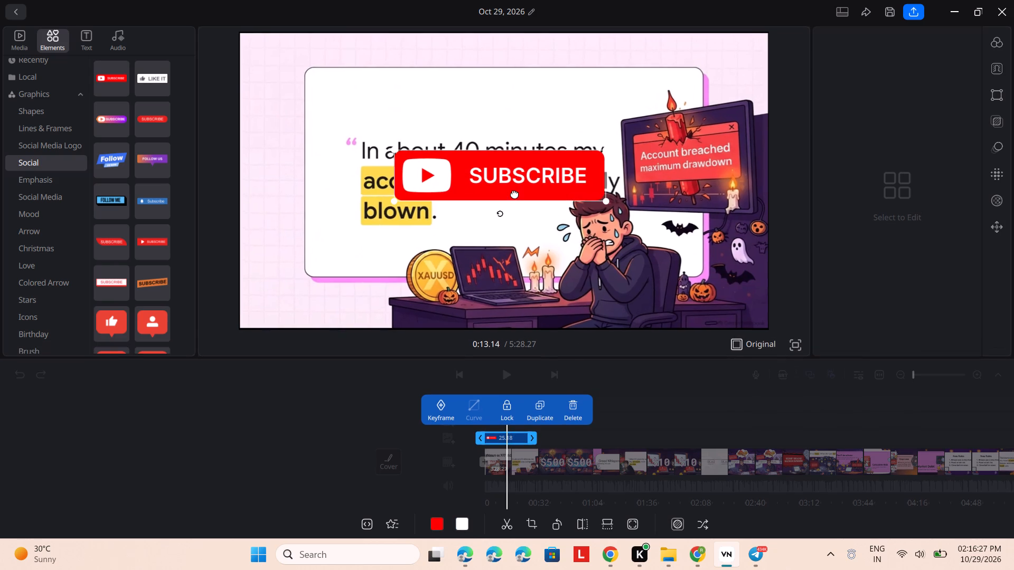
Browse the graphics categories, including Social Media Logo, Social, Emphasis and Social Media, for other subscribe and follow graphics.
left_click(515, 192)
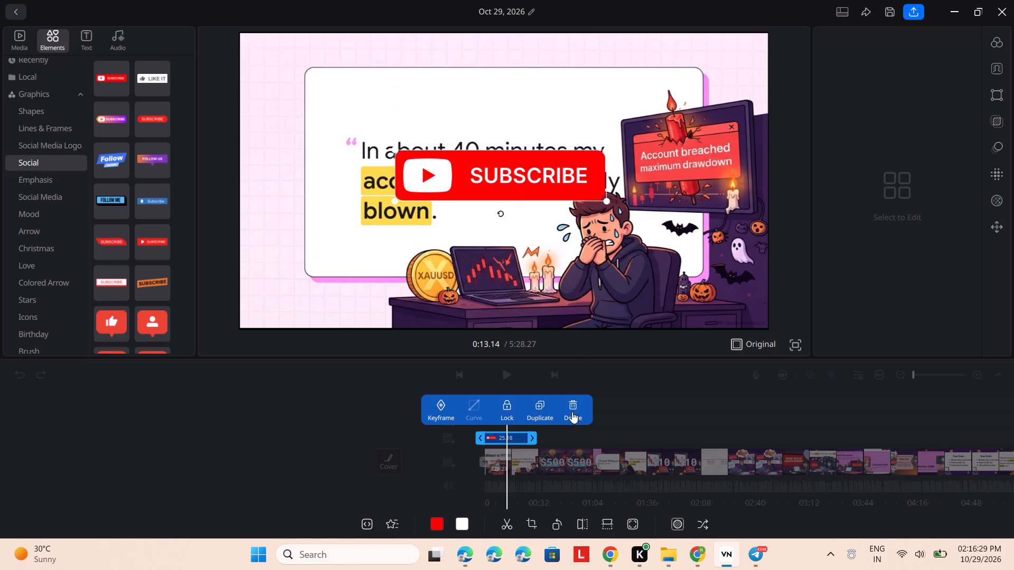
left_click(548, 174)
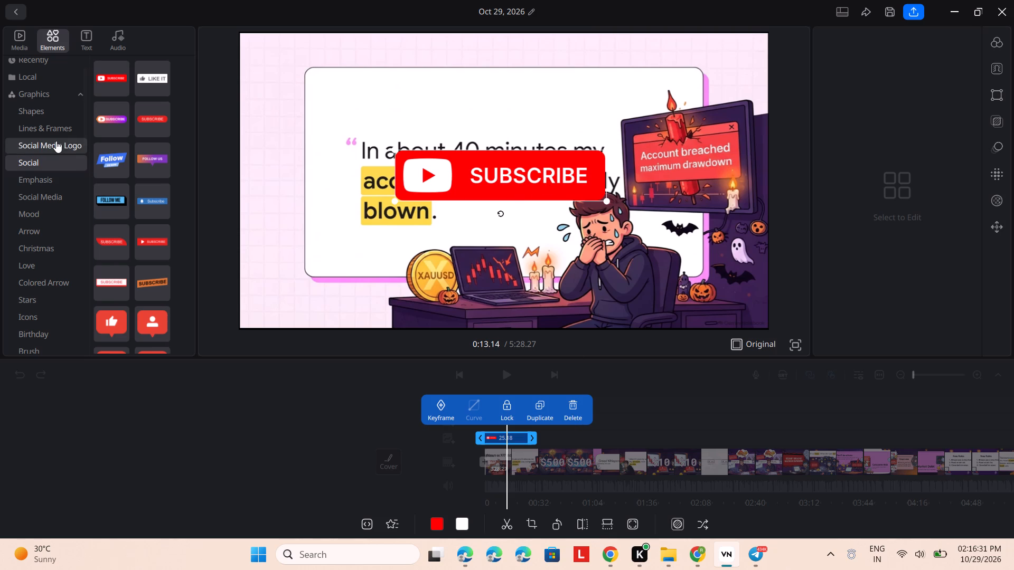
left_click(49, 128)
left_click(48, 142)
left_click(48, 112)
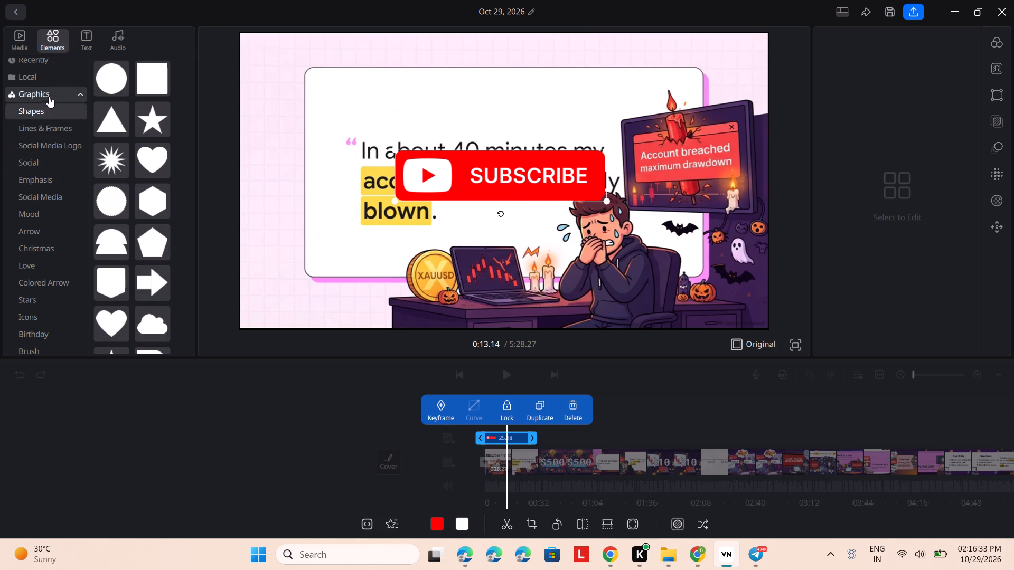
left_click(49, 94)
scroll(67, 43, "up", 4)
left_click(54, 36)
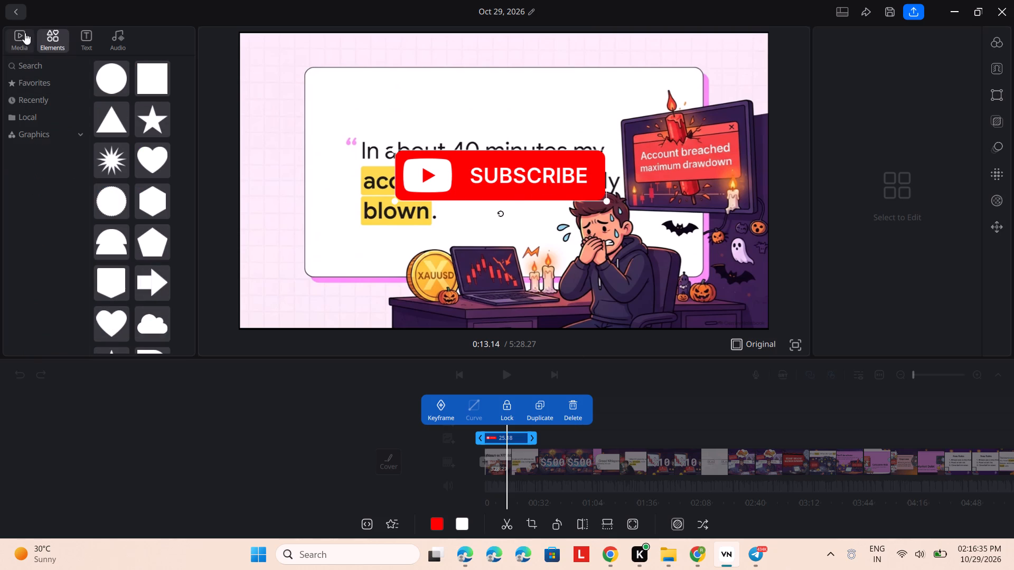
left_click(25, 33)
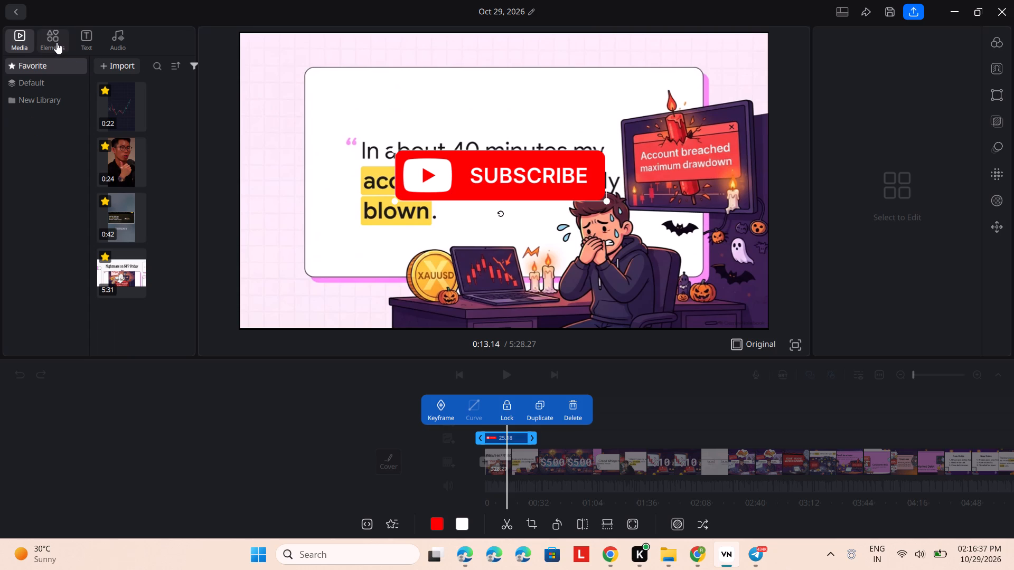
left_click(57, 42)
left_click(37, 75)
left_click(41, 80)
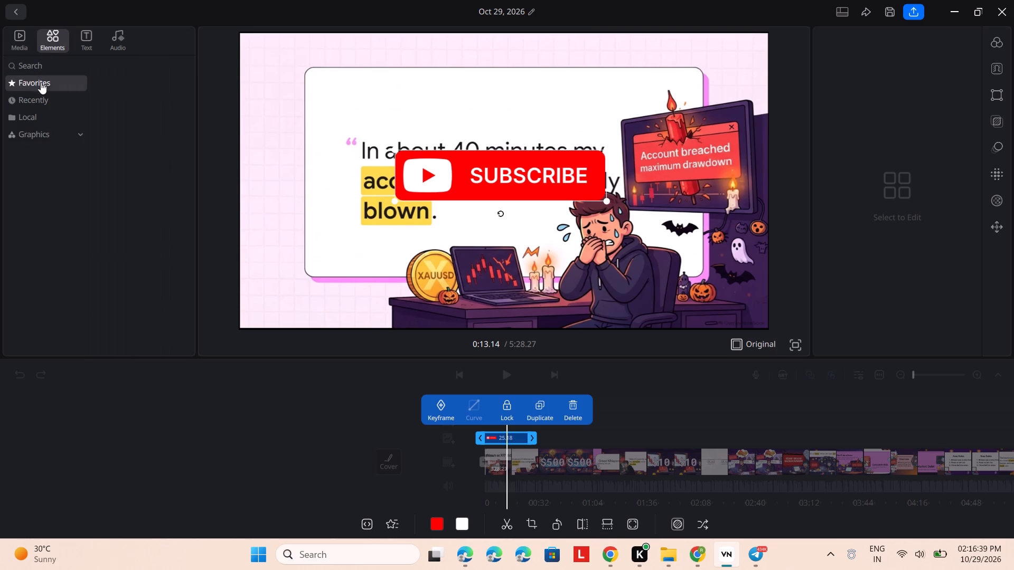
left_click(41, 93)
left_click(44, 112)
left_click(59, 135)
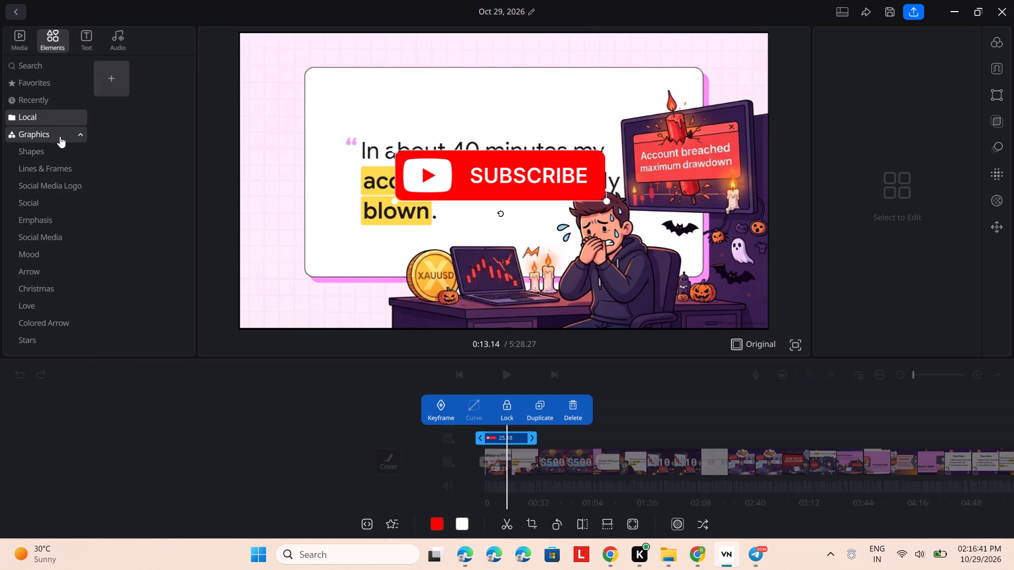
left_click(62, 150)
left_click(63, 167)
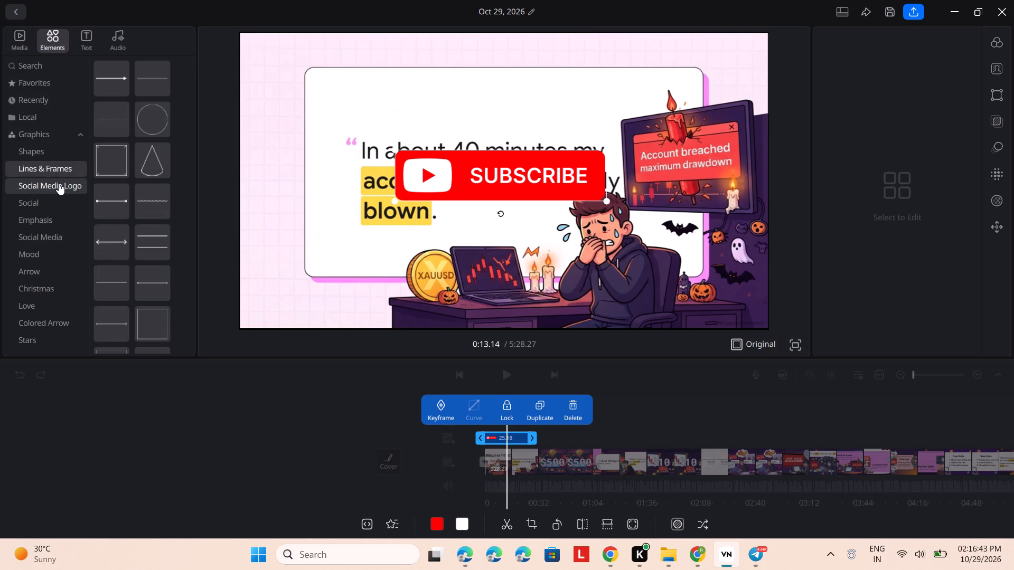
double_click(59, 183)
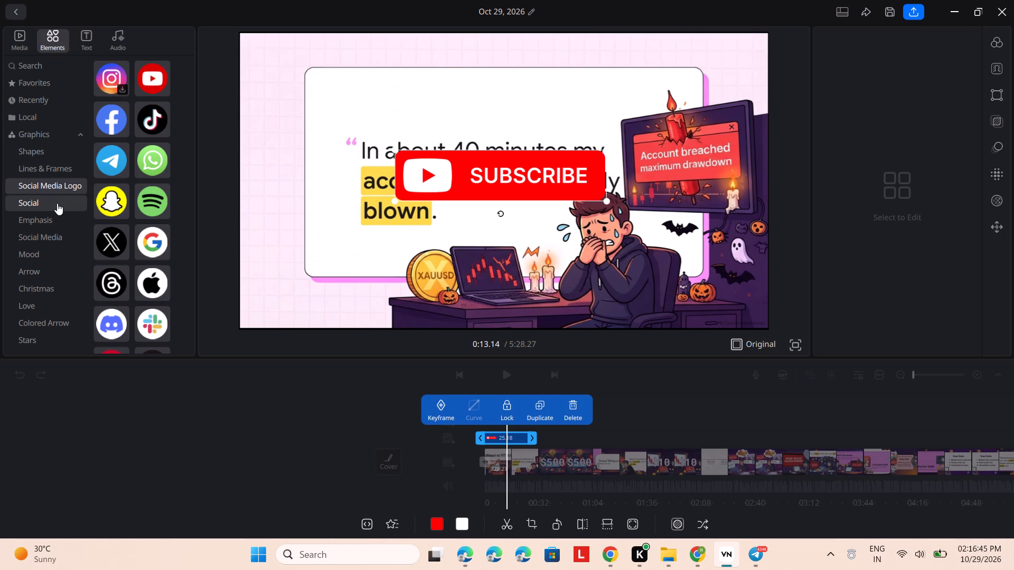
left_click(57, 203)
scroll(117, 287, "down", 5)
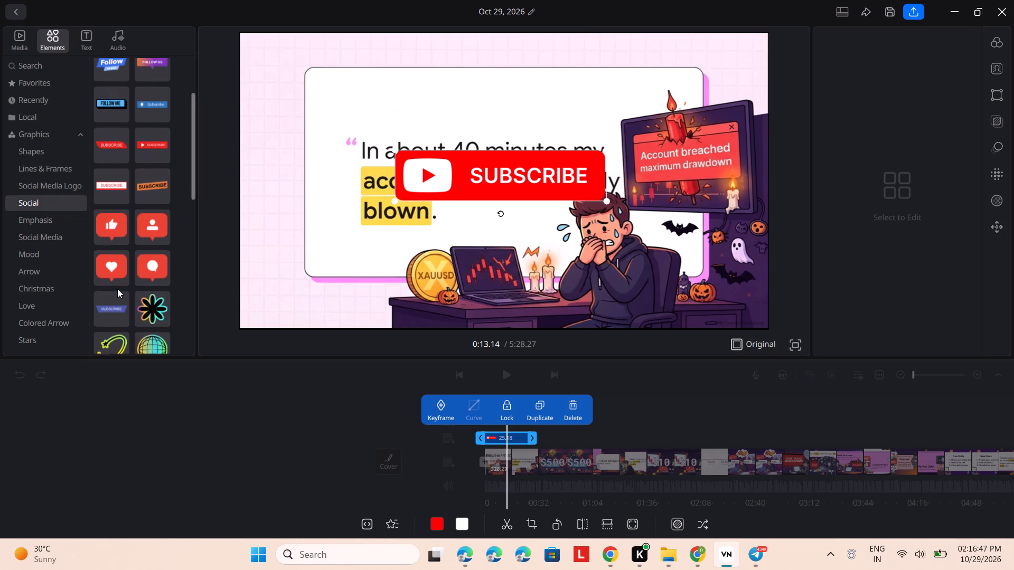
scroll(117, 289, "down", 4)
scroll(117, 289, "up", 12)
double_click(56, 220)
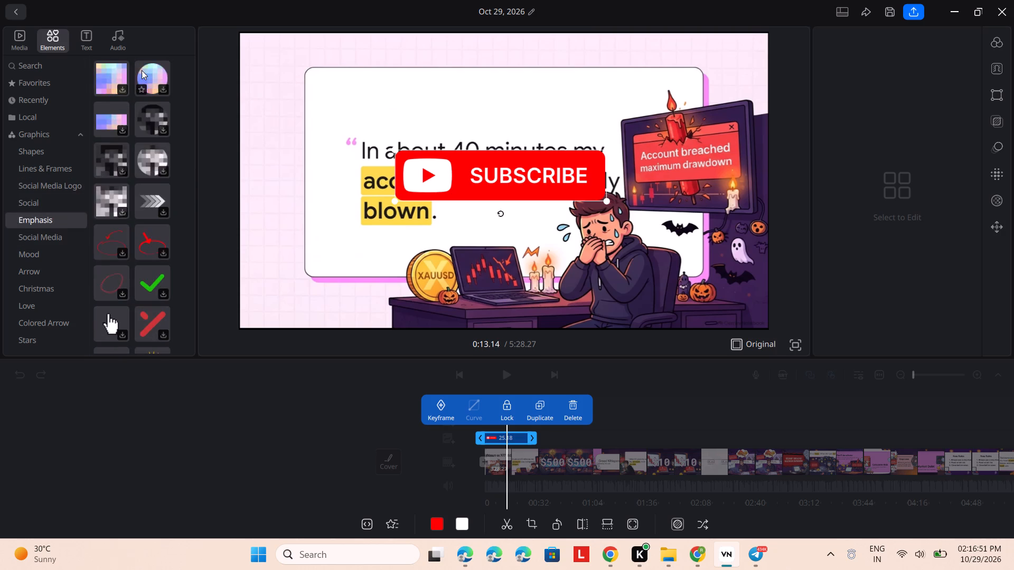
scroll(142, 170, "down", 6)
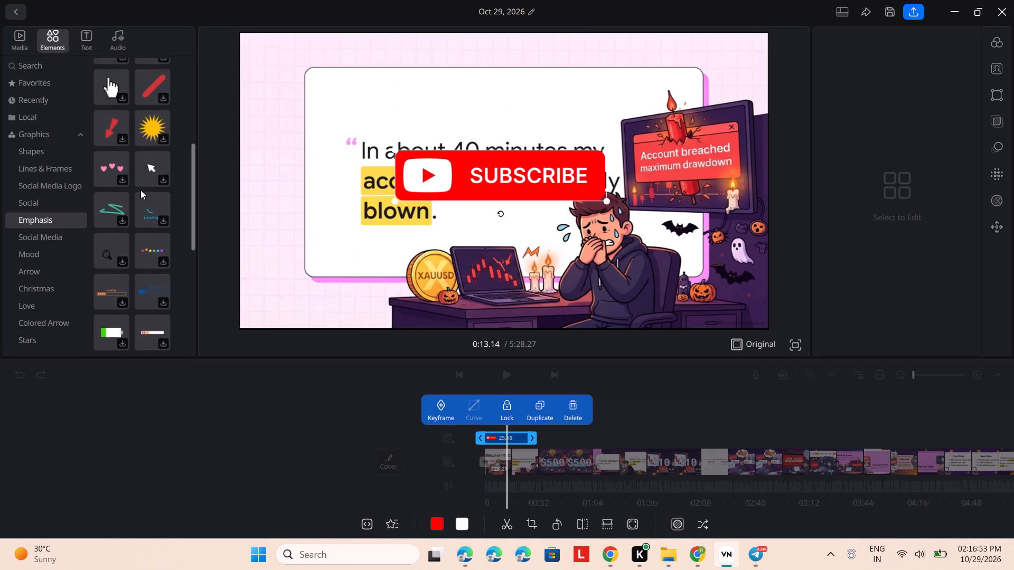
scroll(140, 190, "down", 5)
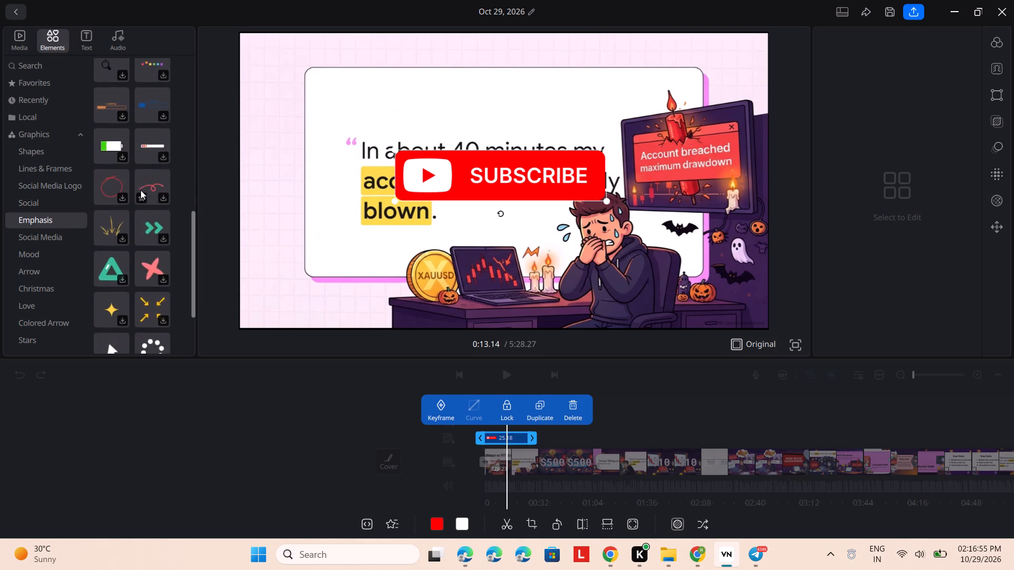
scroll(140, 190, "down", 3)
left_click(62, 242)
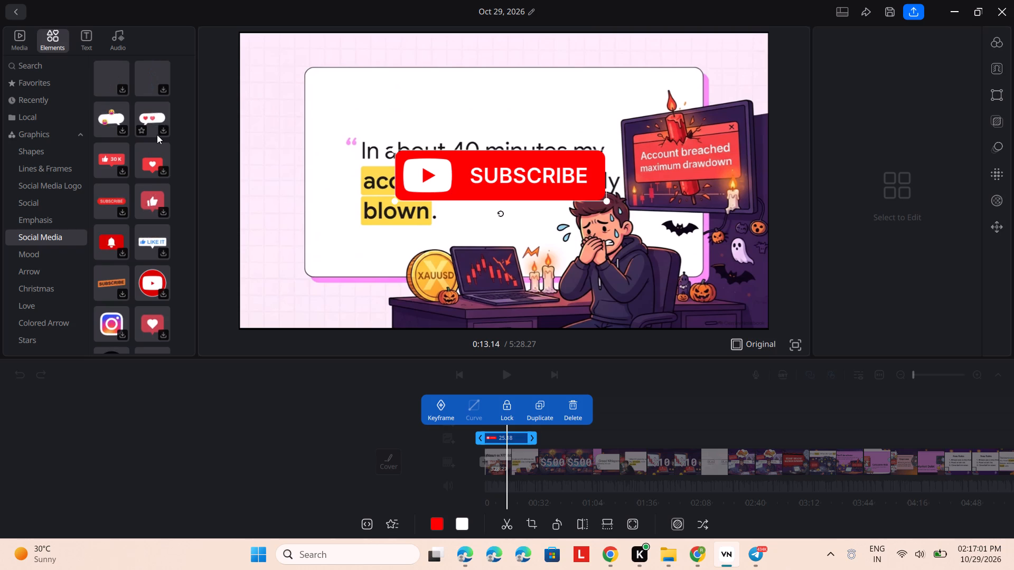
scroll(138, 192, "down", 2)
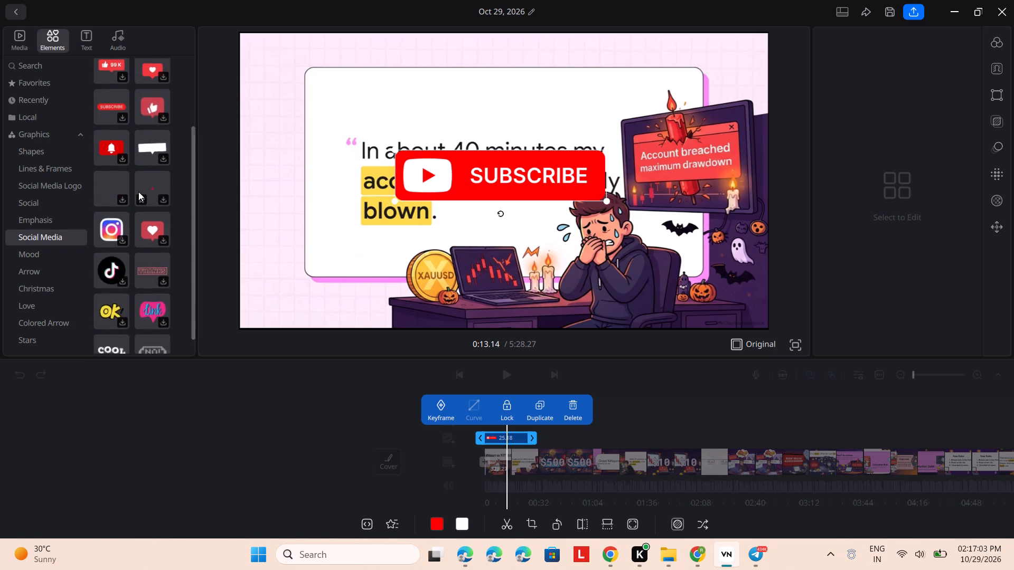
scroll(138, 192, "down", 2)
scroll(138, 192, "up", 1)
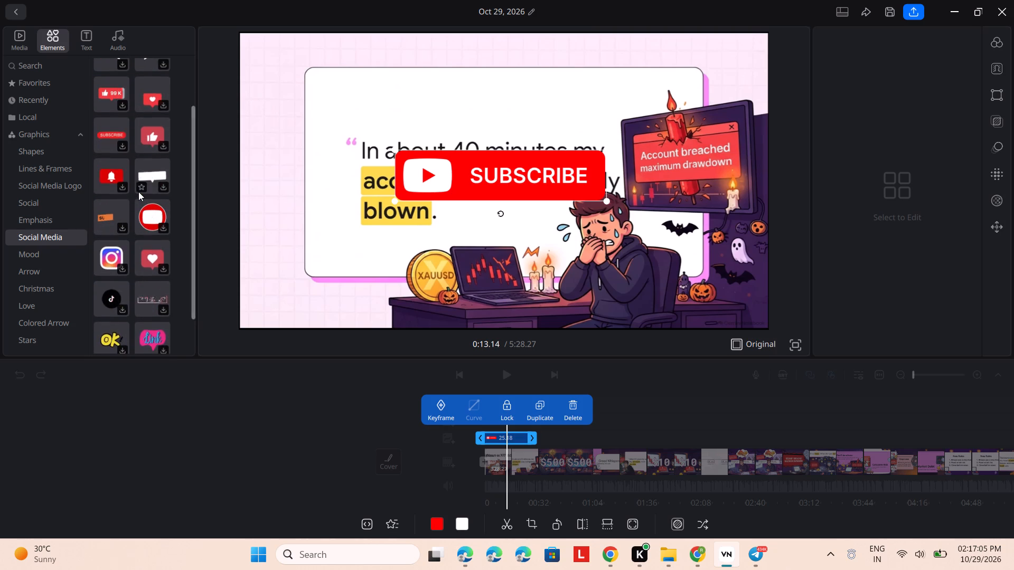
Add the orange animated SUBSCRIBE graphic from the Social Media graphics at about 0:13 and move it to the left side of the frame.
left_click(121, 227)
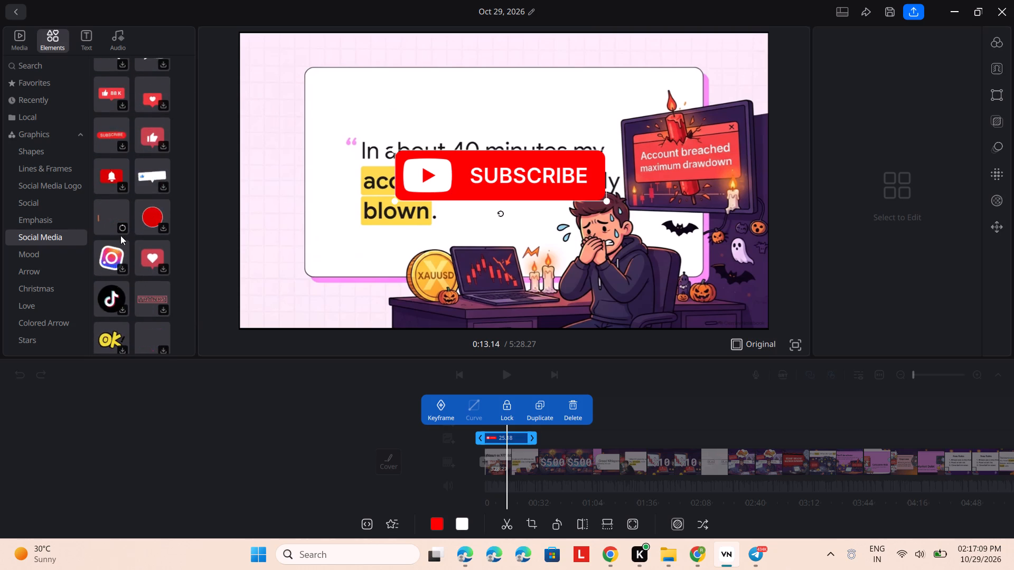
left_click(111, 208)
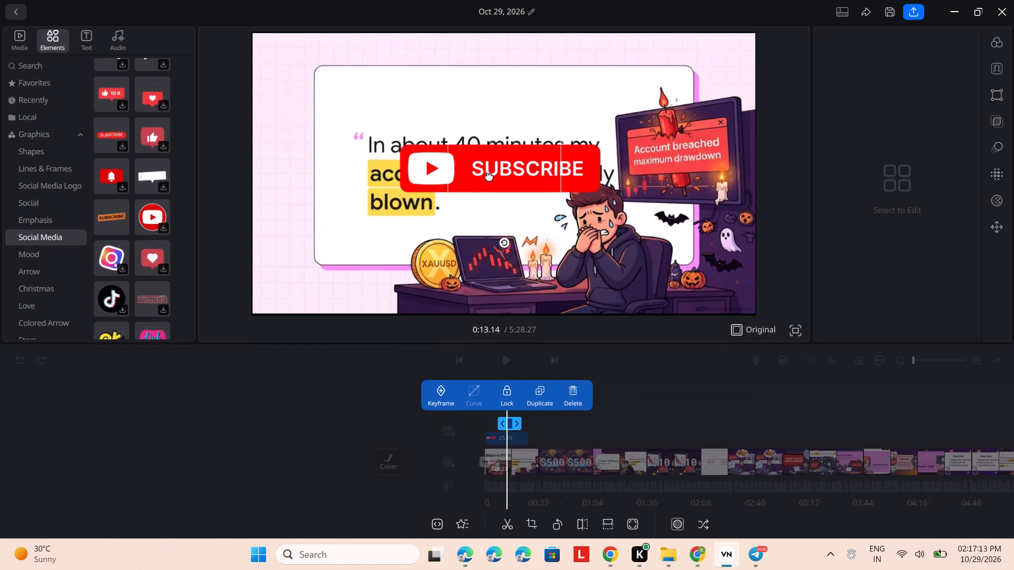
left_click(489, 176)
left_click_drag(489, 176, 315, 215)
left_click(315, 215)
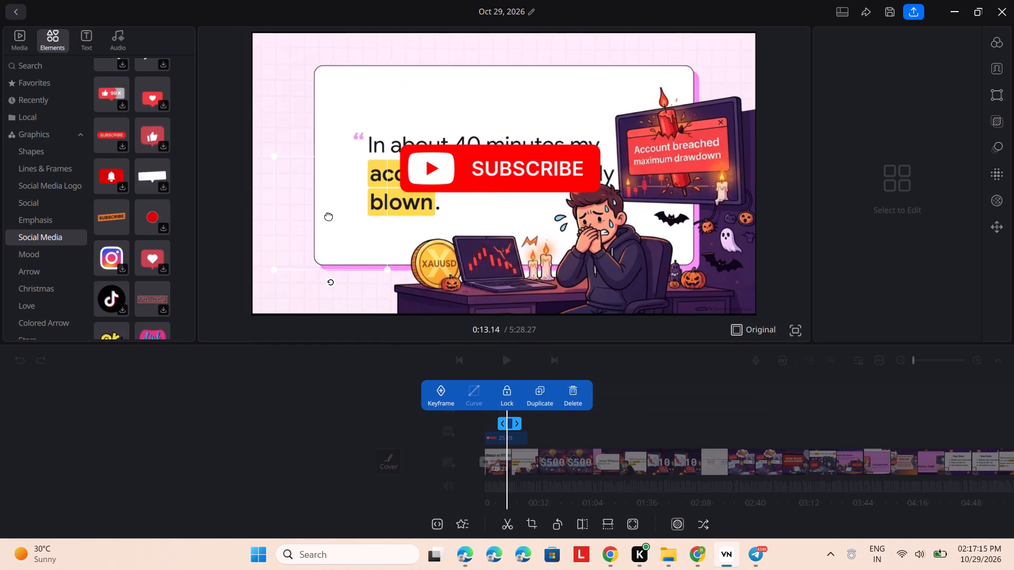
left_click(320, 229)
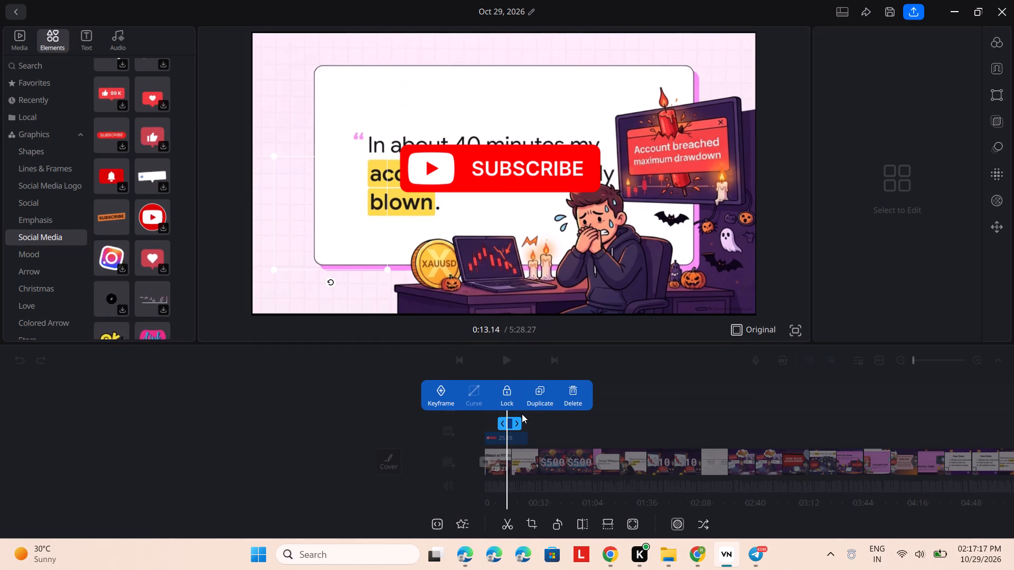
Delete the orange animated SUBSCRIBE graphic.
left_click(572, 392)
Delete the 25-second YouTube SUBSCRIBE graphic from the video.
left_click(481, 186)
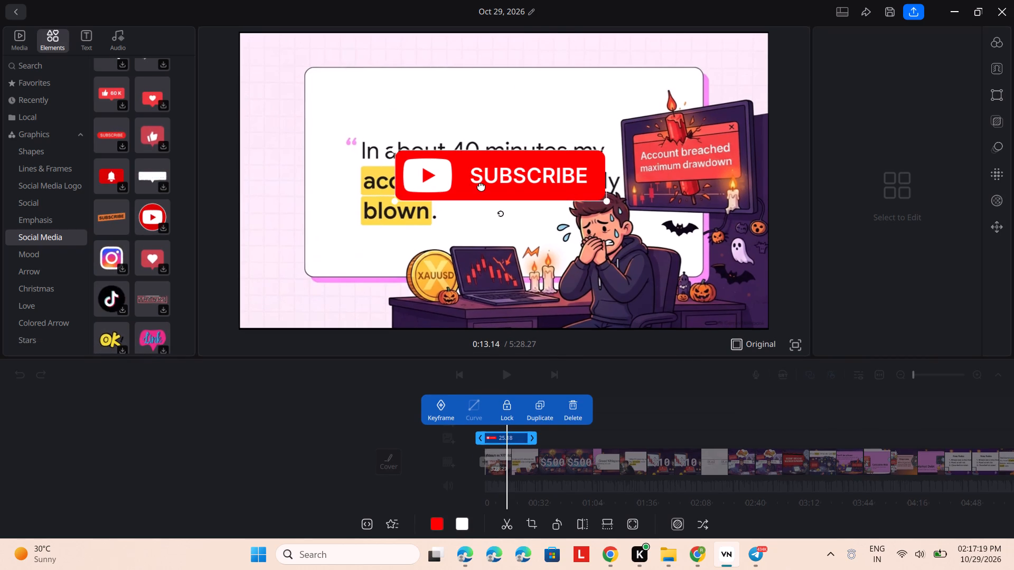
left_click(574, 408)
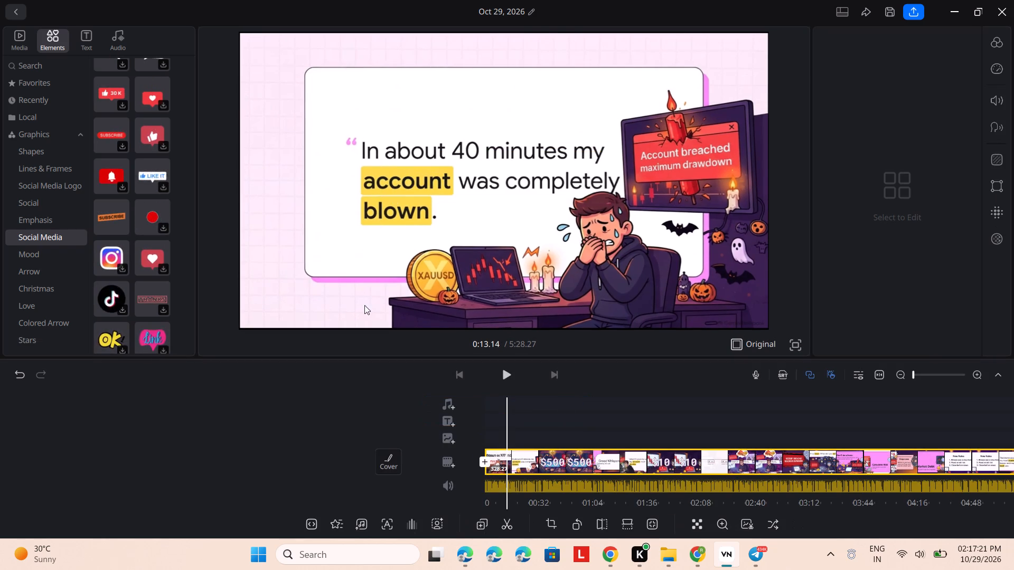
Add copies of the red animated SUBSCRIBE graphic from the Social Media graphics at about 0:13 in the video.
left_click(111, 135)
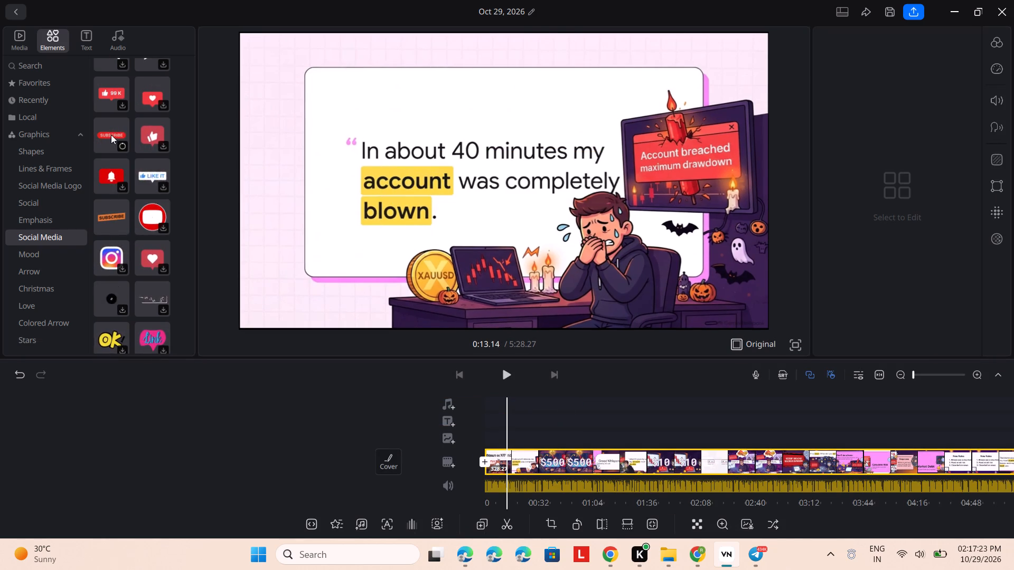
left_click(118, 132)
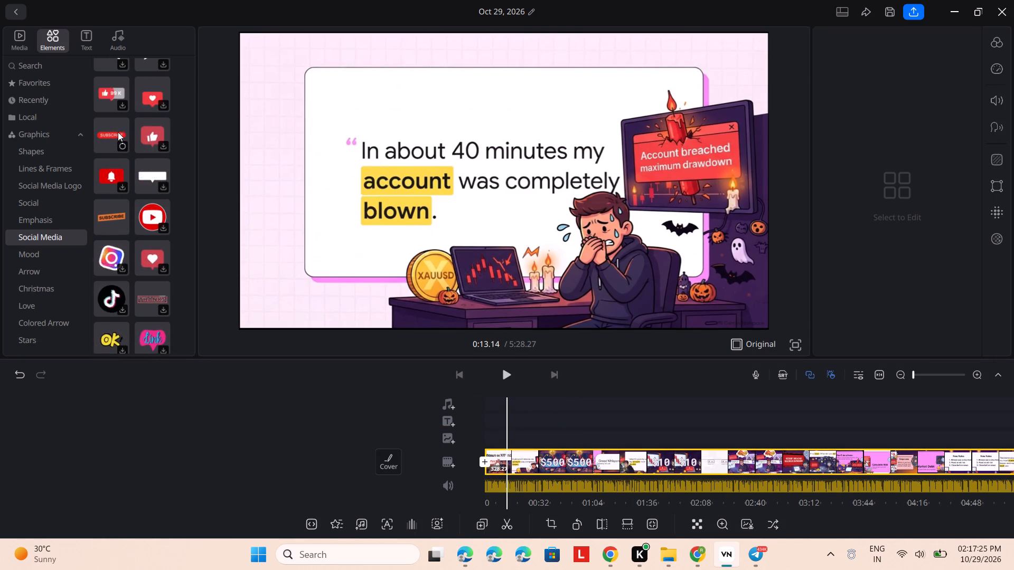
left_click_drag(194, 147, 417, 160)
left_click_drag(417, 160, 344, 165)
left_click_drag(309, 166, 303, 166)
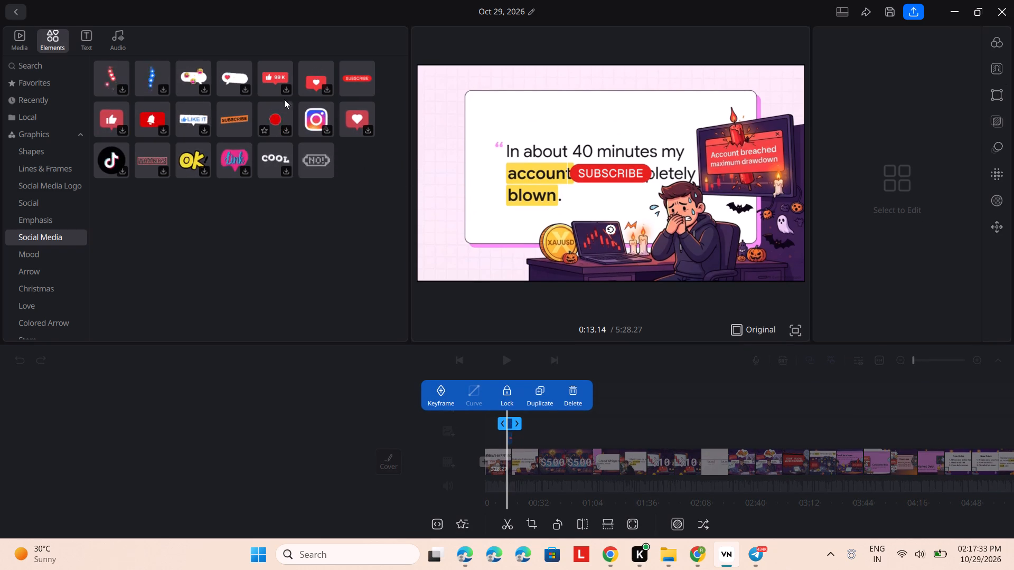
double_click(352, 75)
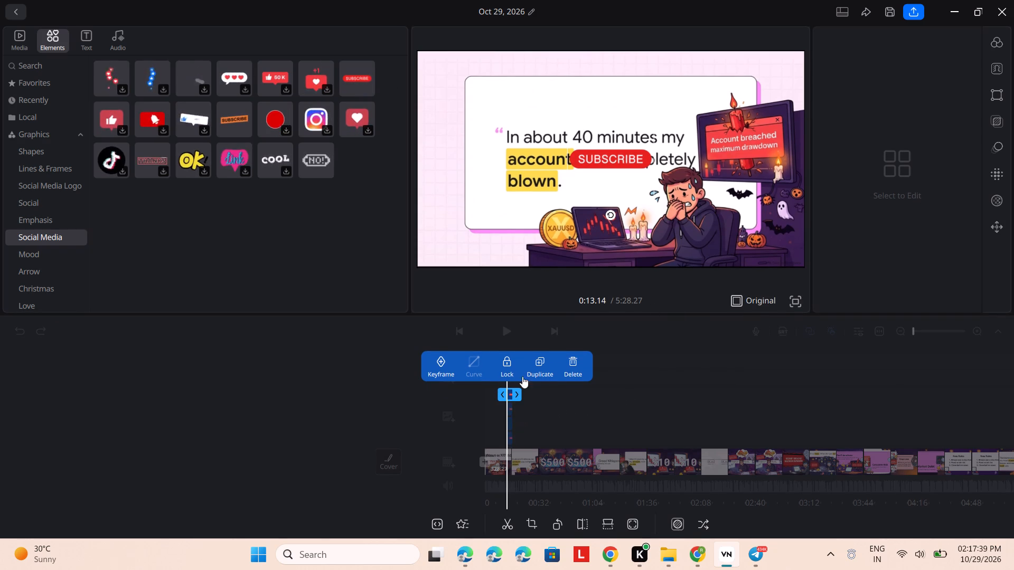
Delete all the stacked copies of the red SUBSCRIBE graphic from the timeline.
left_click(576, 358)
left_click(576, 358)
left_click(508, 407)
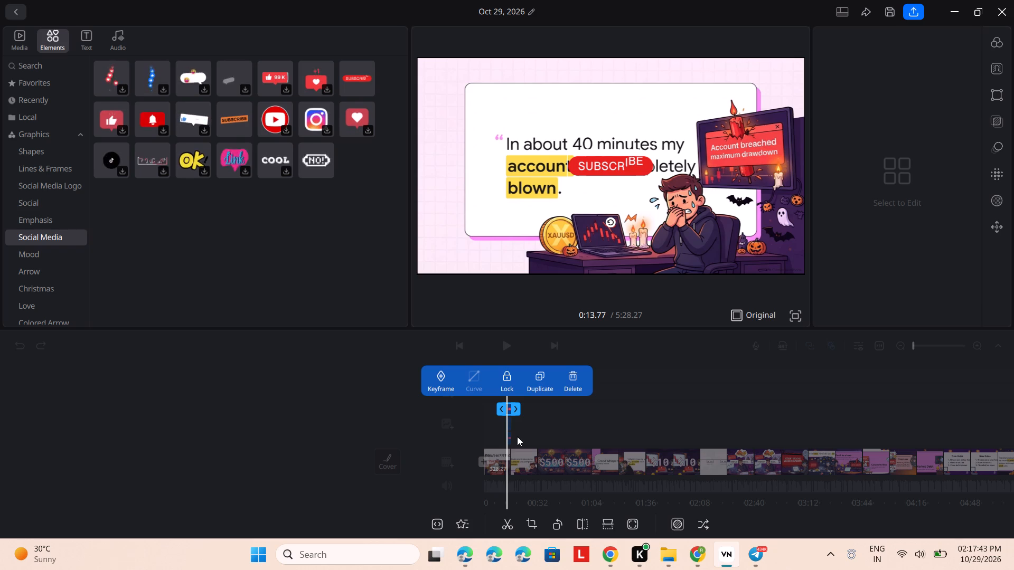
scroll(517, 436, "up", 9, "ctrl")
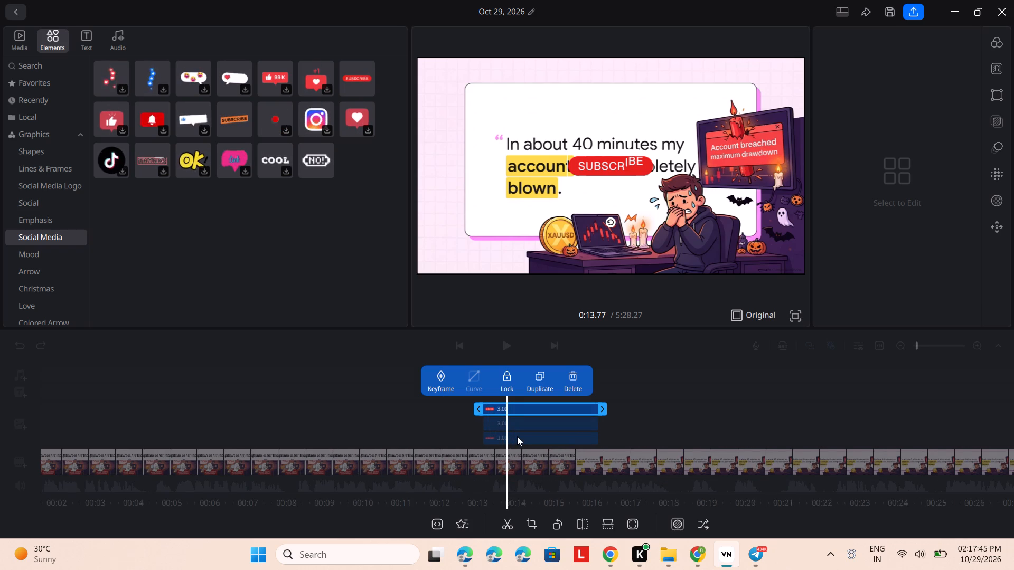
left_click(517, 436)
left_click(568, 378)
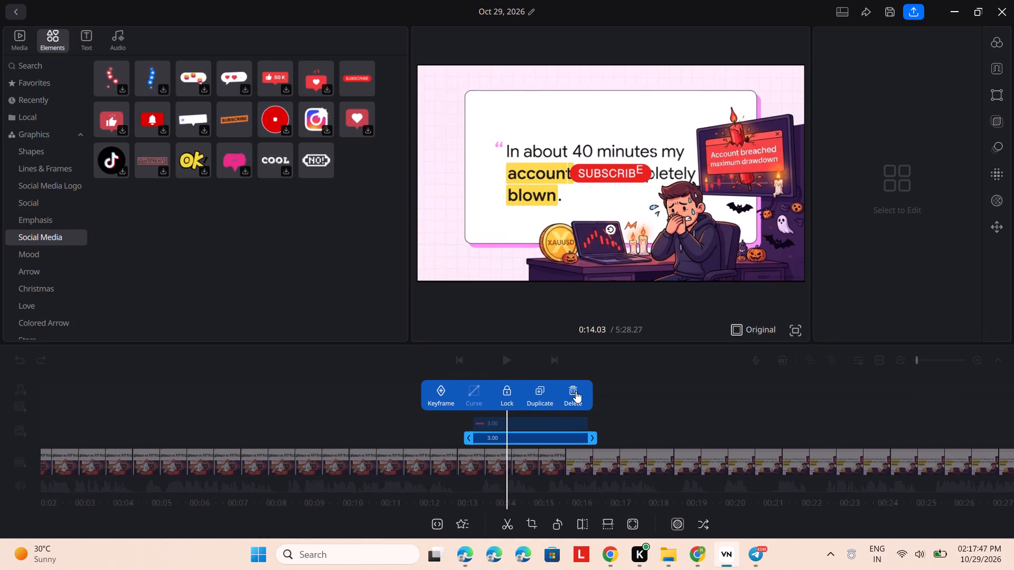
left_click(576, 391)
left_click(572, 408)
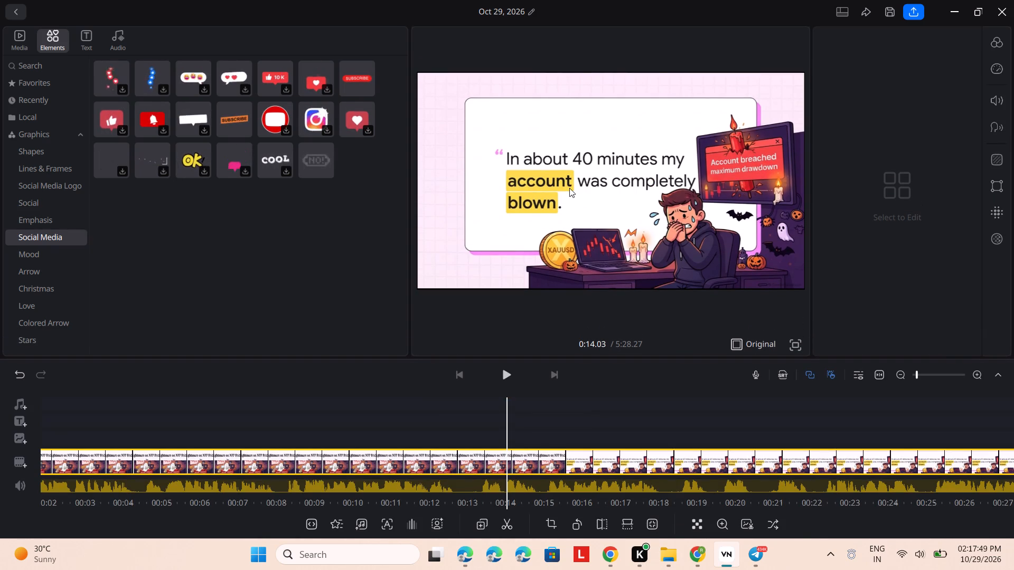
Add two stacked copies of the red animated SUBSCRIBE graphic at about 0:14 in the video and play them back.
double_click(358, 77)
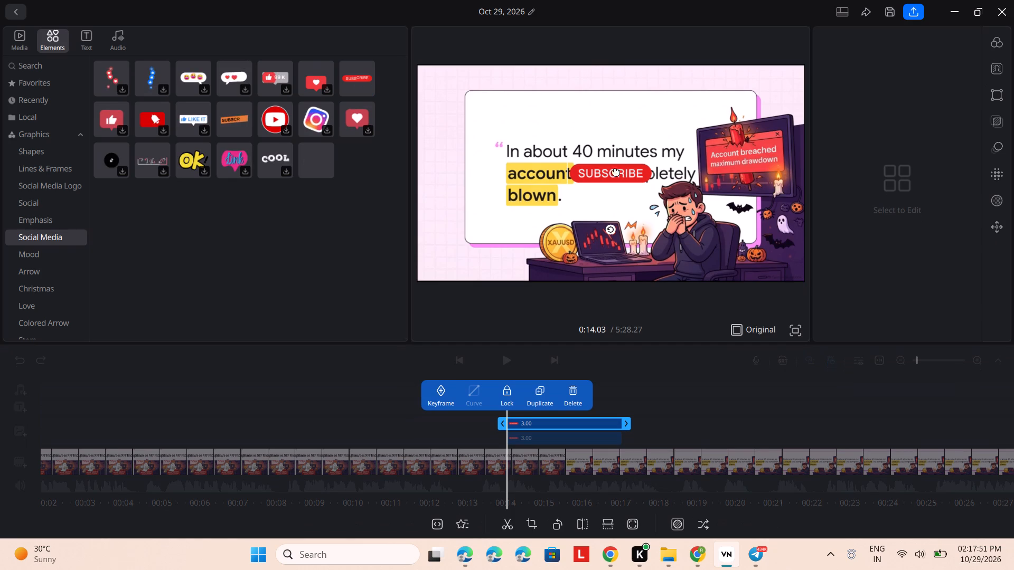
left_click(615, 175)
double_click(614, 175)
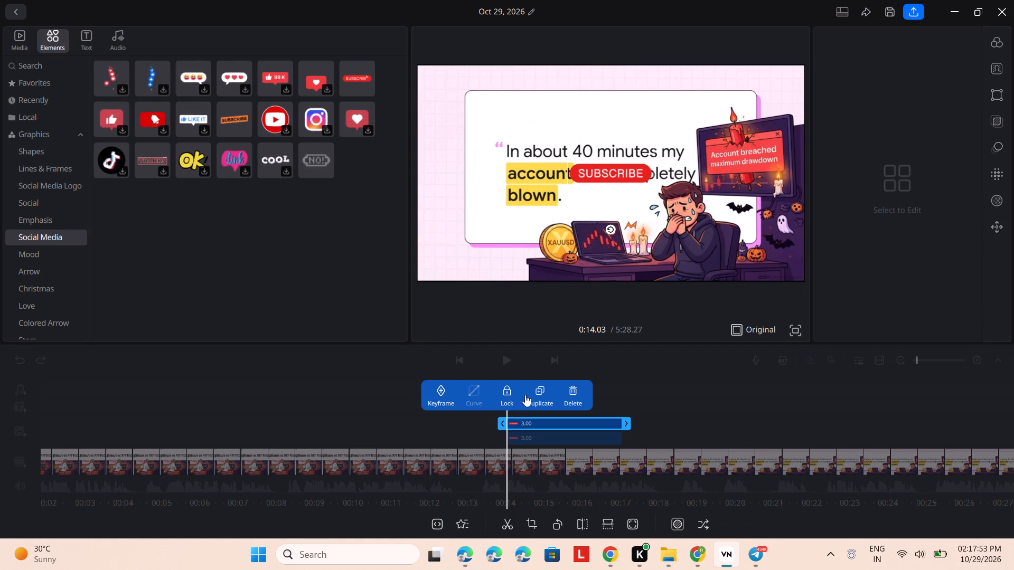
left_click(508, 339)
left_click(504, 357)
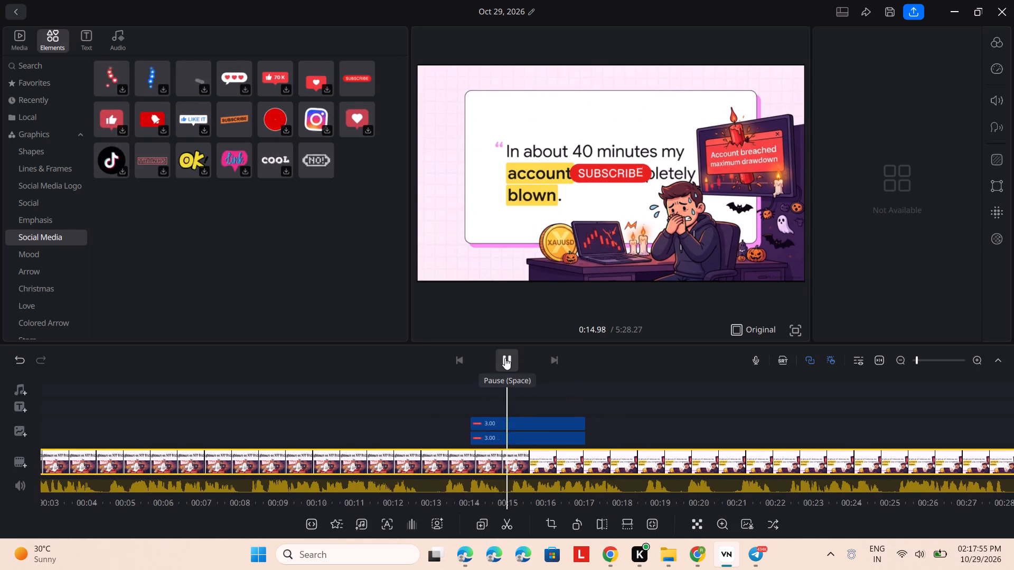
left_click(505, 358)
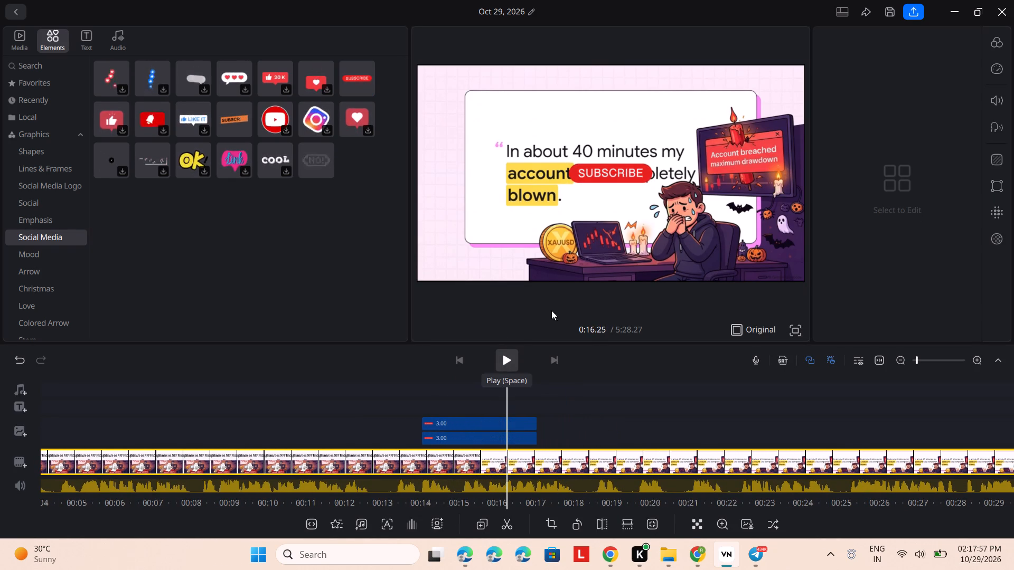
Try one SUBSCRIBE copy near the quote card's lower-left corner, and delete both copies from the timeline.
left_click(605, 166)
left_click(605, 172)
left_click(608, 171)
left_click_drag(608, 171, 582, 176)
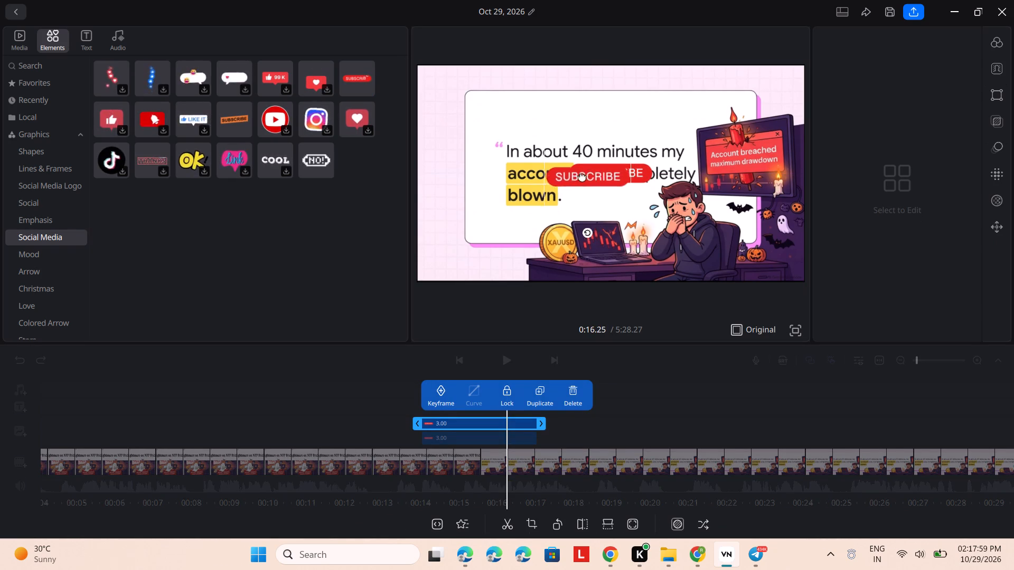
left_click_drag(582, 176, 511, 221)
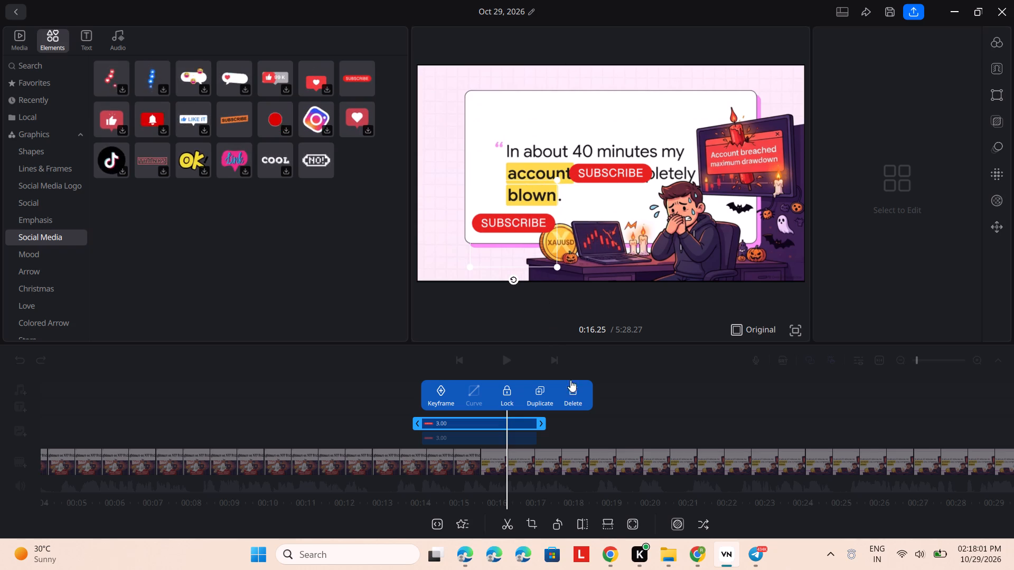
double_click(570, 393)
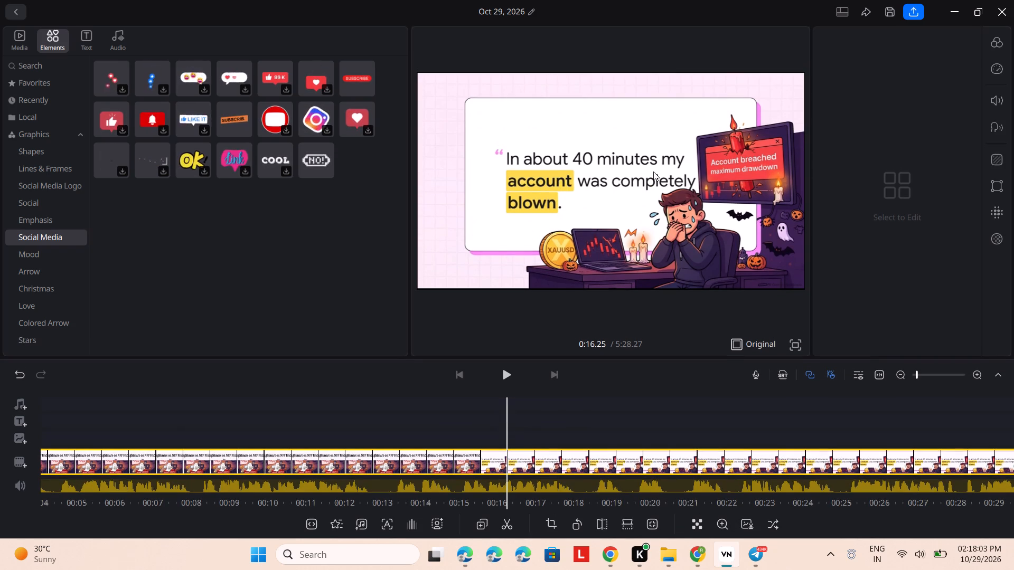
Add the red SUBSCRIBE graphic at about 0:16, duplicate it, and place the duplicate directly after the original on the same track.
left_click(359, 74)
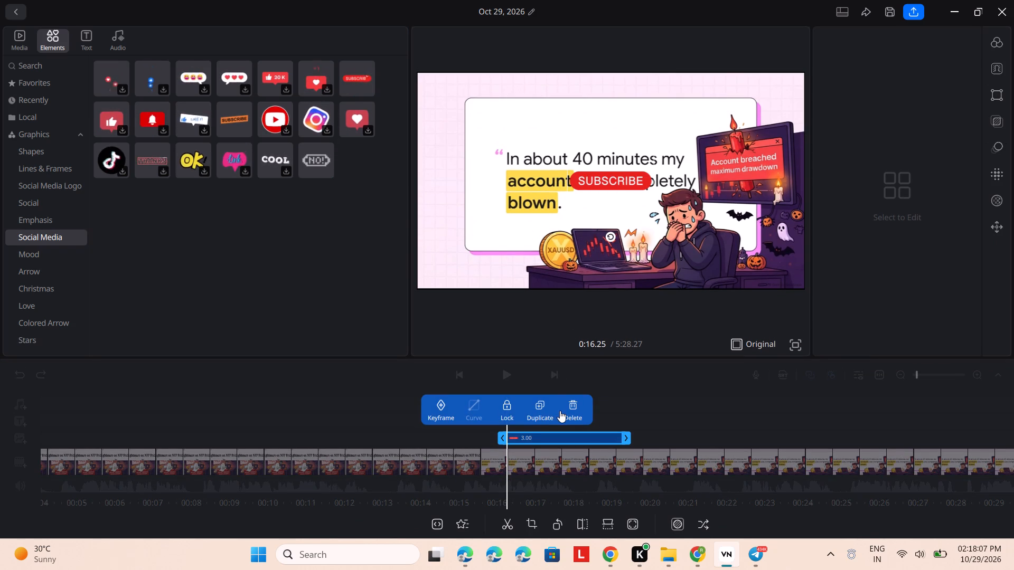
left_click(539, 405)
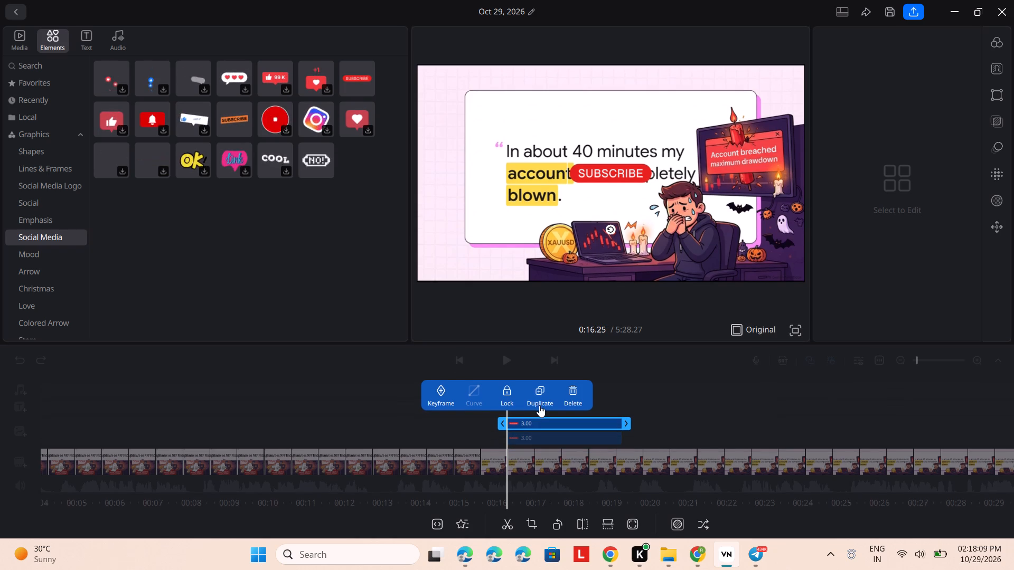
double_click(540, 438)
left_click(532, 425)
left_click_drag(532, 424, 533, 424)
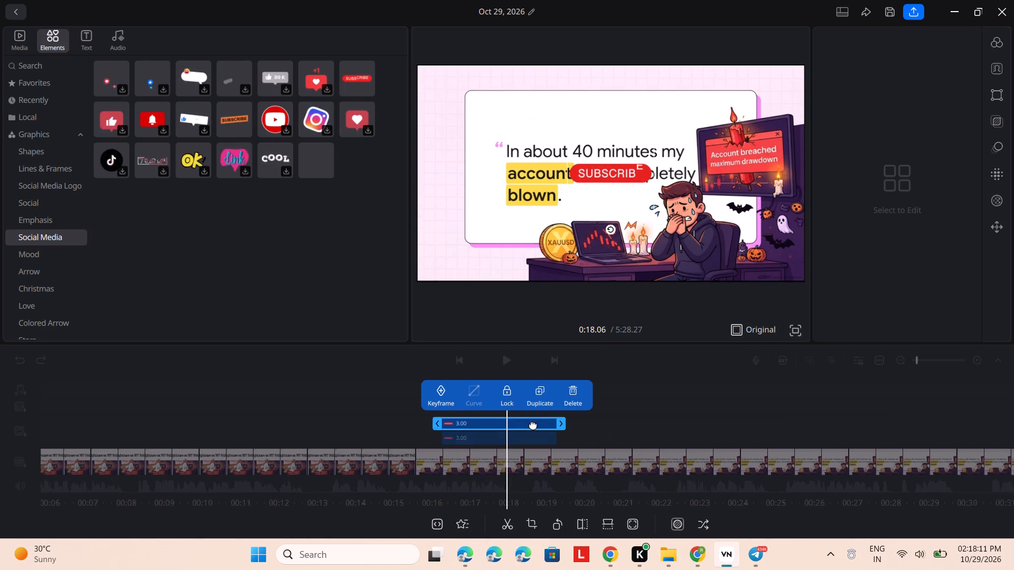
left_click_drag(533, 424, 644, 424)
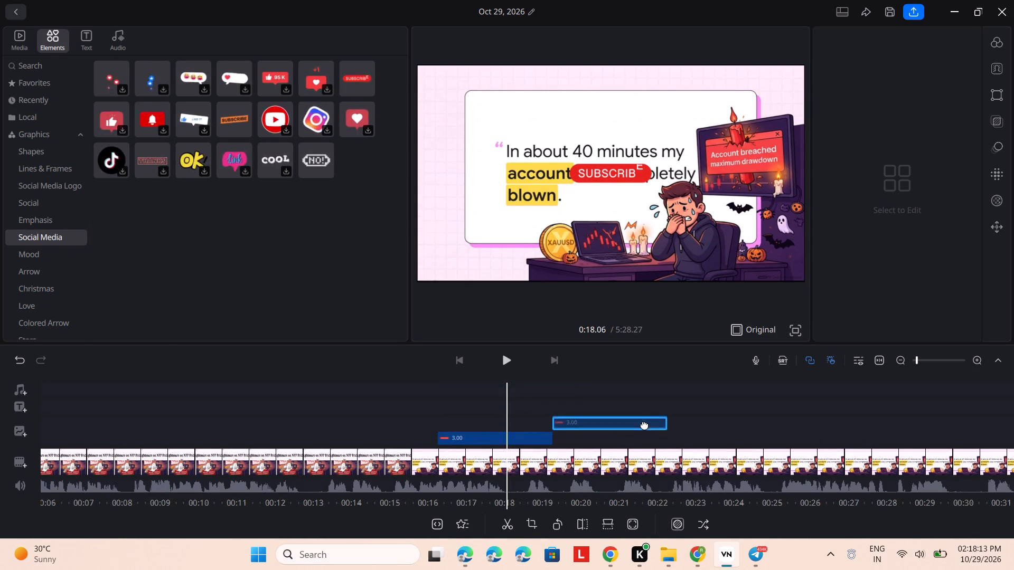
left_click_drag(644, 424, 647, 435)
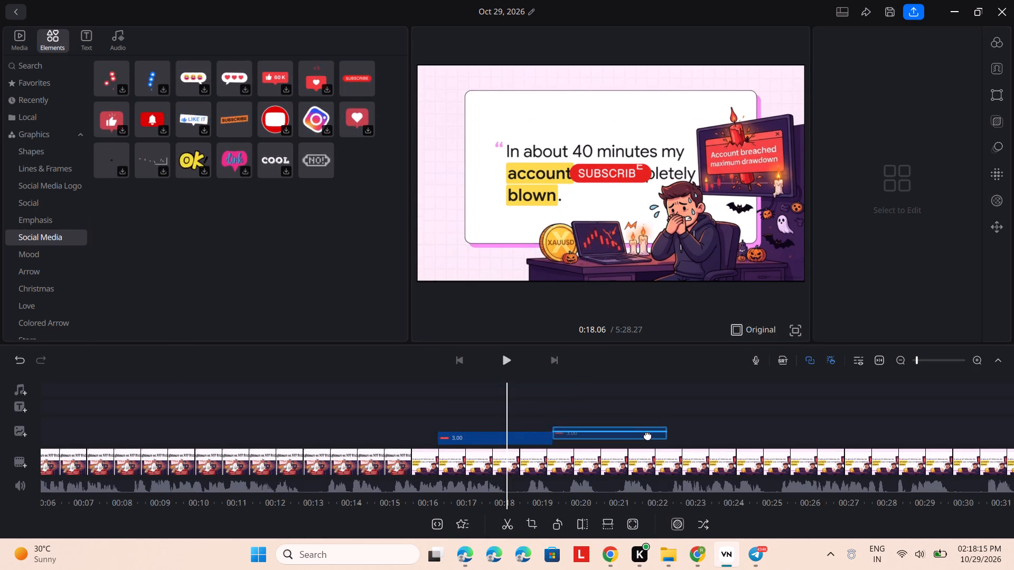
left_click_drag(647, 435, 644, 438)
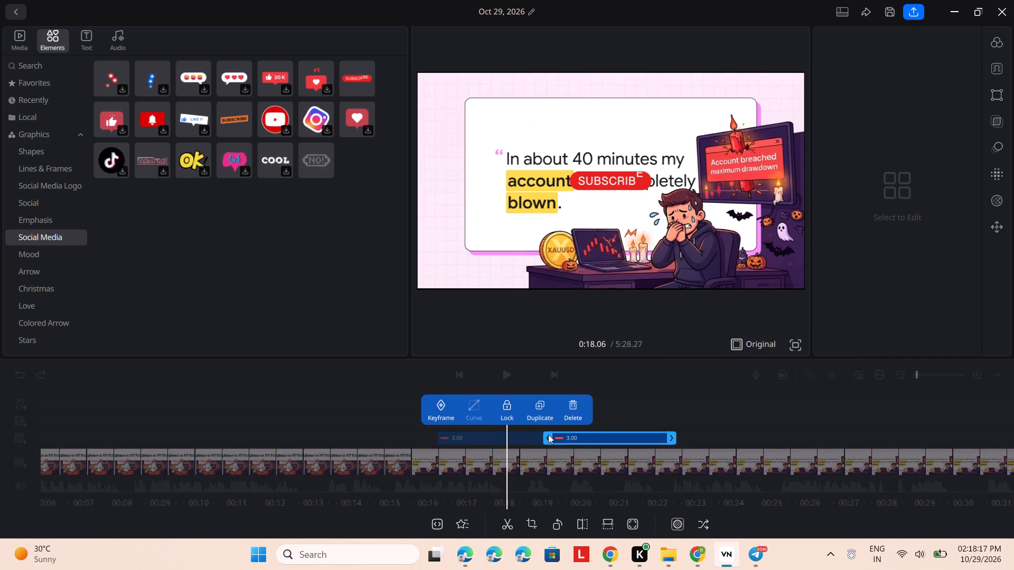
Play back the section of the video covered by the two consecutive SUBSCRIBE clips.
double_click(476, 444)
left_click(463, 439)
left_click_drag(463, 439, 540, 443)
left_click(502, 364)
left_click(501, 369)
left_click(502, 369)
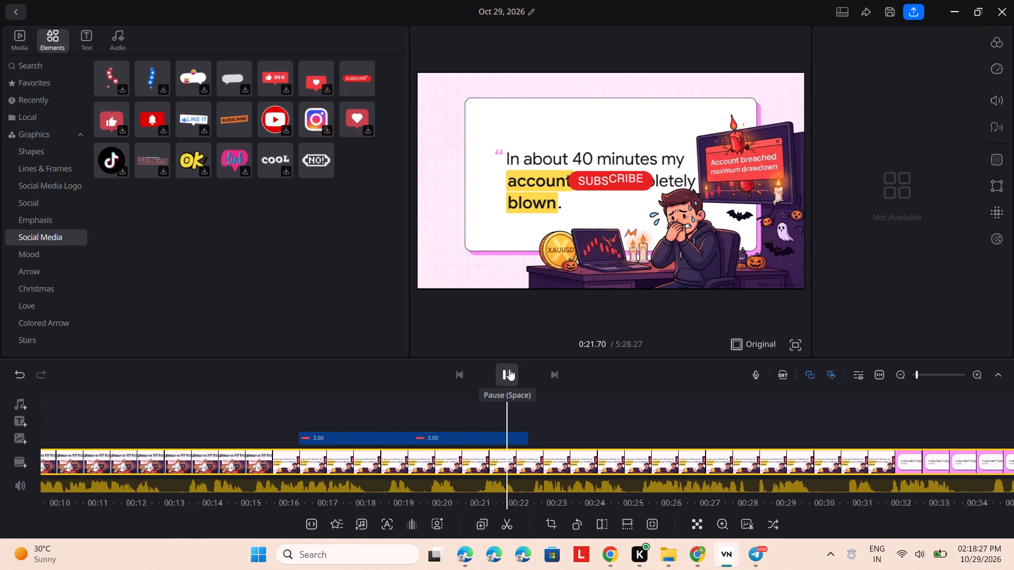
left_click(509, 369)
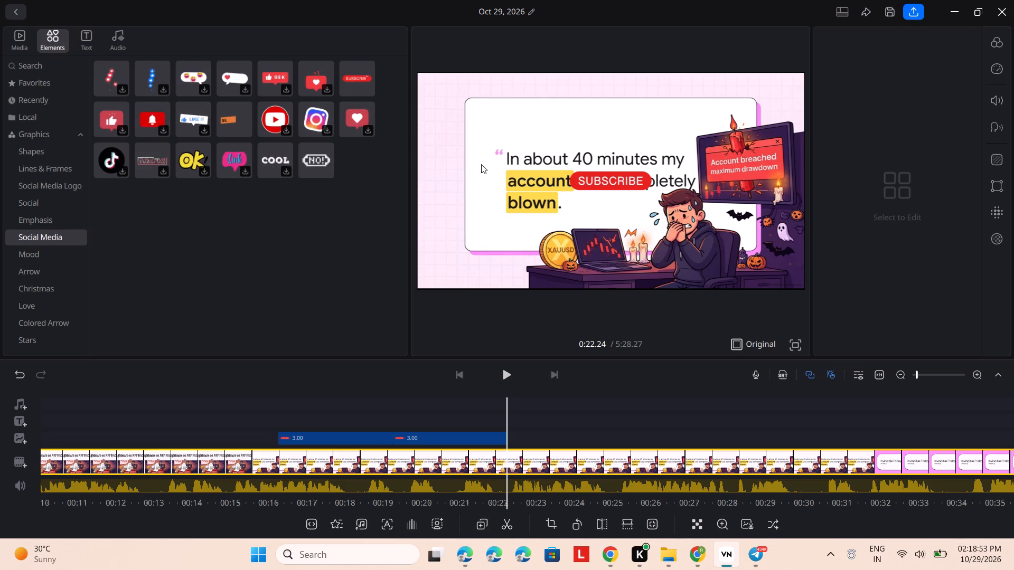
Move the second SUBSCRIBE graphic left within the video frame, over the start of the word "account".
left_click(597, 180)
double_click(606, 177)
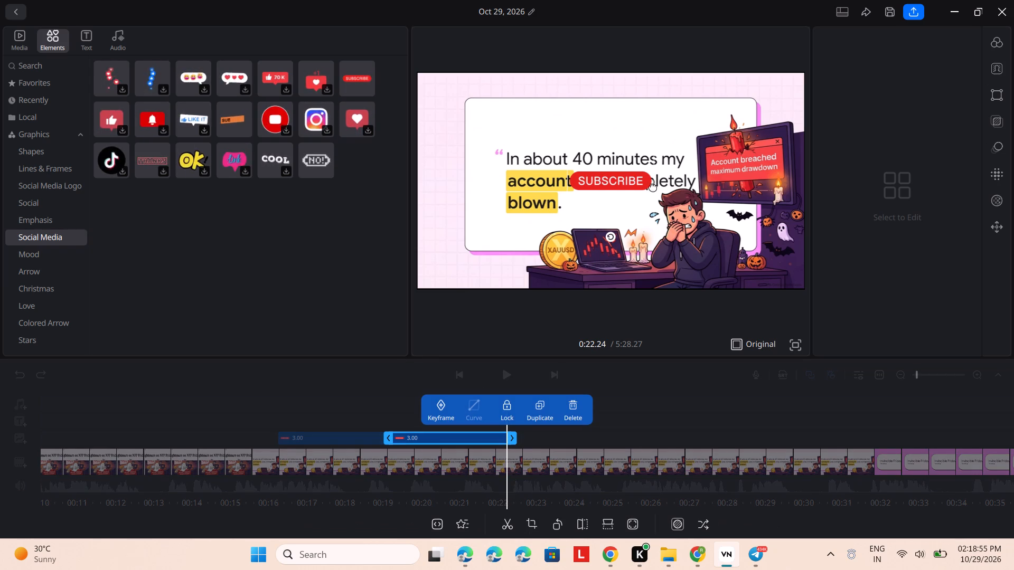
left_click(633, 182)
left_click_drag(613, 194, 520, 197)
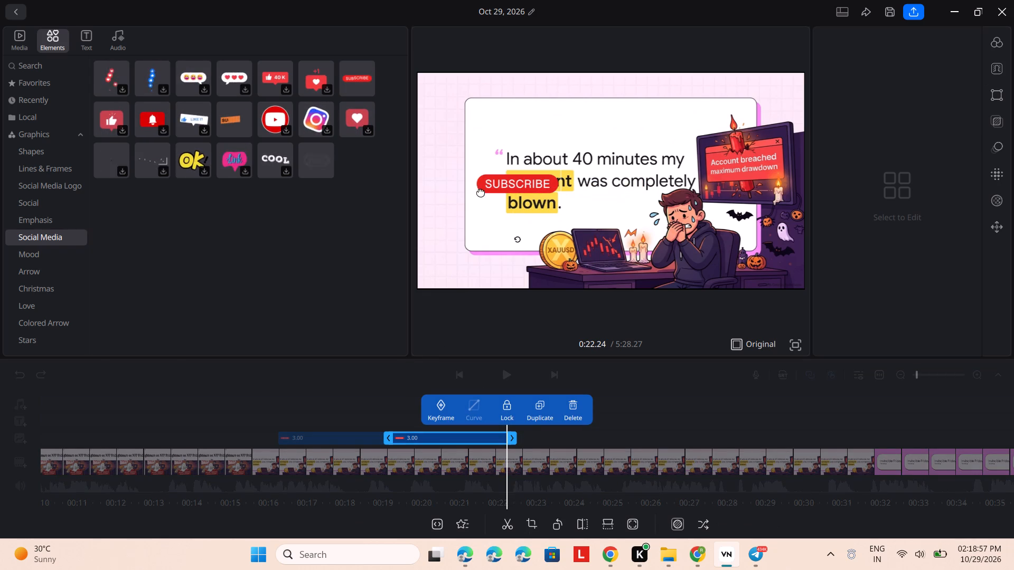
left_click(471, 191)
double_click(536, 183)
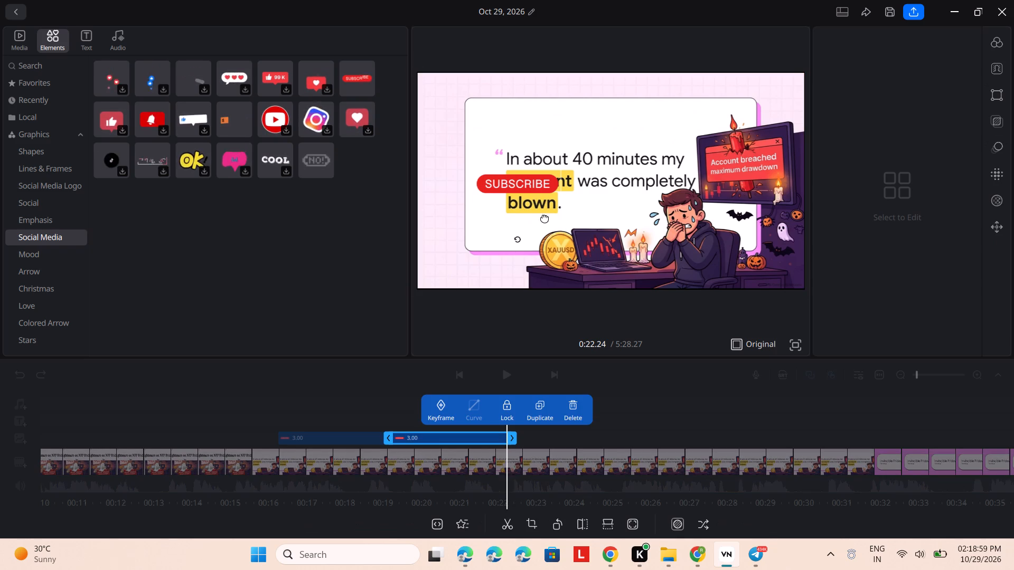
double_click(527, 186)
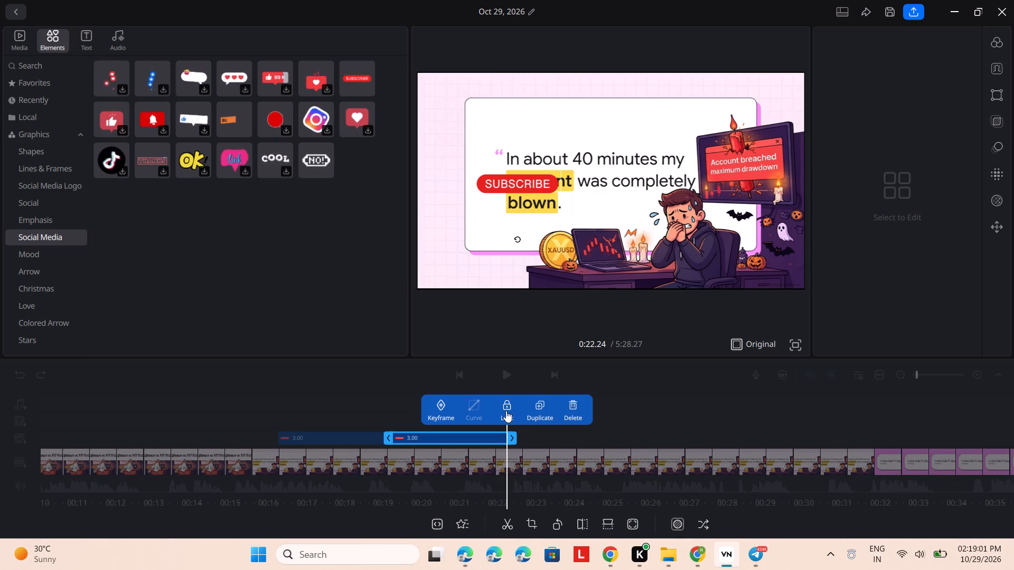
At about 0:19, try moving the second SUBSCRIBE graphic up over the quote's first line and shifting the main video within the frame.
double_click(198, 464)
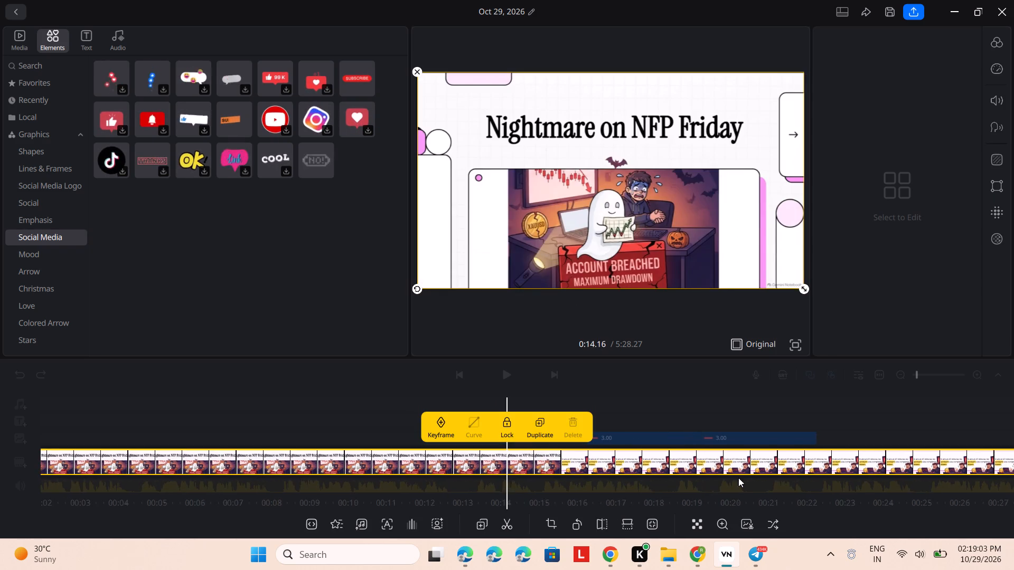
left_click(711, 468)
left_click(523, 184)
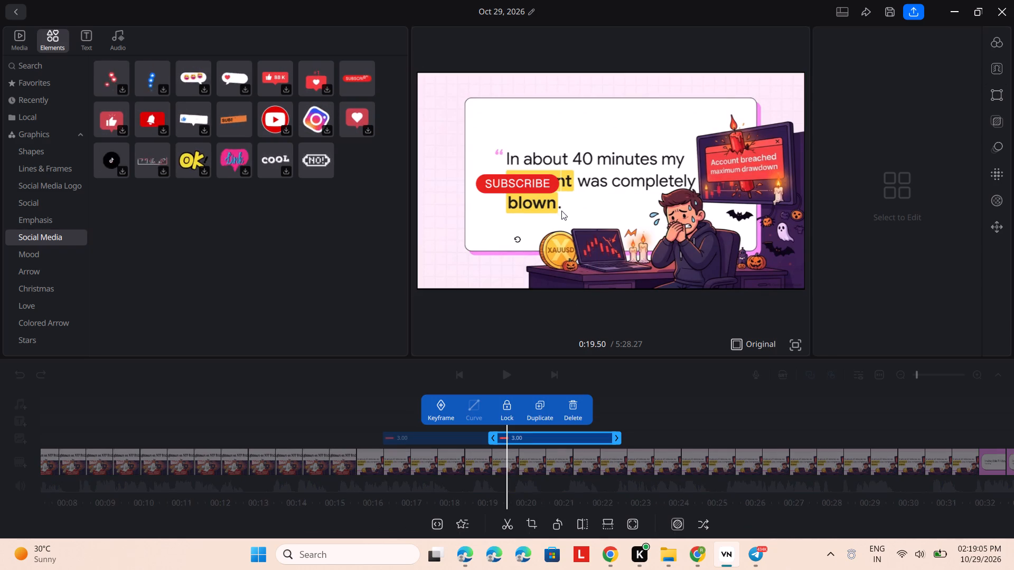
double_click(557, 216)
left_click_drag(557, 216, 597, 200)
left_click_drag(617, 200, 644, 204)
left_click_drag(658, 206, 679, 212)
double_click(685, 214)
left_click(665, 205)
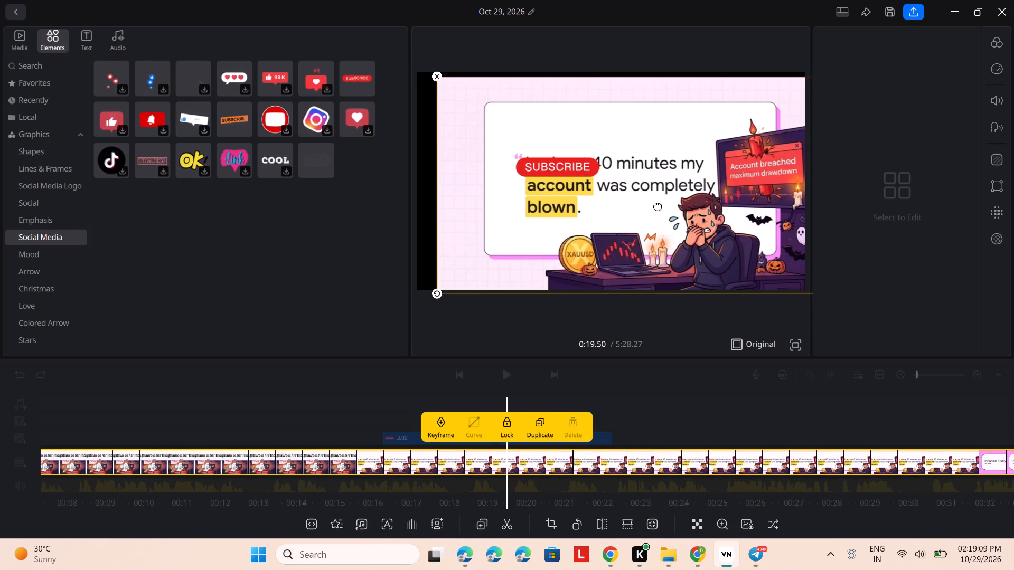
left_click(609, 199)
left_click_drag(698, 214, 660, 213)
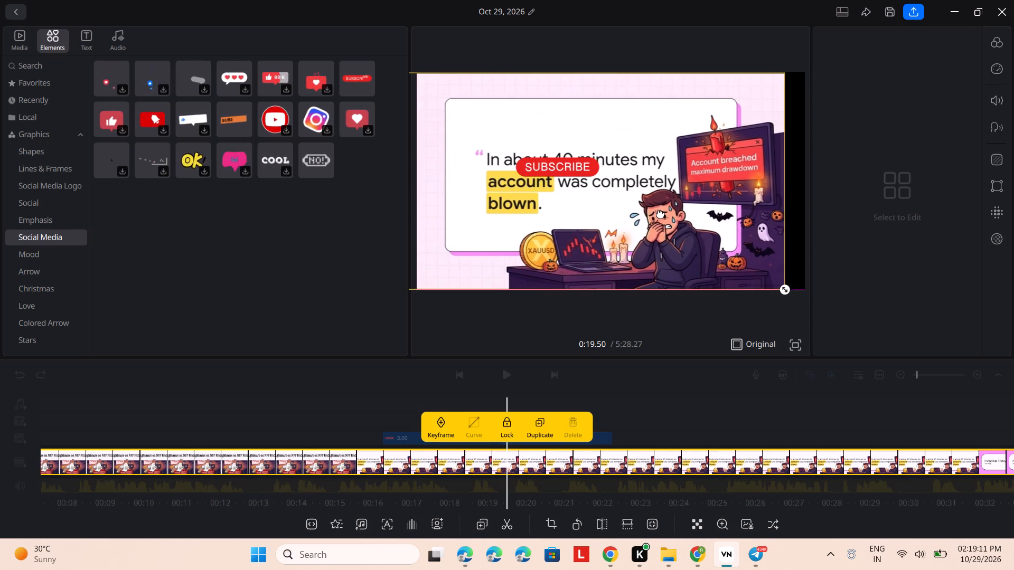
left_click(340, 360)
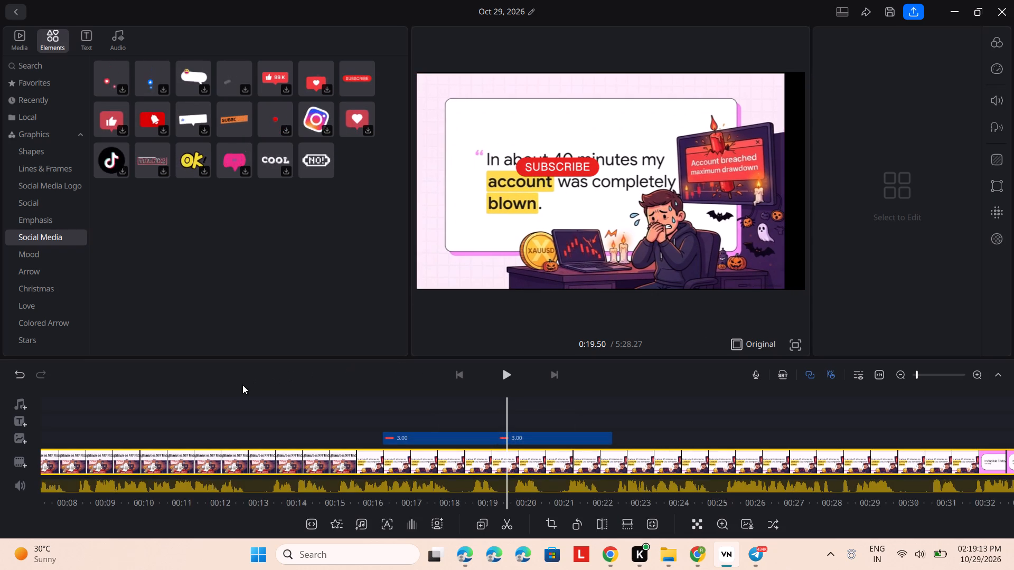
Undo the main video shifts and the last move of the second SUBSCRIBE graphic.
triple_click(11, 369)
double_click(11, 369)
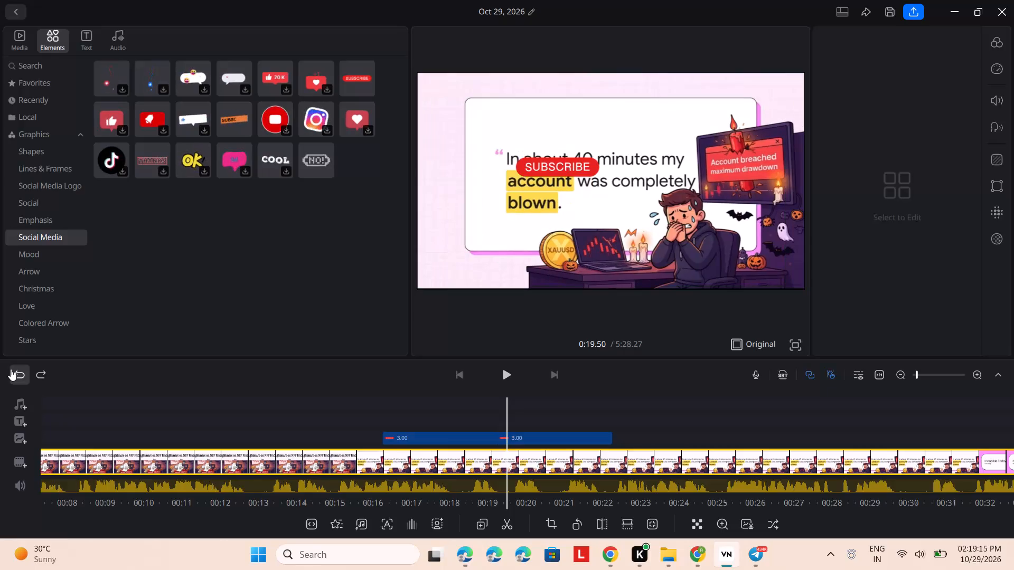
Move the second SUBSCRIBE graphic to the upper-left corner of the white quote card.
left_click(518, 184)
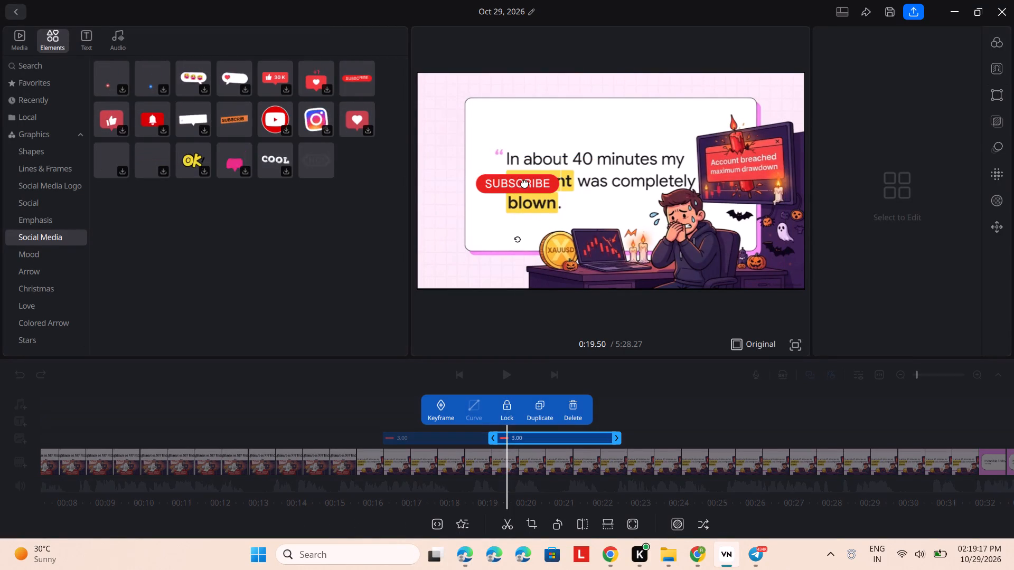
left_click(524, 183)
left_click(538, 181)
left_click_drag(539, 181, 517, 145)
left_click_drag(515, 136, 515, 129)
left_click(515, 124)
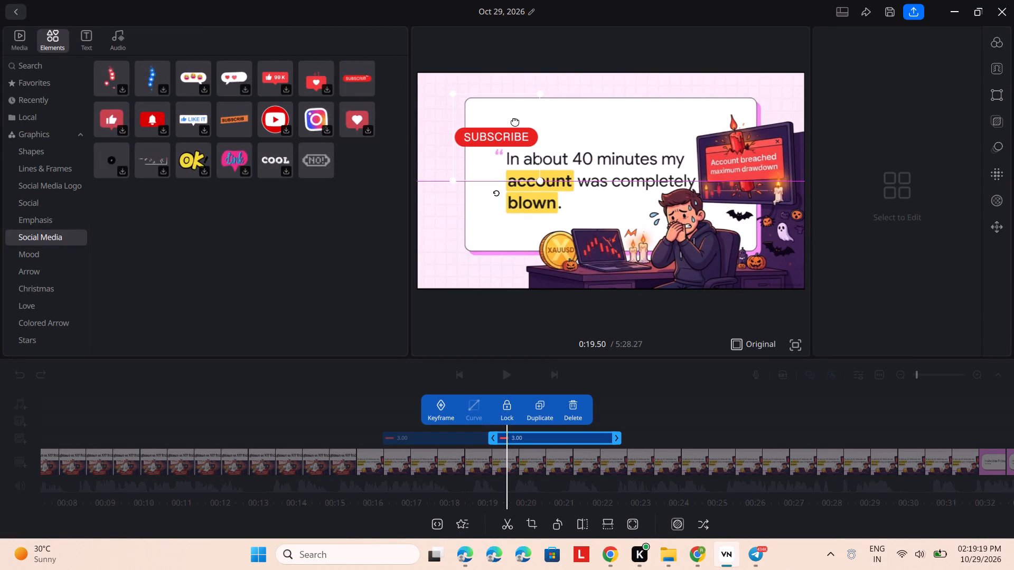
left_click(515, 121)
Shrink the second SUBSCRIBE graphic to a little over half its size.
double_click(542, 182)
left_click_drag(542, 182, 509, 150)
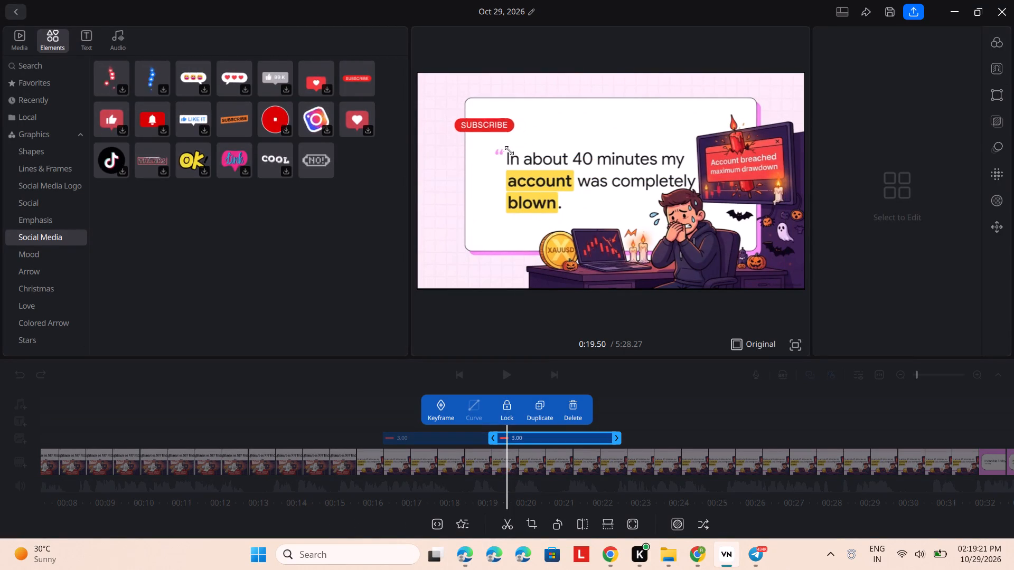
left_click_drag(509, 150, 506, 141)
left_click(506, 141)
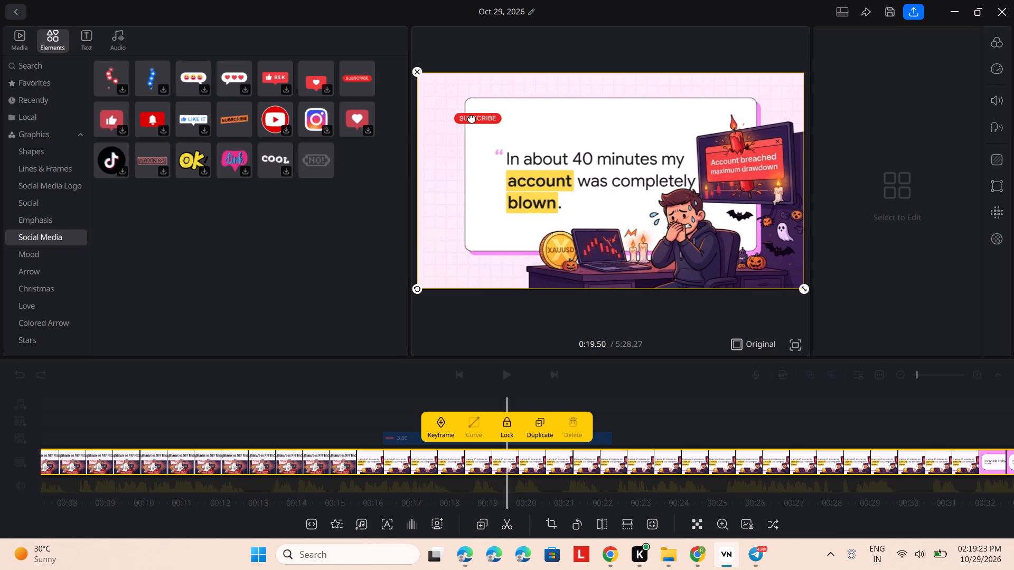
Move the shrunken SUBSCRIBE graphic into the bottom-right corner of the video frame.
left_click(472, 118)
left_click(478, 118)
left_click_drag(478, 118, 783, 269)
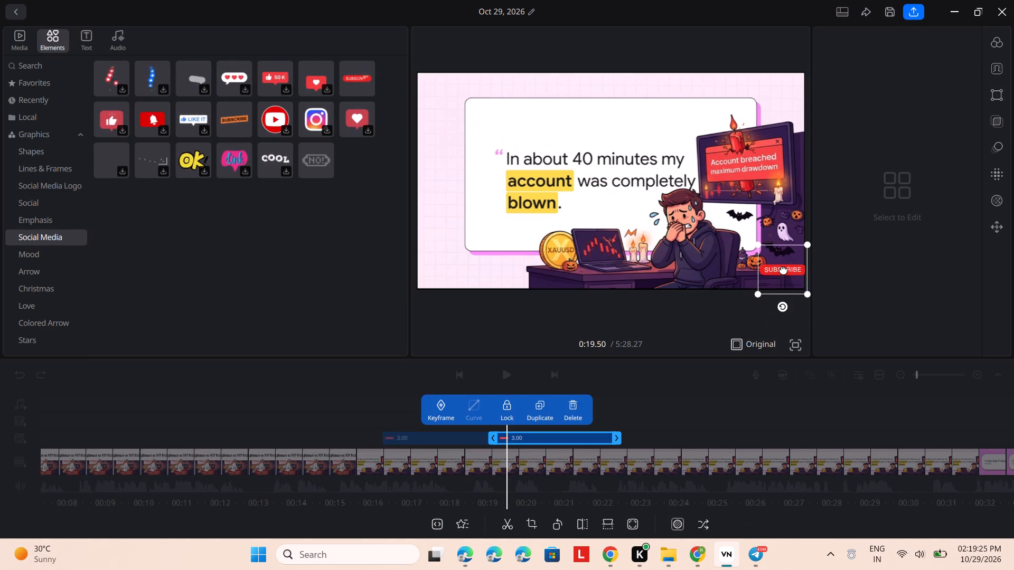
left_click_drag(783, 269, 780, 279)
left_click(849, 246)
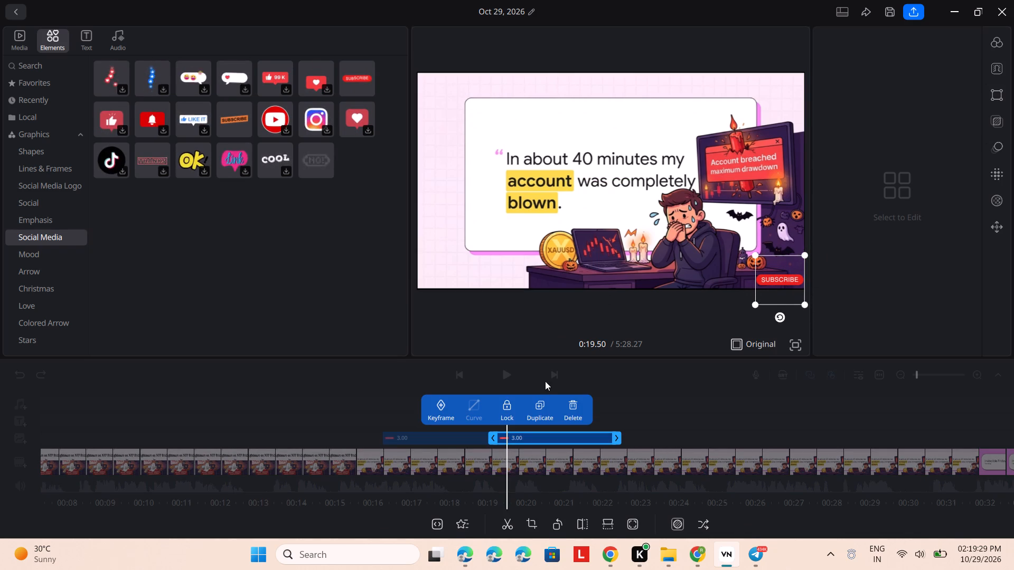
left_click(623, 228)
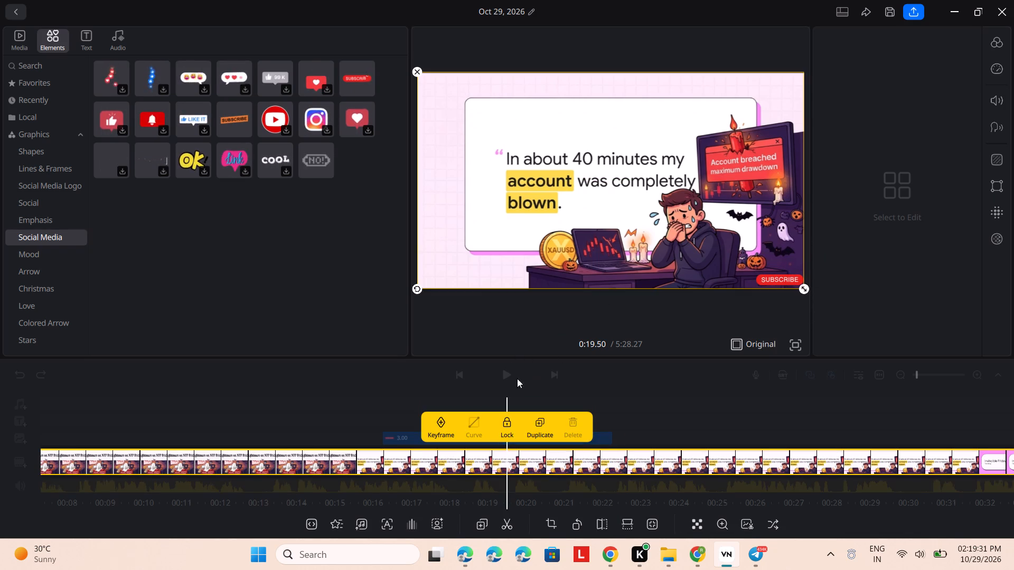
Play the video from about 0:19 to check the second SUBSCRIBE graphic in its corner placement.
triple_click(507, 369)
left_click(509, 371)
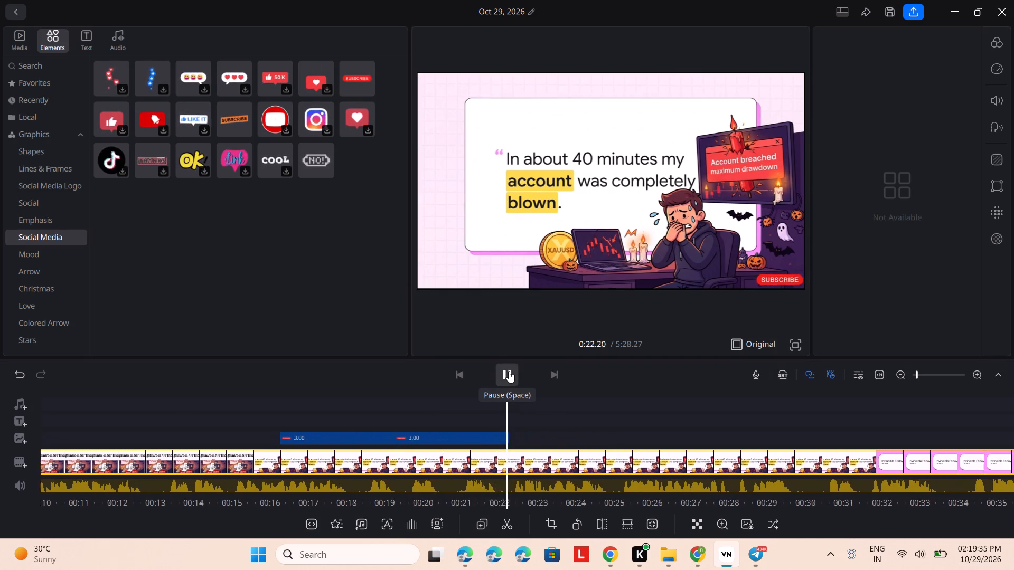
left_click(509, 371)
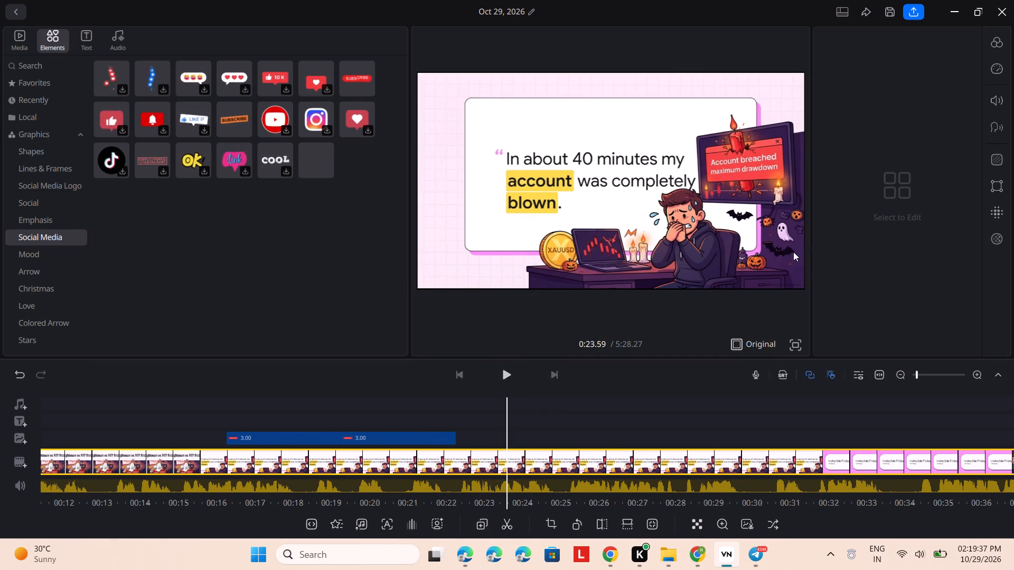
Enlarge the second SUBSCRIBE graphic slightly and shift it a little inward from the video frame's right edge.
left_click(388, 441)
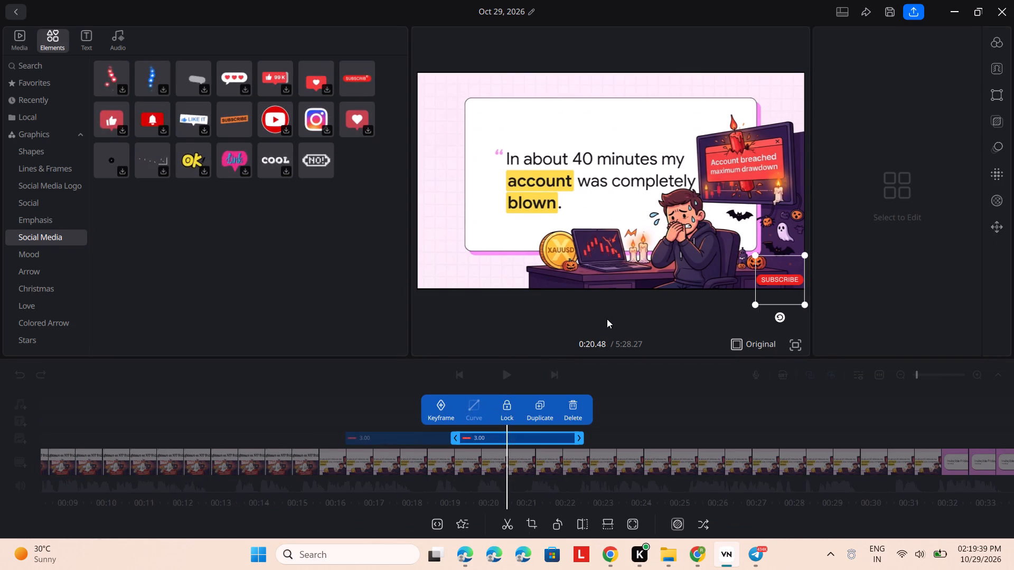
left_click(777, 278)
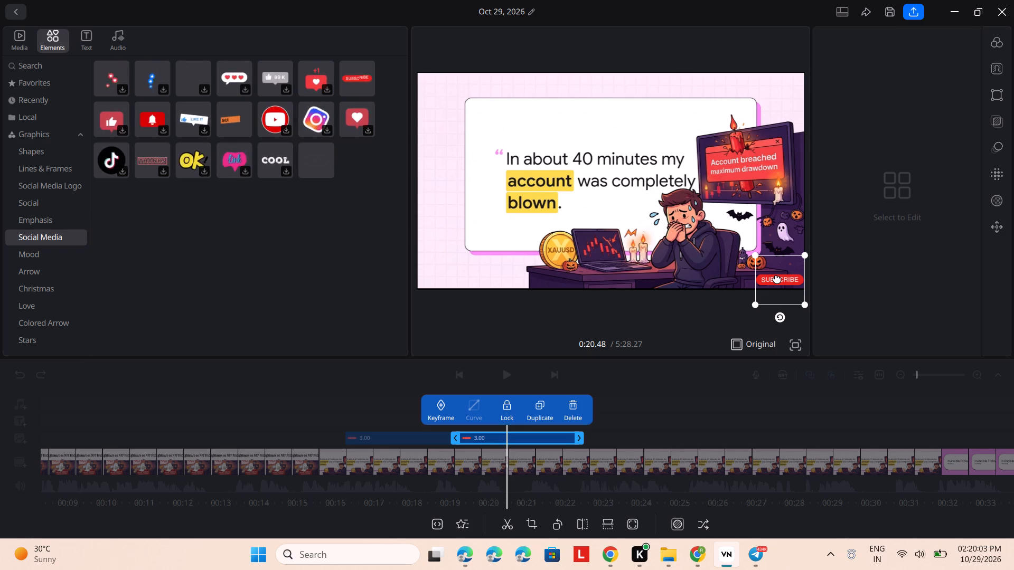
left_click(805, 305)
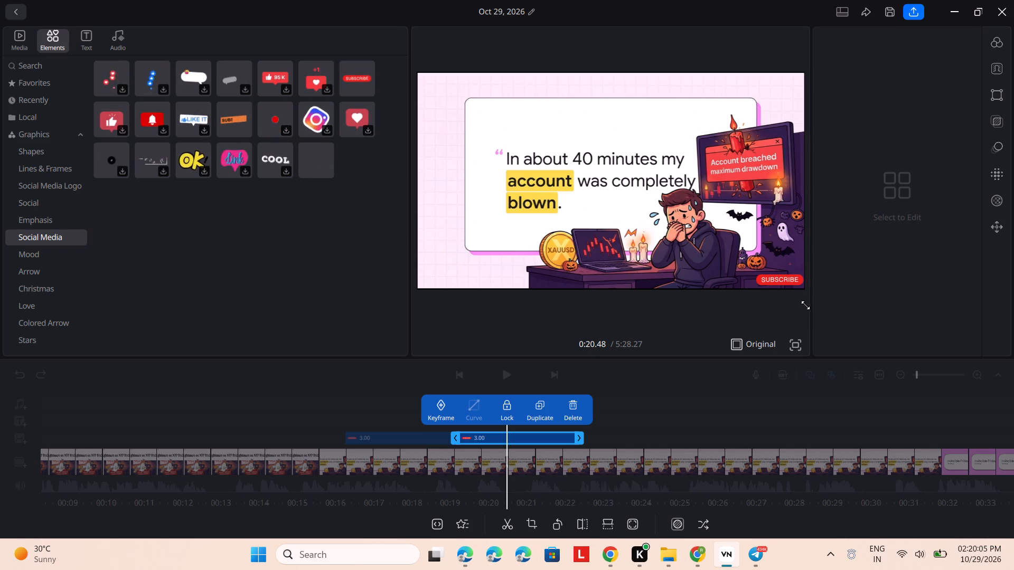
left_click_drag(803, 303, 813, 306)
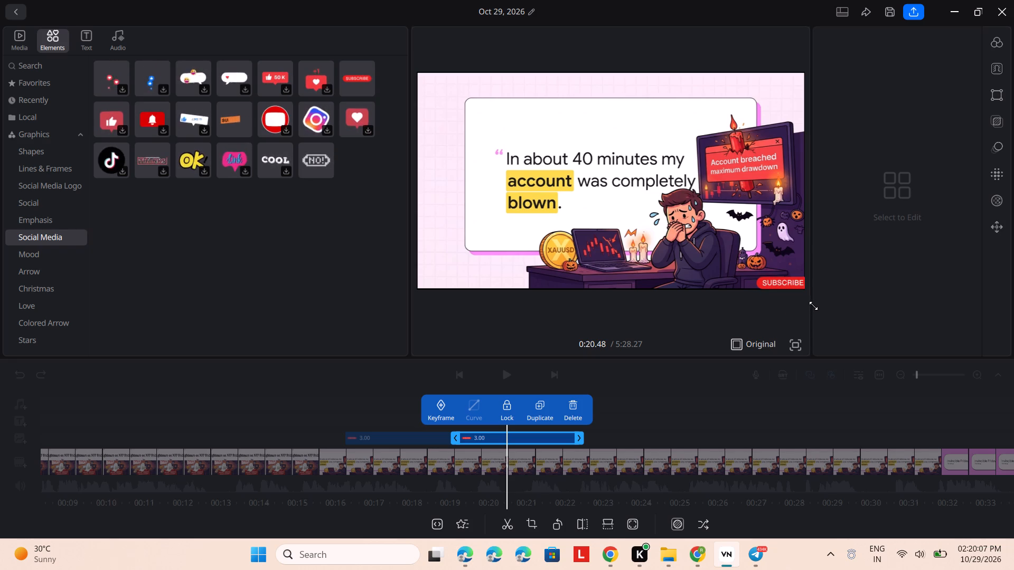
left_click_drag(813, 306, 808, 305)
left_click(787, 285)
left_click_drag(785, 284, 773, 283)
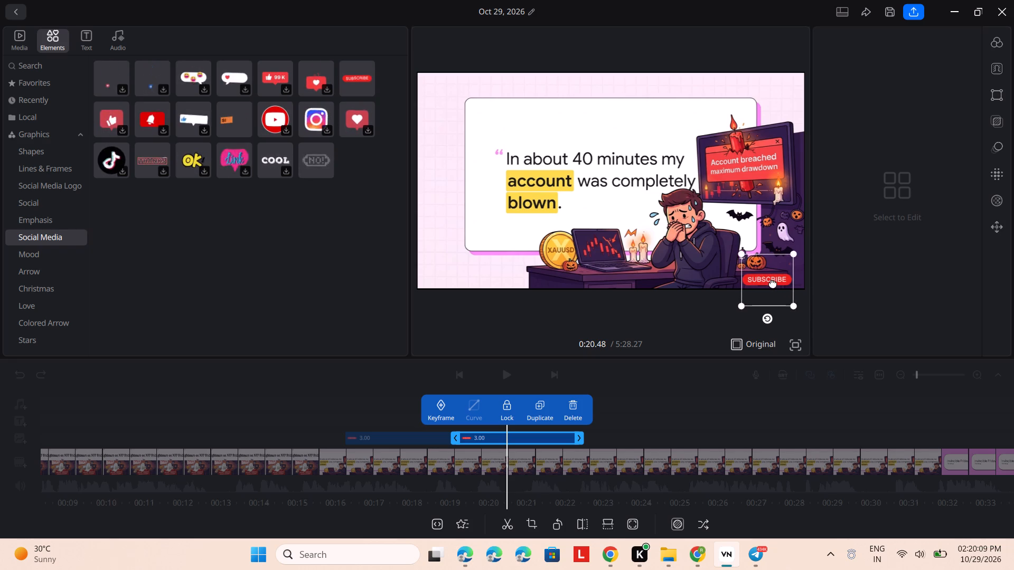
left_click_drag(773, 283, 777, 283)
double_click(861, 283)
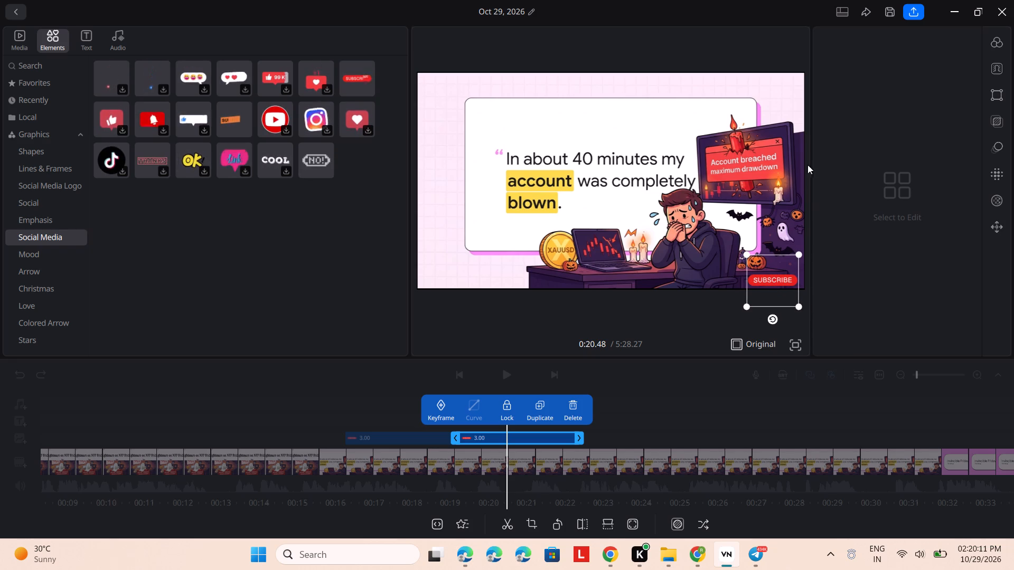
Narrow the Elements library to two columns of graphics so the video preview is larger.
double_click(769, 168)
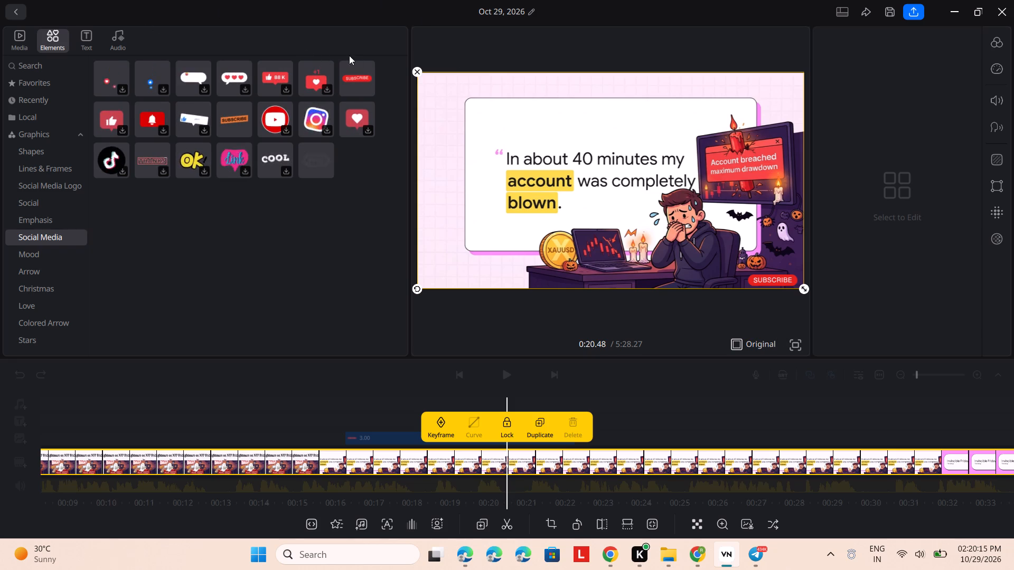
double_click(52, 40)
left_click(38, 237)
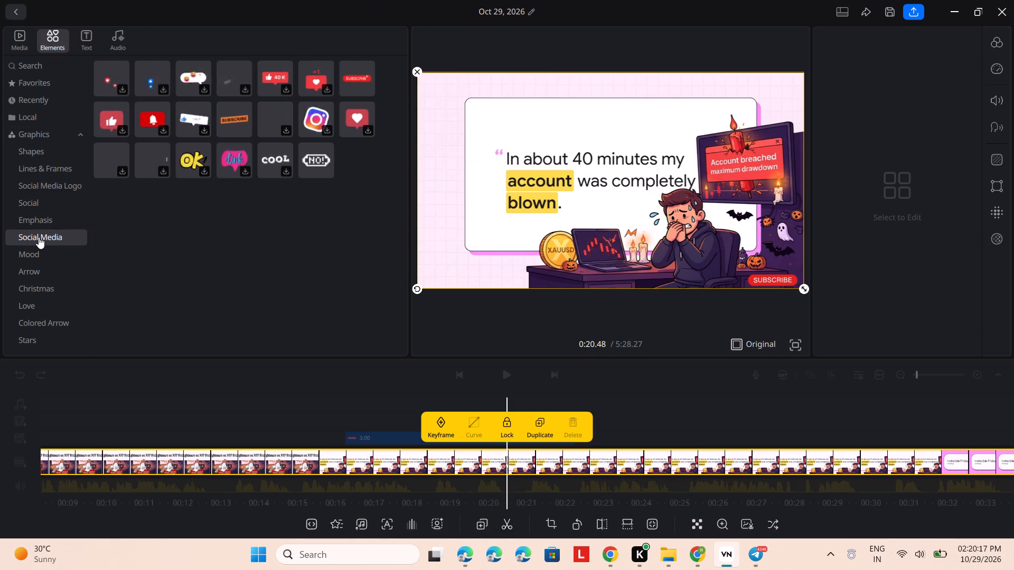
left_click(39, 237)
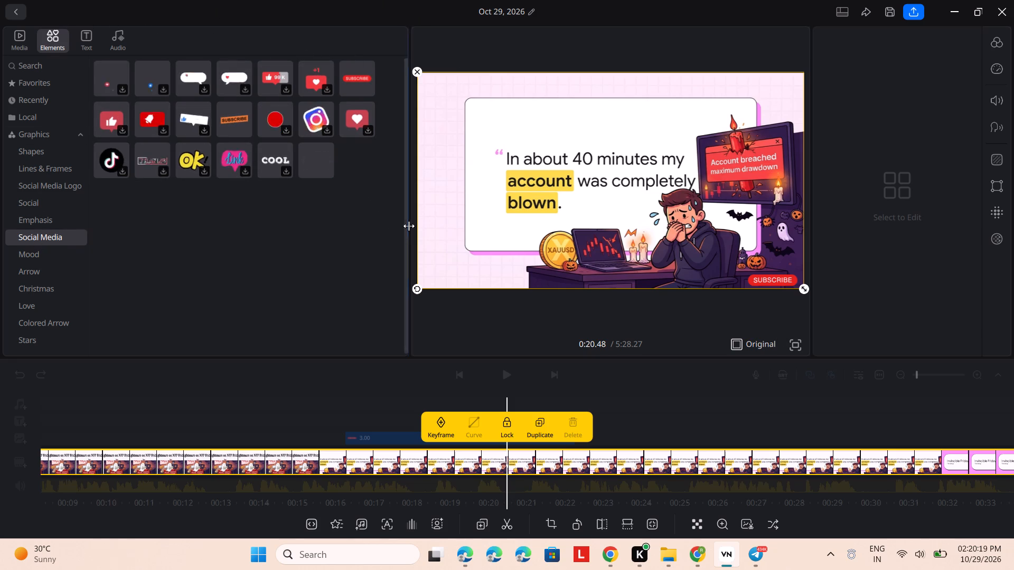
left_click(408, 226)
left_click_drag(408, 226, 189, 209)
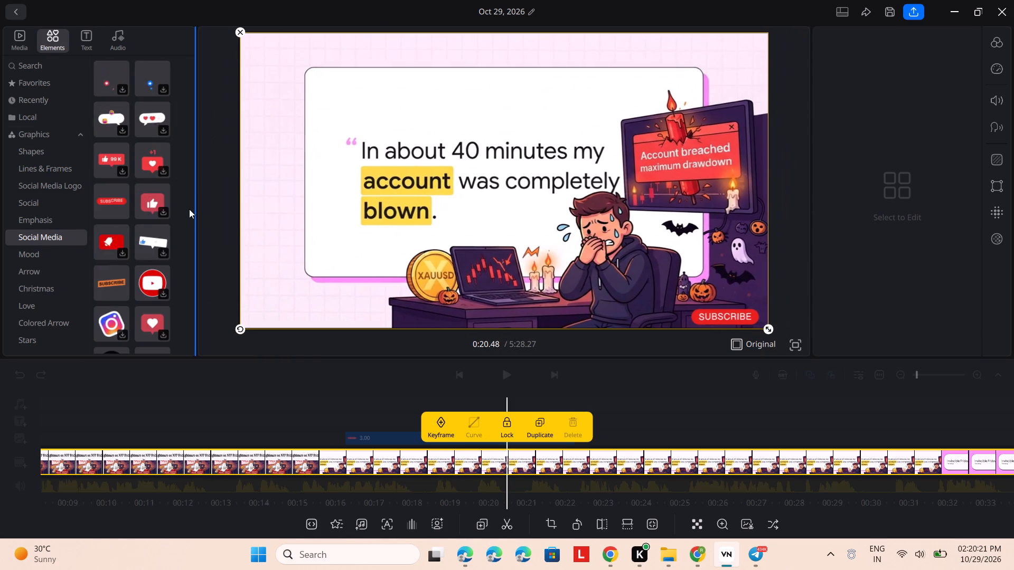
left_click_drag(189, 209, 187, 209)
left_click(853, 267)
double_click(842, 303)
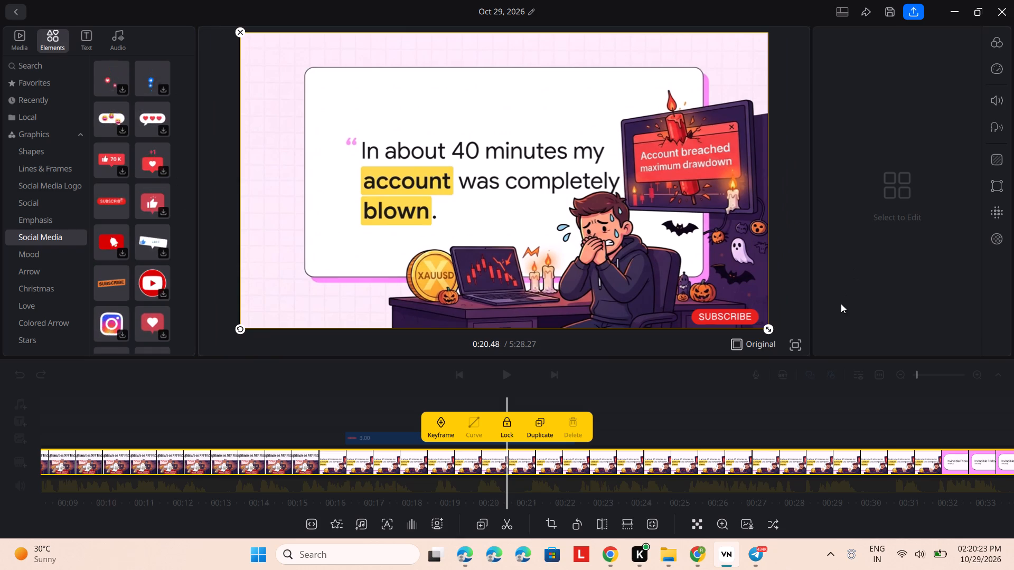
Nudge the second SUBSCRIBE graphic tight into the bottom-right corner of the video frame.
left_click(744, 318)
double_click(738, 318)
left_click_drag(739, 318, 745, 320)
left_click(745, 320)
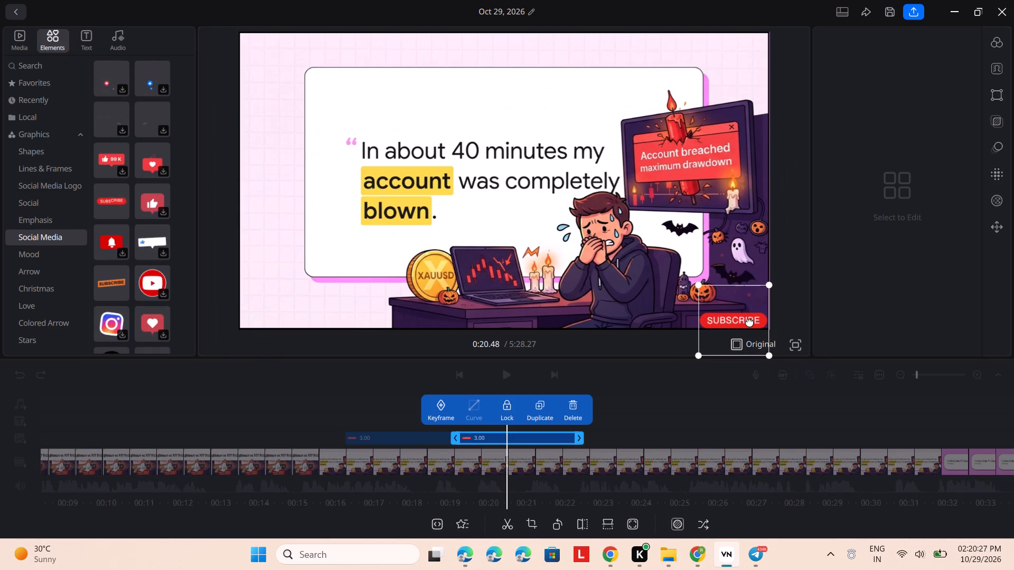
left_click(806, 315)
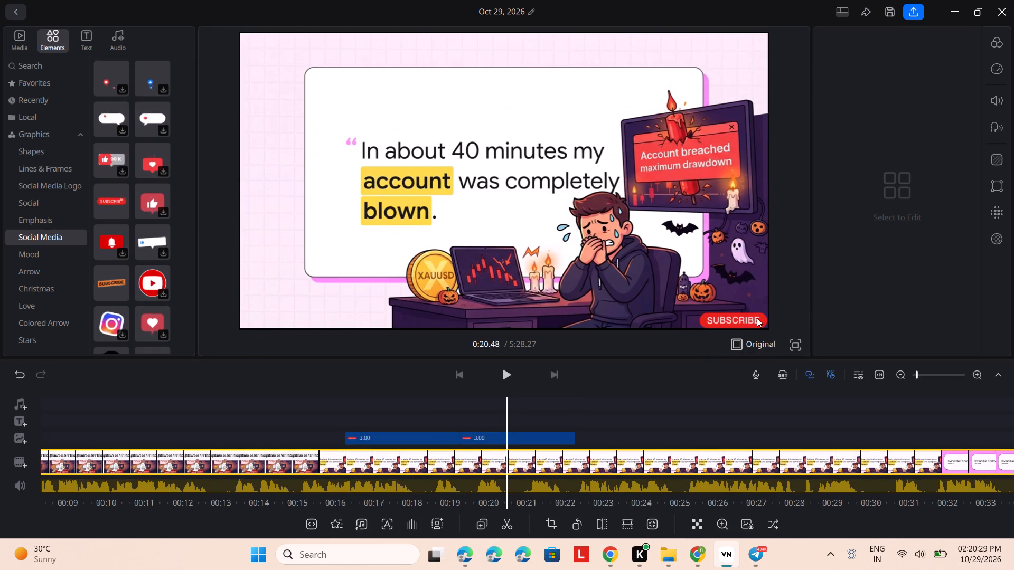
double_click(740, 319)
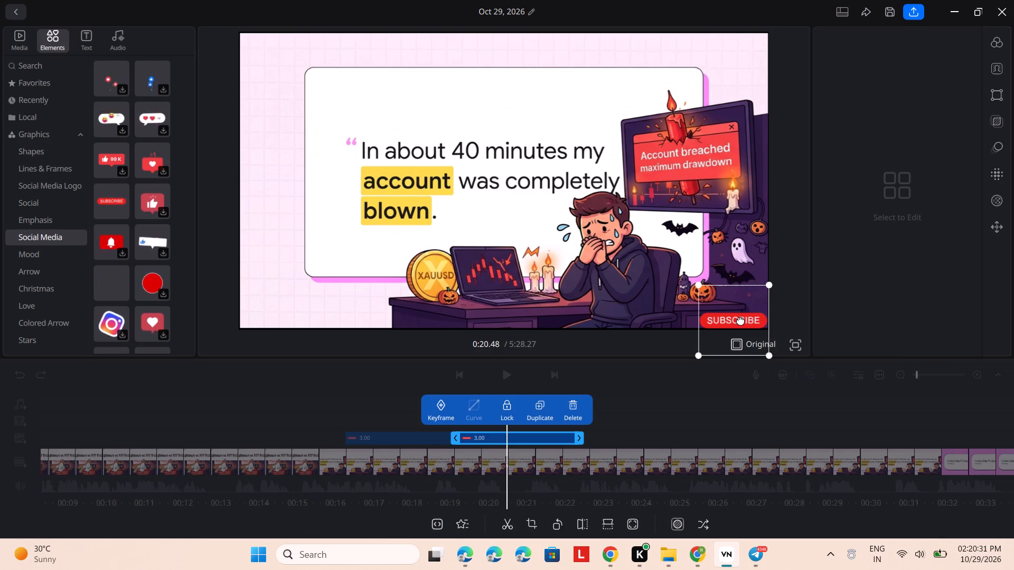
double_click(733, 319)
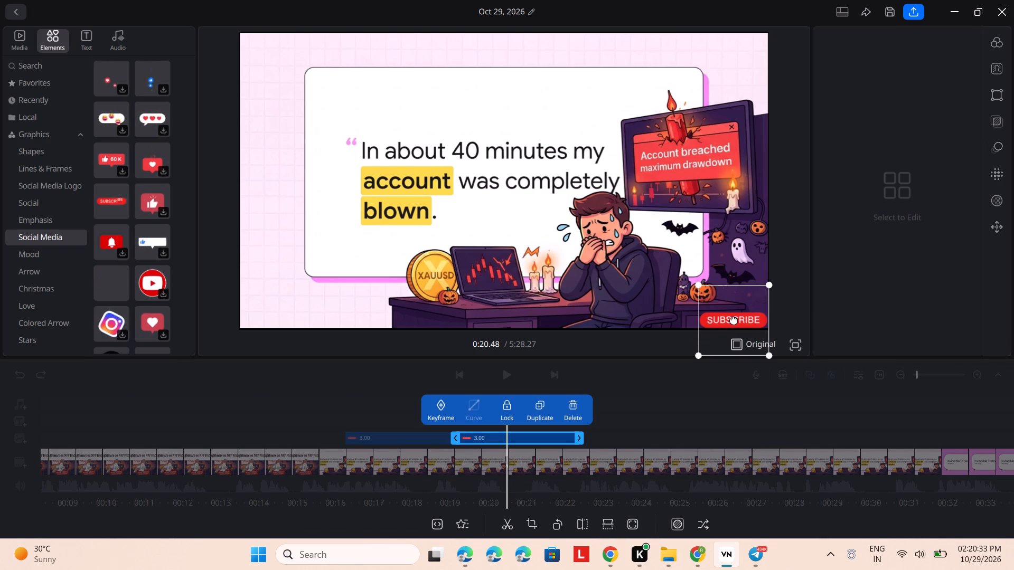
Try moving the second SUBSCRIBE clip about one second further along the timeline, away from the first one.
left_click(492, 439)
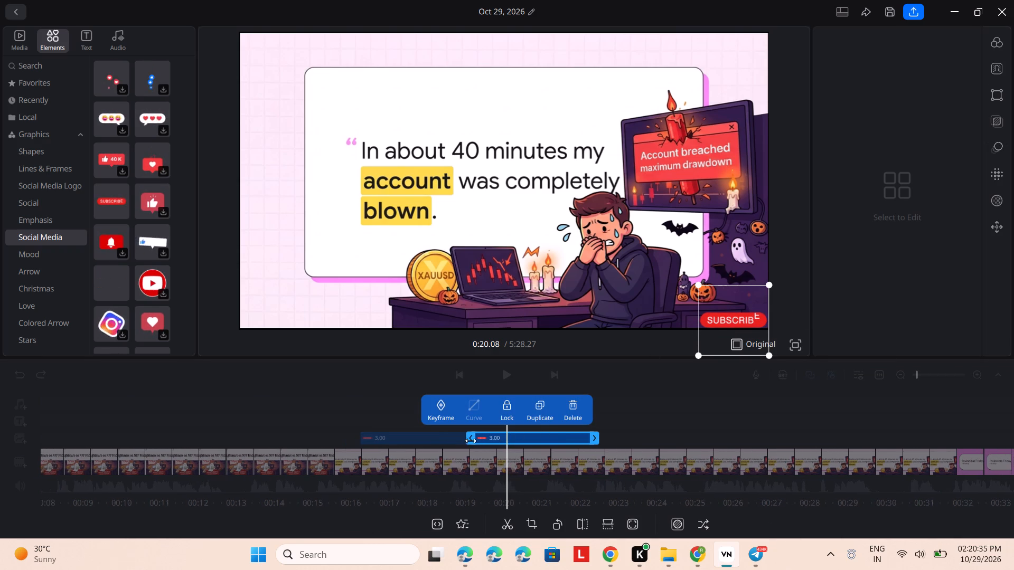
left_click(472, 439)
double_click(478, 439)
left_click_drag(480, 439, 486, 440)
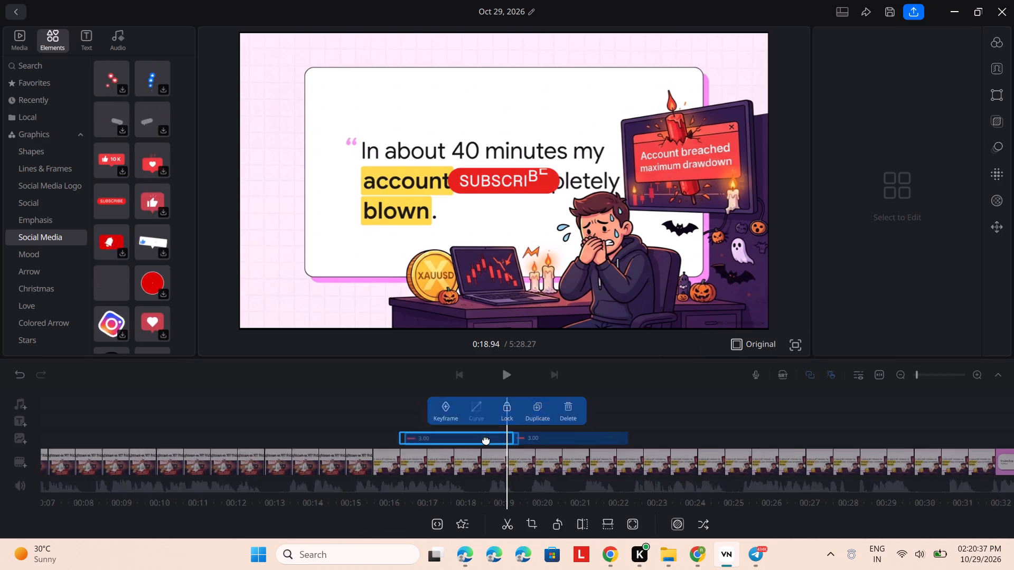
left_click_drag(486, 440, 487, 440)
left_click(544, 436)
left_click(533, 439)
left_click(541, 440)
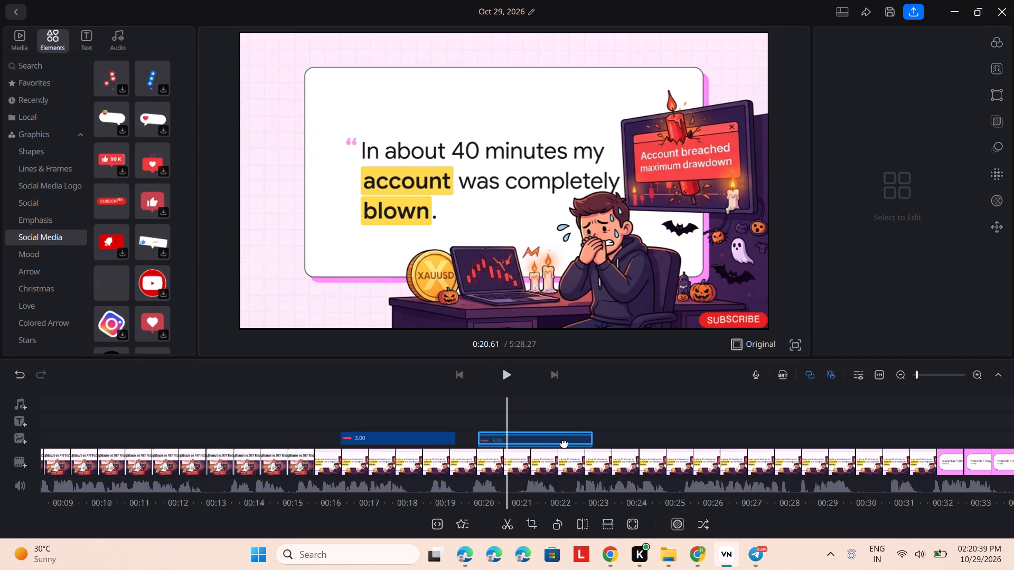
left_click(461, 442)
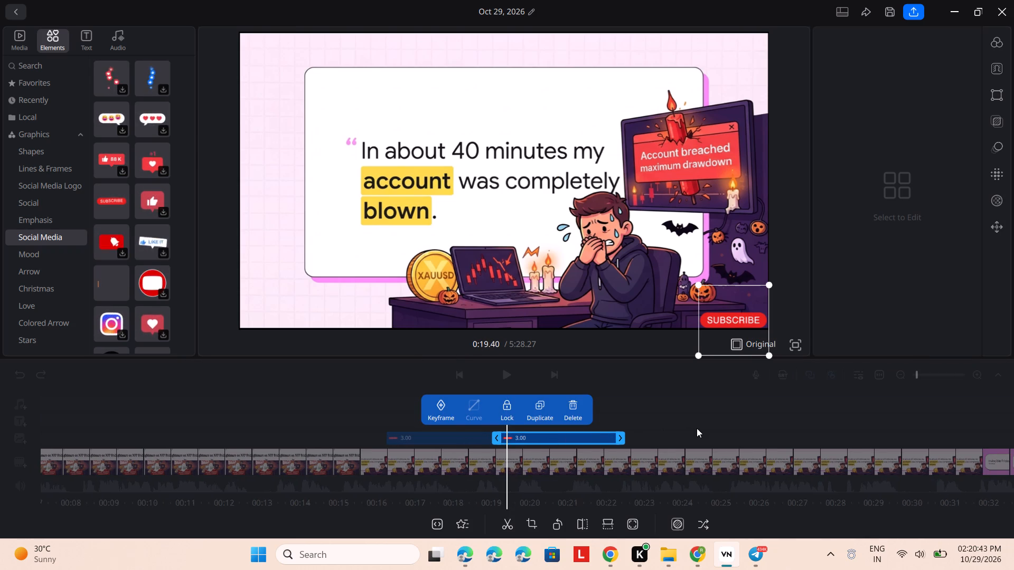
Delete the second SUBSCRIBE clip from the timeline.
double_click(701, 435)
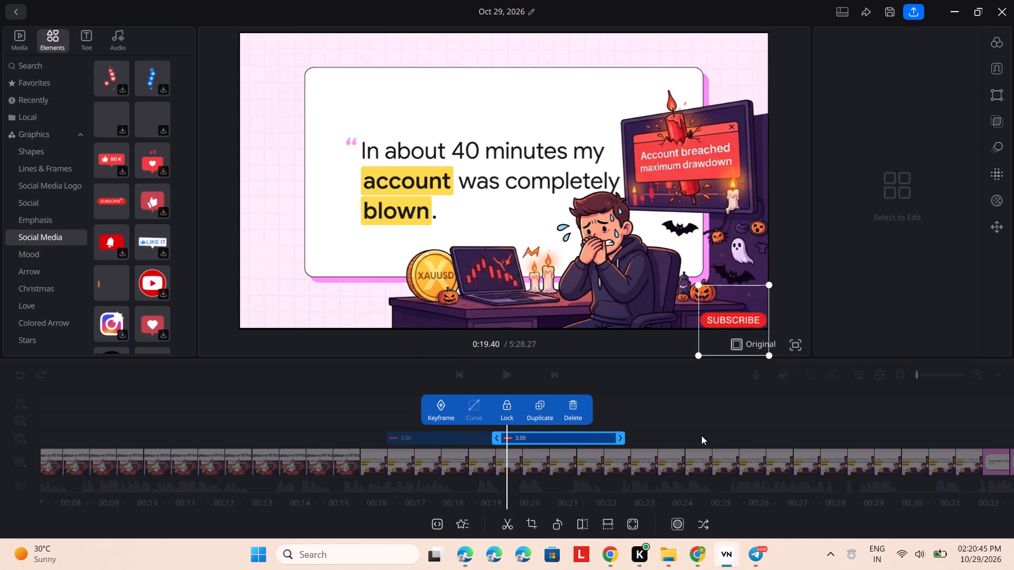
left_click_drag(661, 432, 689, 433)
left_click(603, 431)
double_click(598, 436)
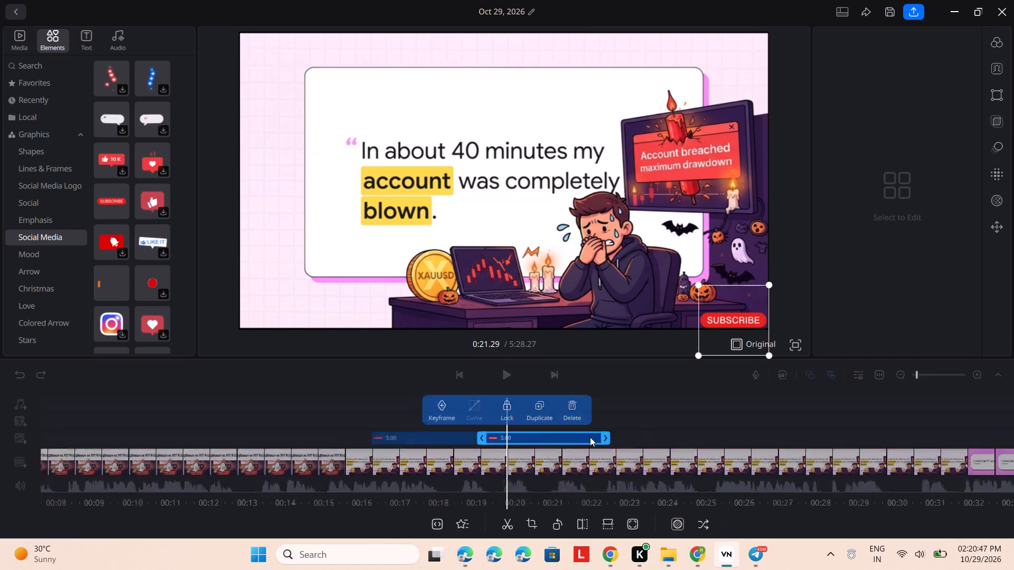
left_click(574, 408)
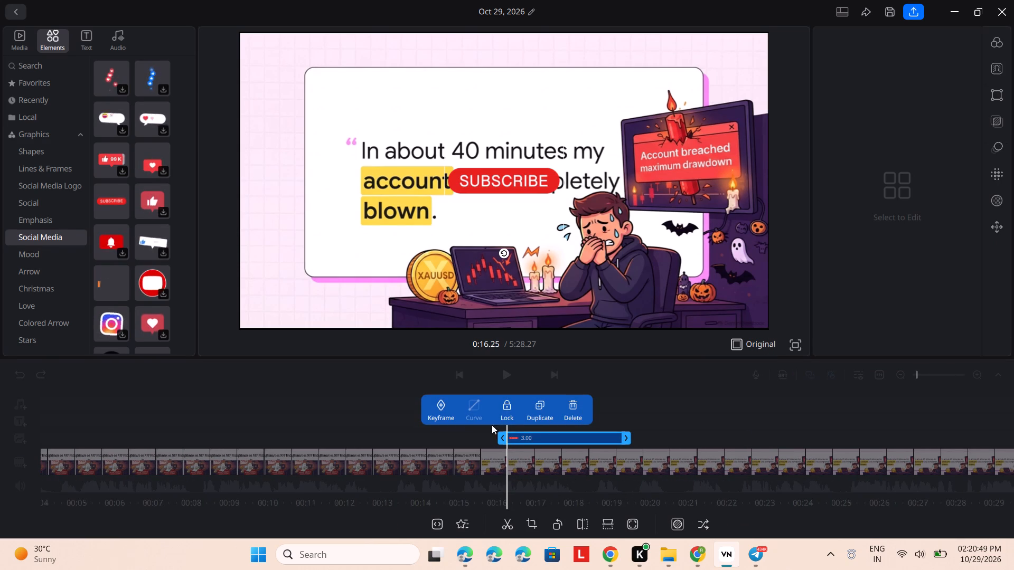
Add a keyframe at 0:16.25, near the start of the remaining SUBSCRIBE clip.
left_click(438, 408)
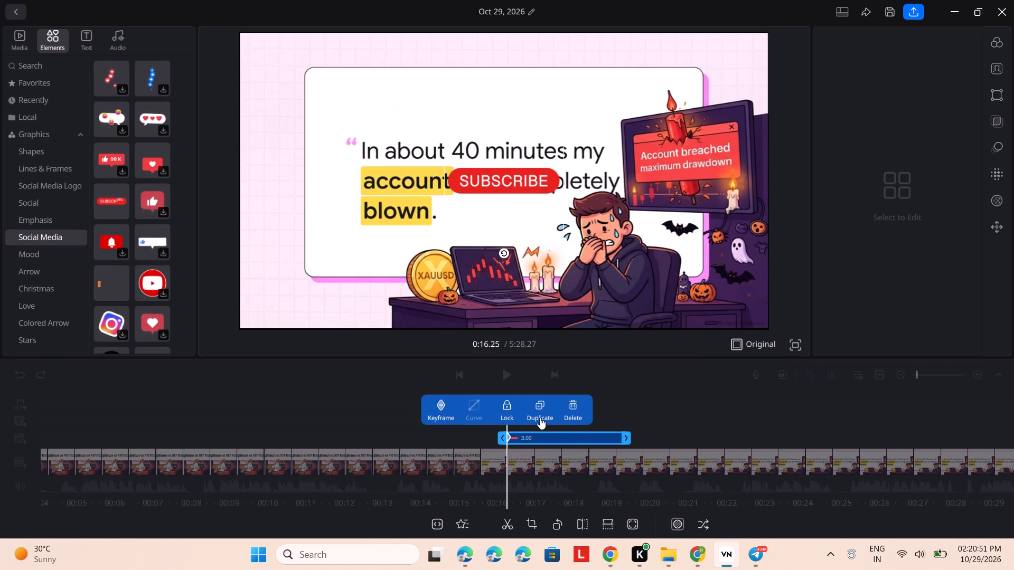
Shift the SUBSCRIBE clip to start at about 0:15 and add a keyframe near its end at 0:18.15.
double_click(579, 438)
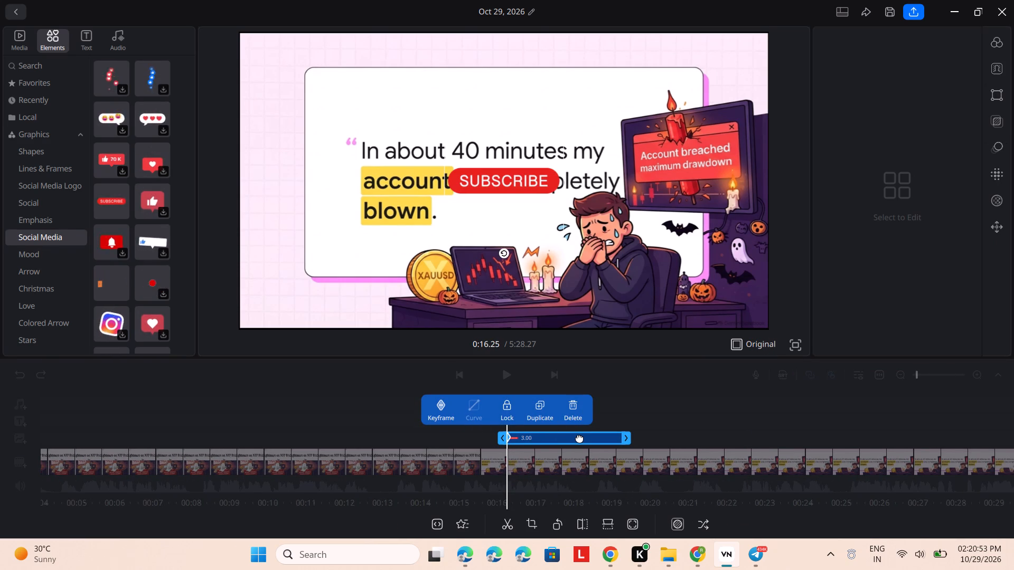
left_click(550, 438)
left_click_drag(546, 438, 526, 439)
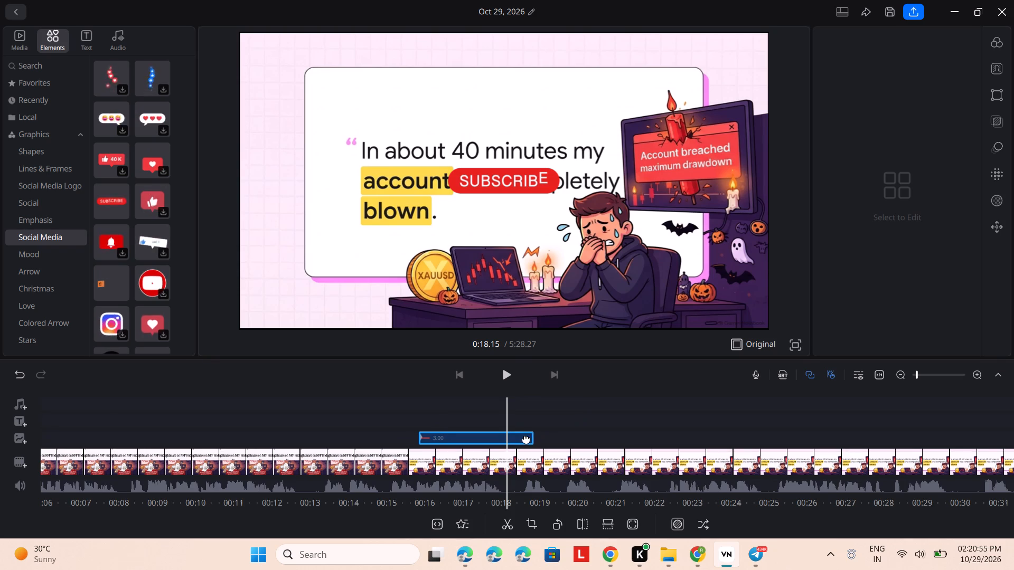
left_click_drag(526, 439, 615, 436)
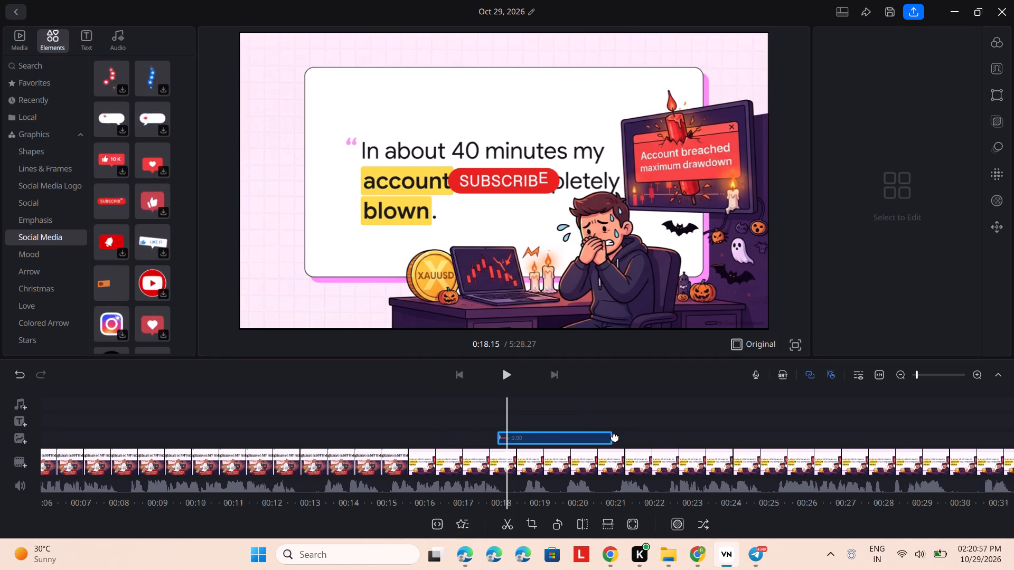
left_click_drag(615, 436, 504, 437)
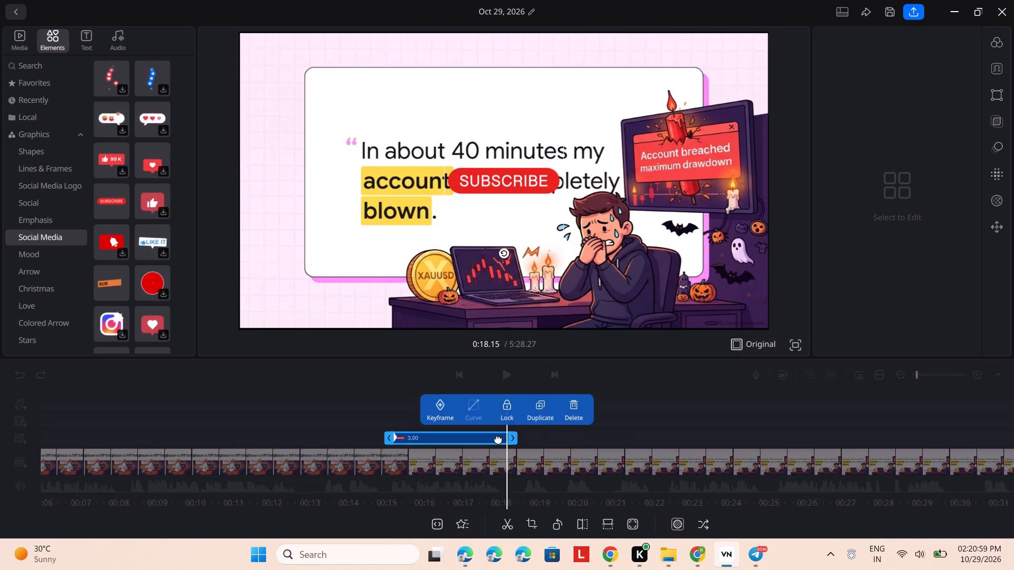
left_click(438, 405)
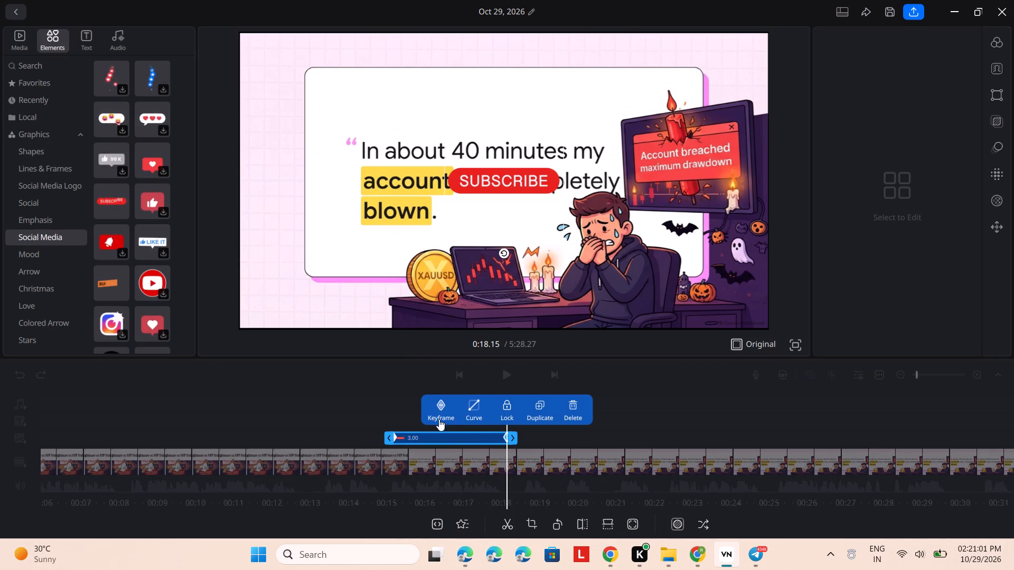
Move the SUBSCRIBE clip along the timeline so it starts at about 0:17.
left_click(442, 438)
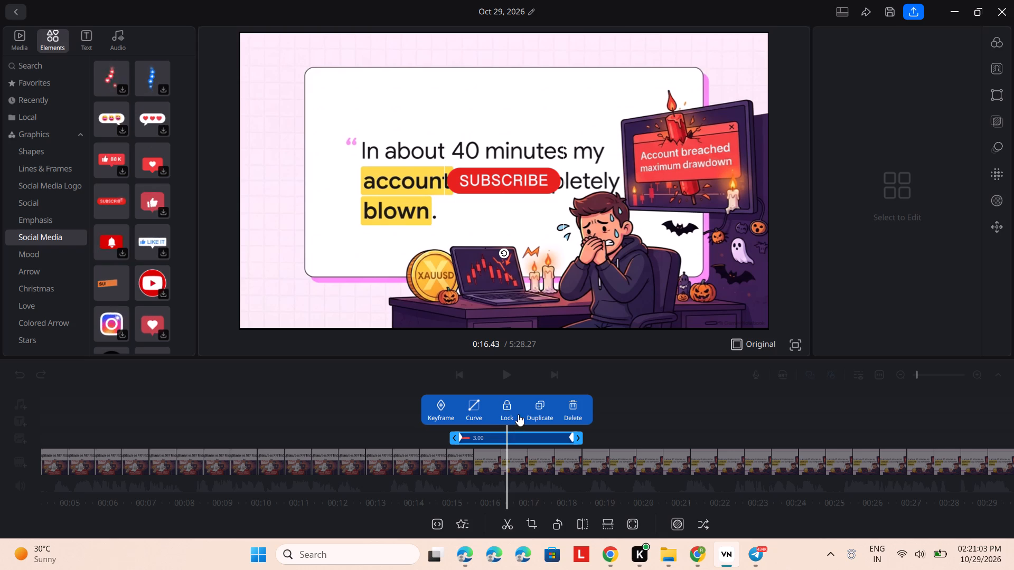
left_click(660, 433)
left_click(696, 437)
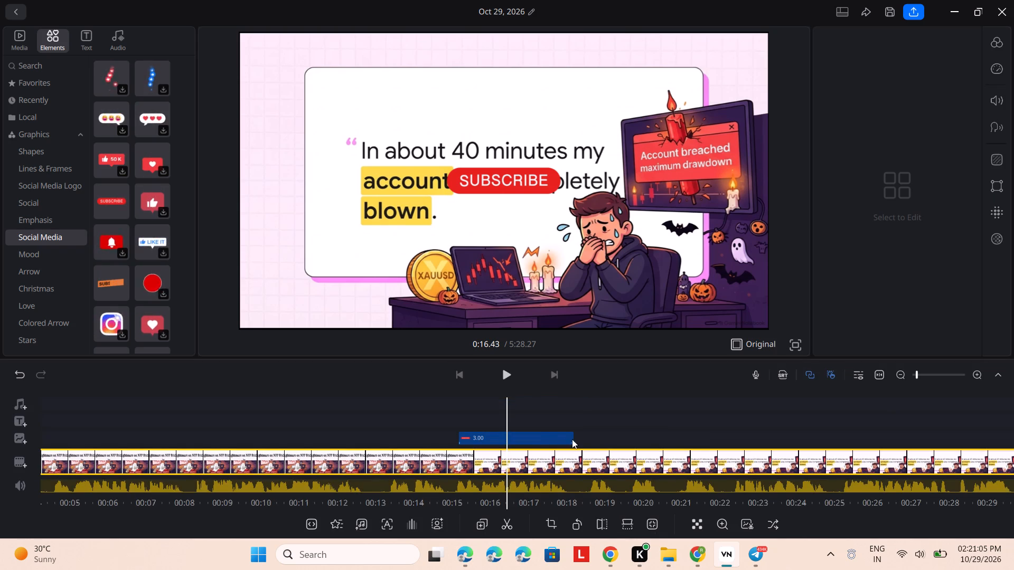
double_click(534, 436)
left_click_drag(528, 436, 591, 439)
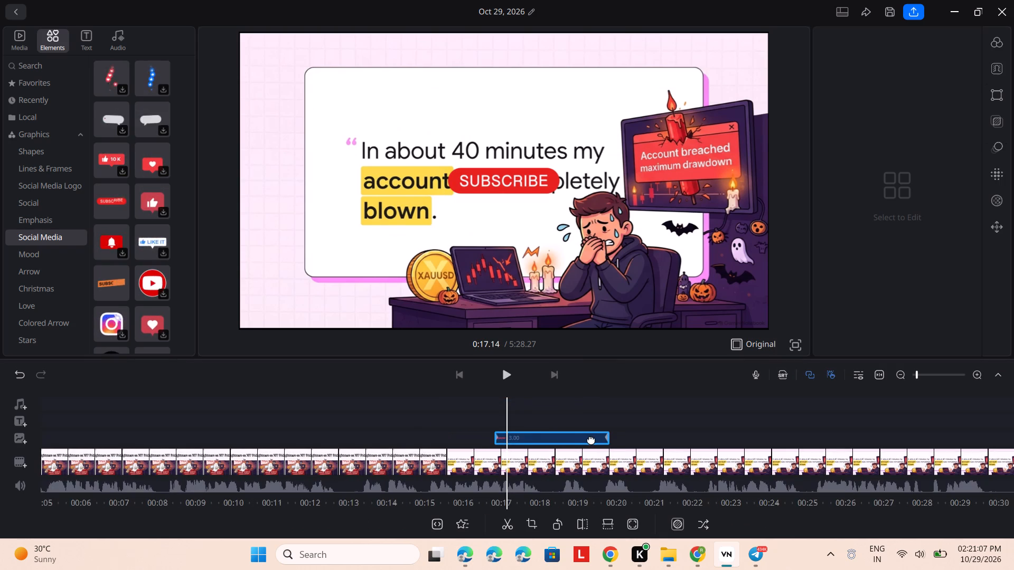
left_click_drag(591, 439, 600, 440)
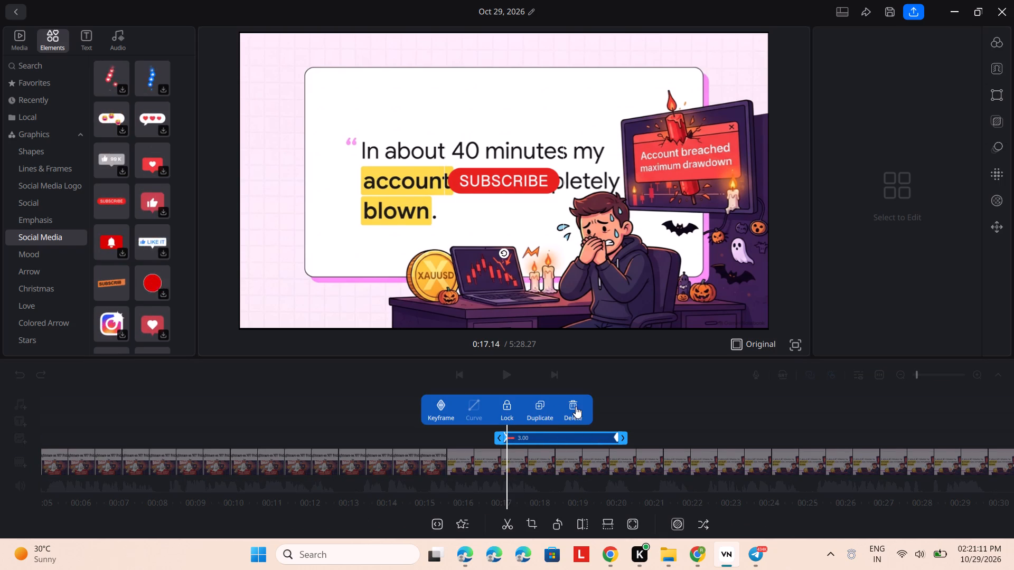
Look through the filter, chroma, motion animation, opacity and position settings available for the SUBSCRIBE clip.
left_click(997, 42)
left_click(1000, 69)
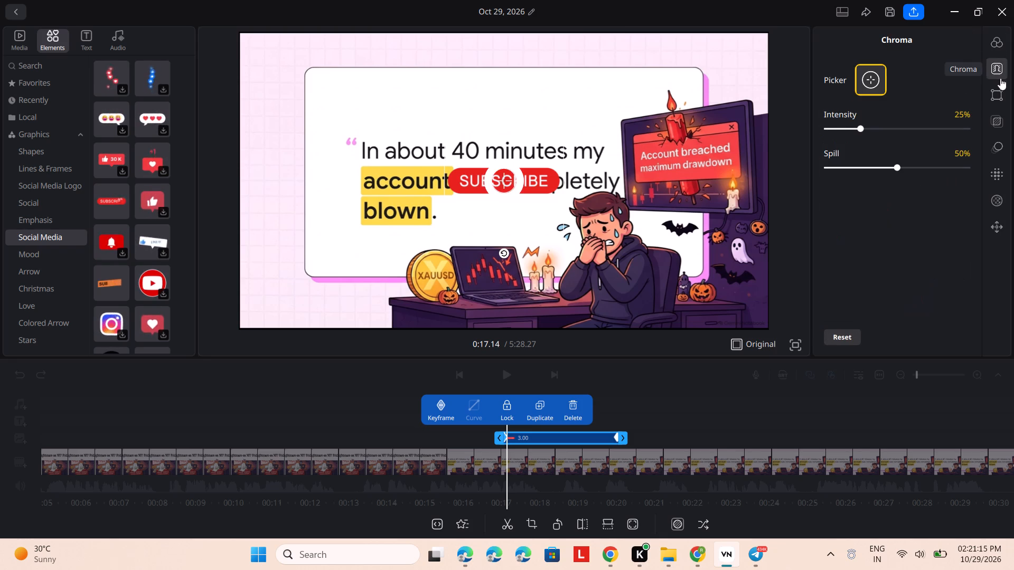
left_click(1000, 99)
left_click(998, 129)
left_click(994, 154)
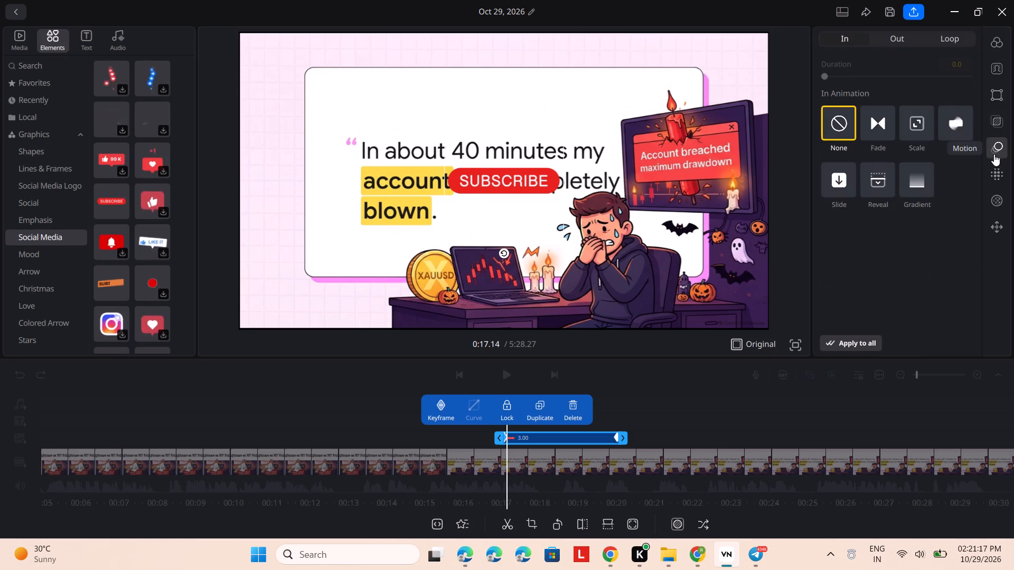
left_click(996, 174)
left_click(999, 145)
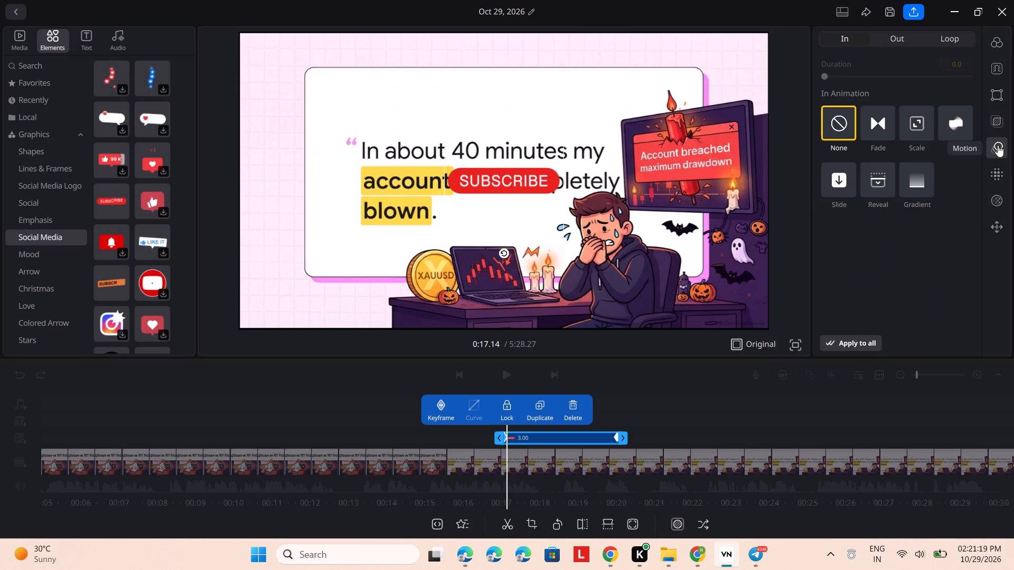
left_click(999, 197)
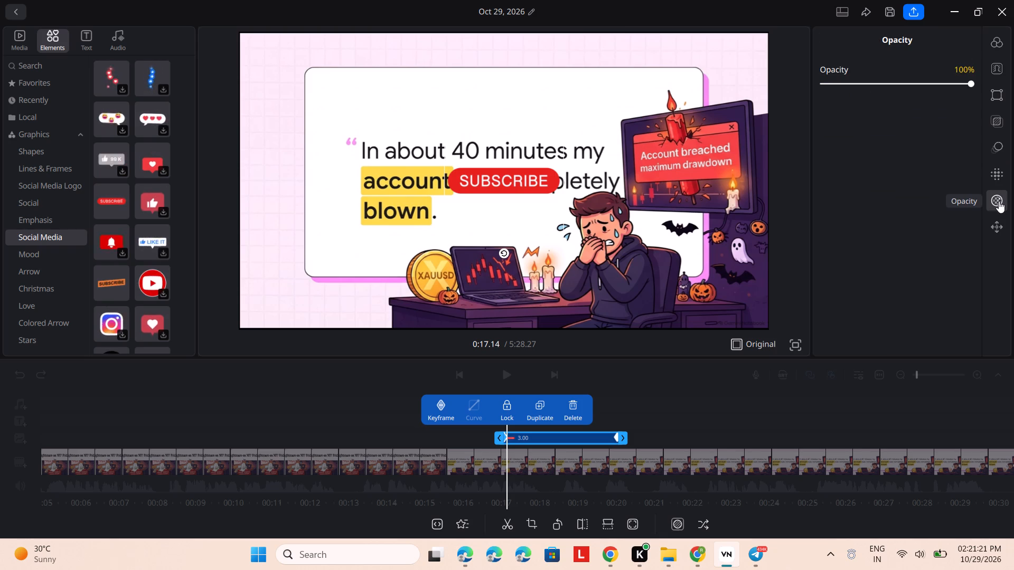
left_click(998, 221)
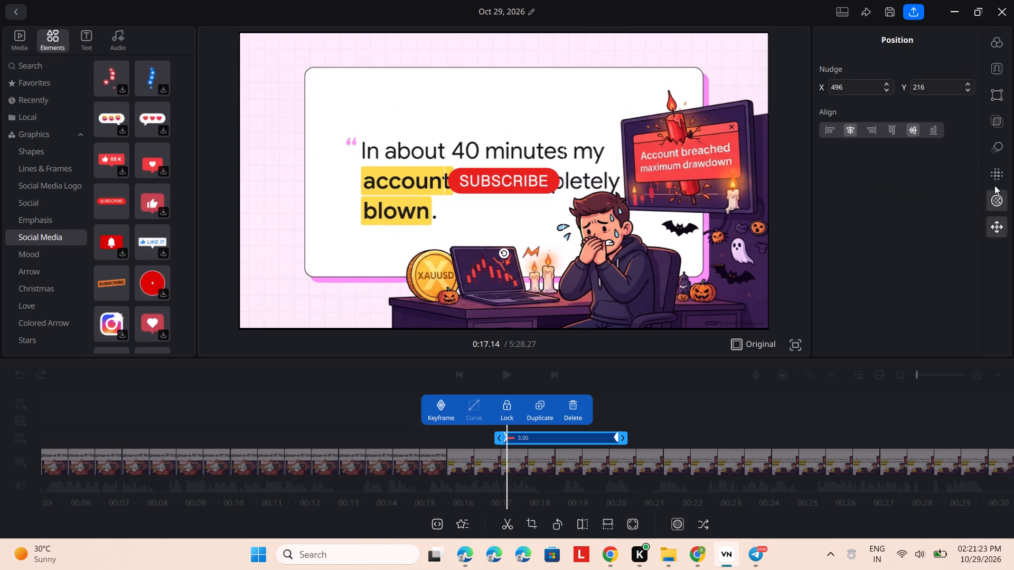
left_click(998, 43)
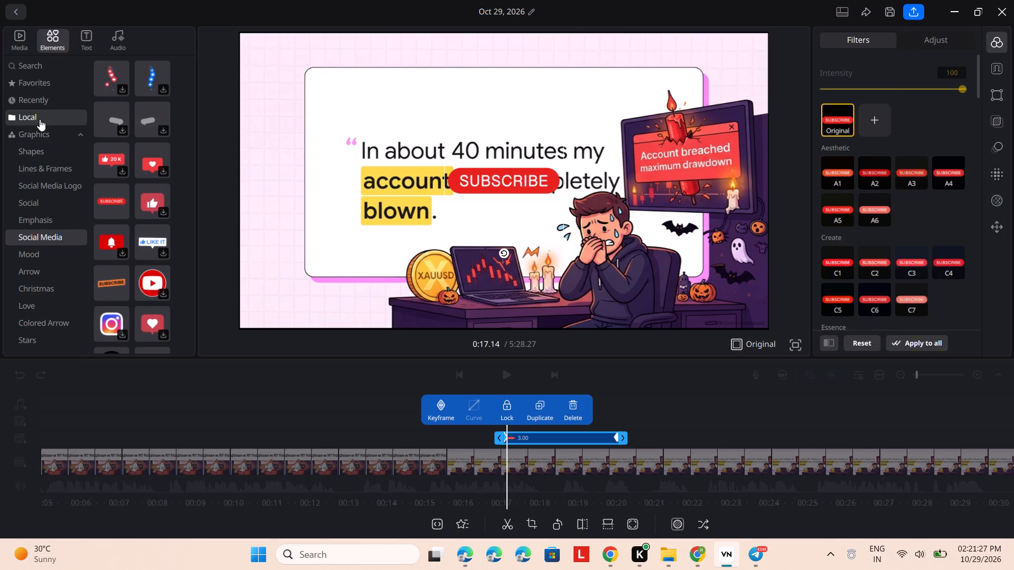
Browse the text template categories and add two stacked ENERGY +1 subtitle texts at 0:17.14, above the SUBSCRIBE clip.
left_click(90, 34)
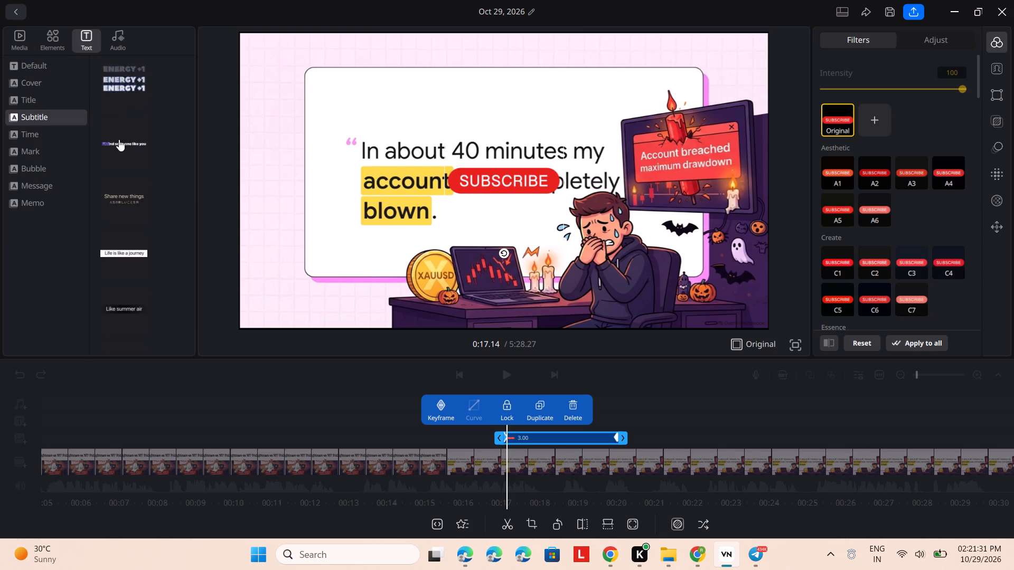
left_click(32, 70)
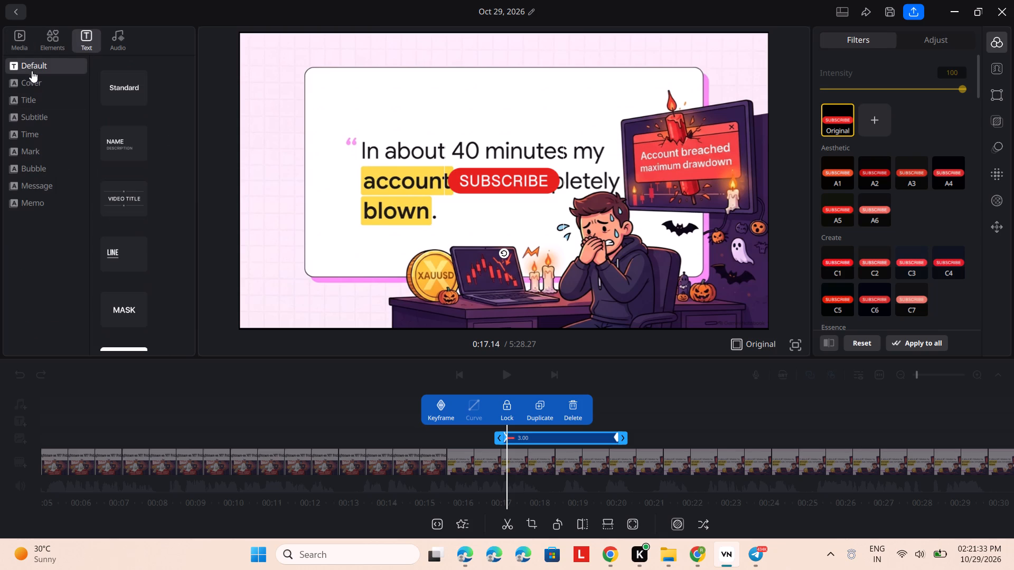
left_click(40, 83)
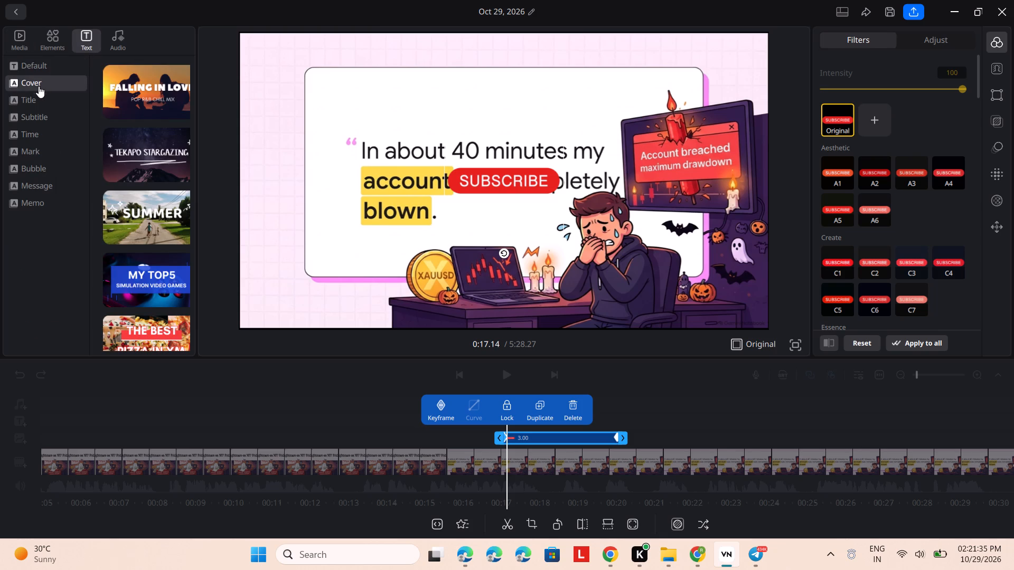
left_click(36, 95)
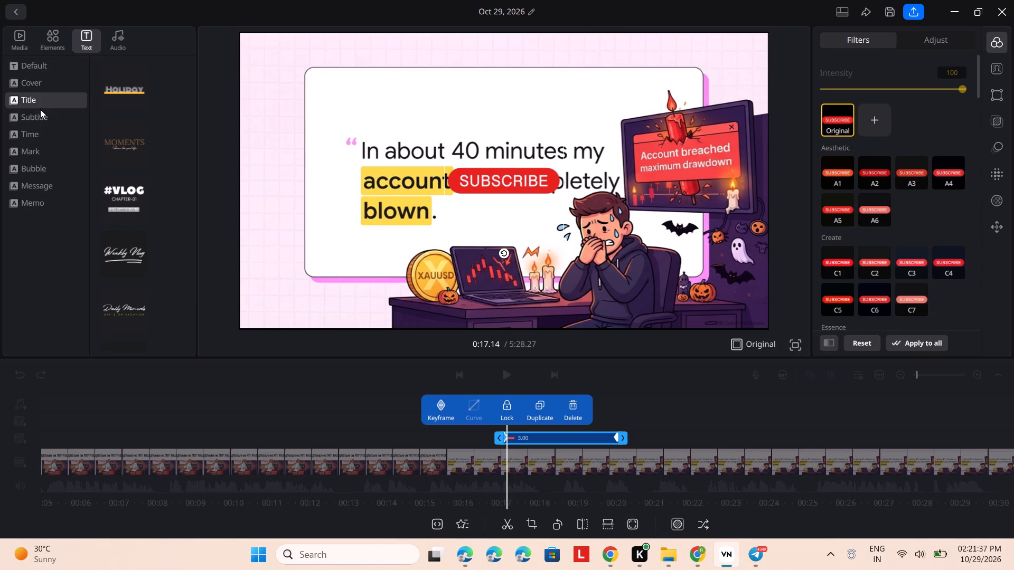
left_click(40, 116)
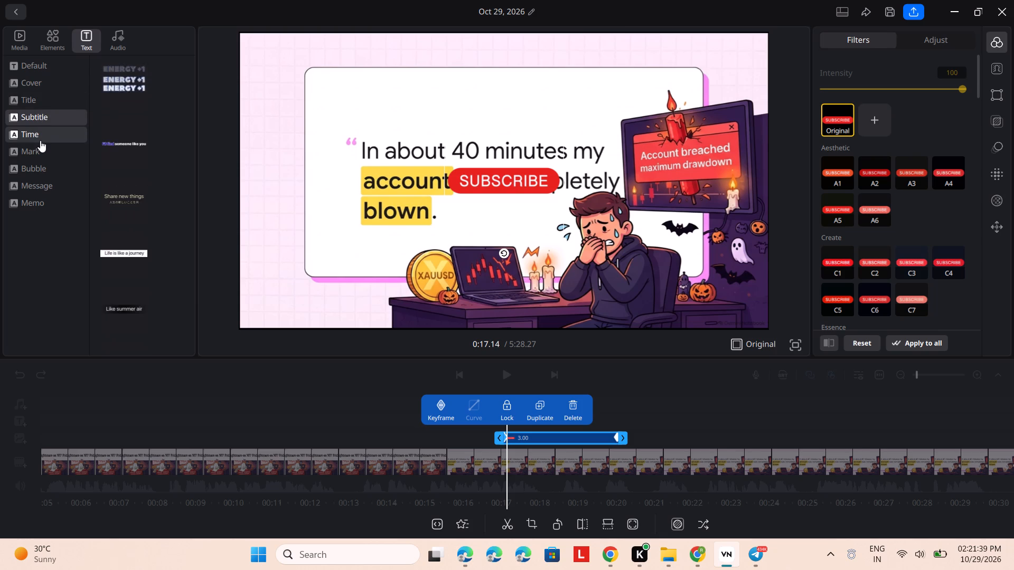
left_click(40, 140)
left_click(42, 153)
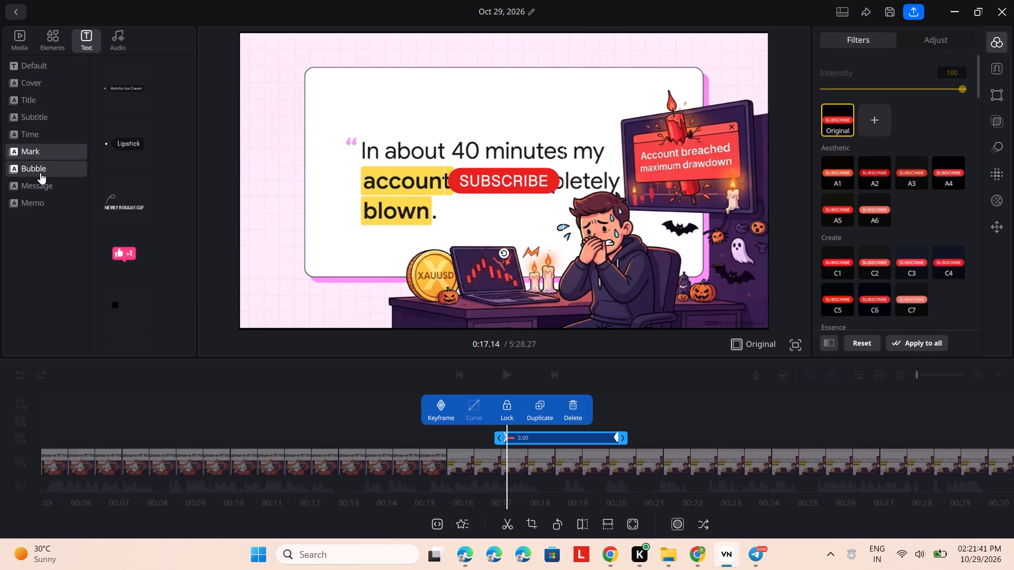
left_click(39, 176)
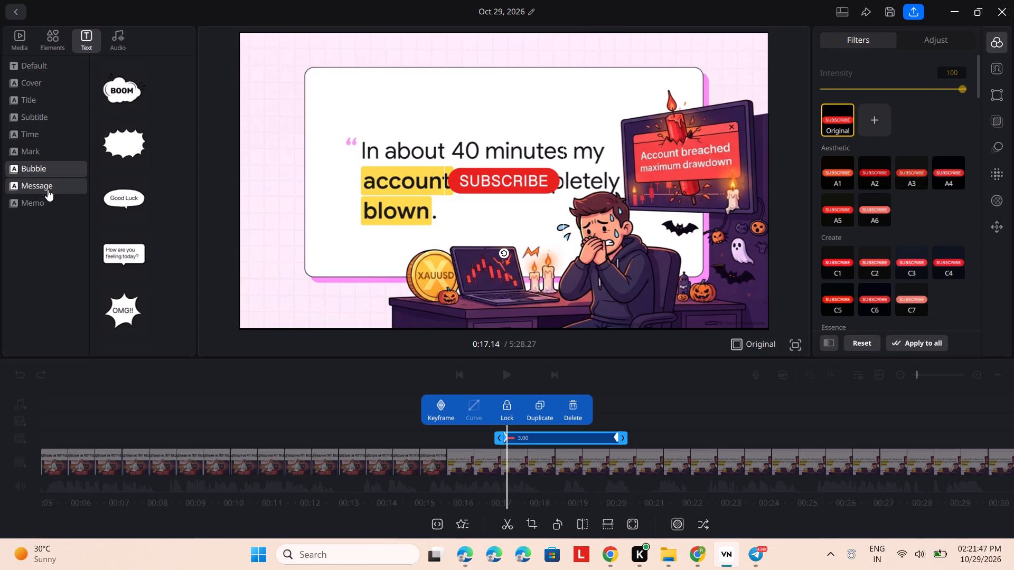
double_click(48, 189)
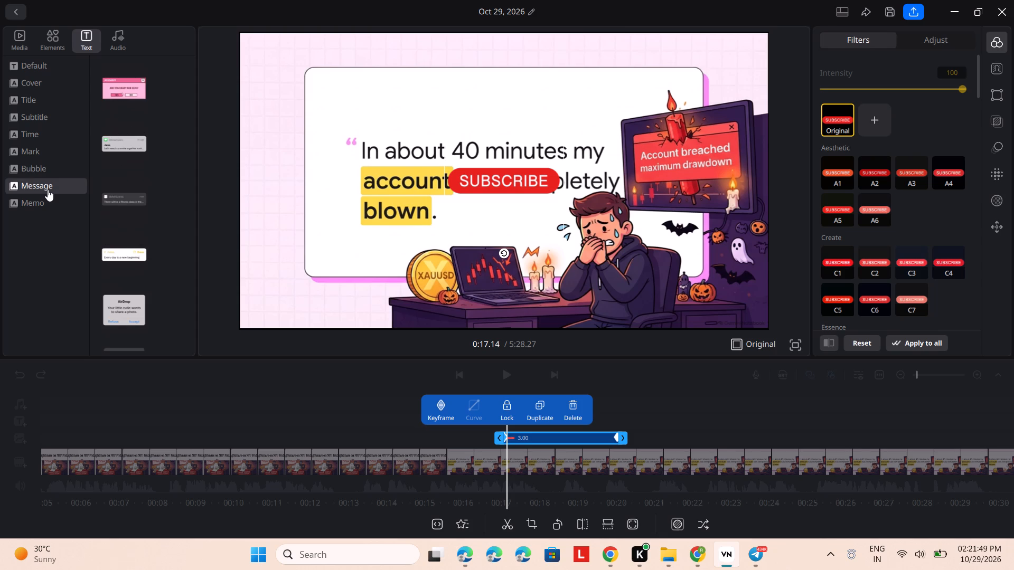
left_click(21, 205)
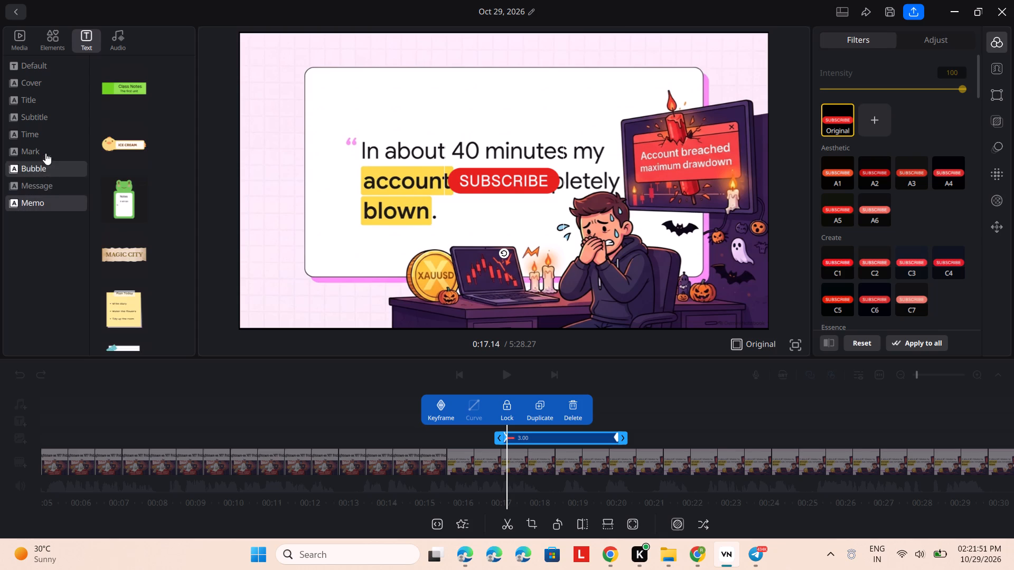
left_click(35, 141)
left_click(36, 121)
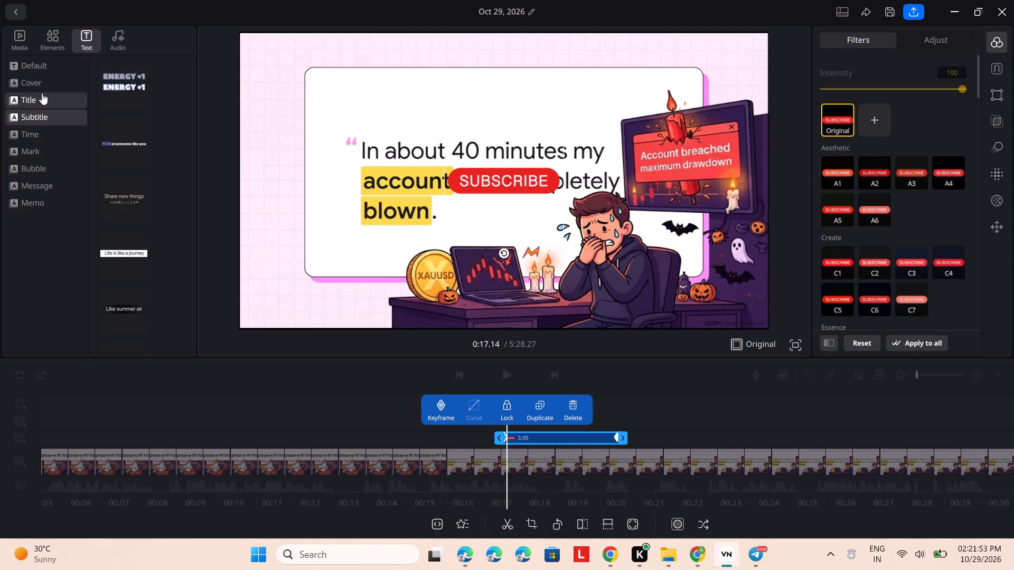
double_click(124, 82)
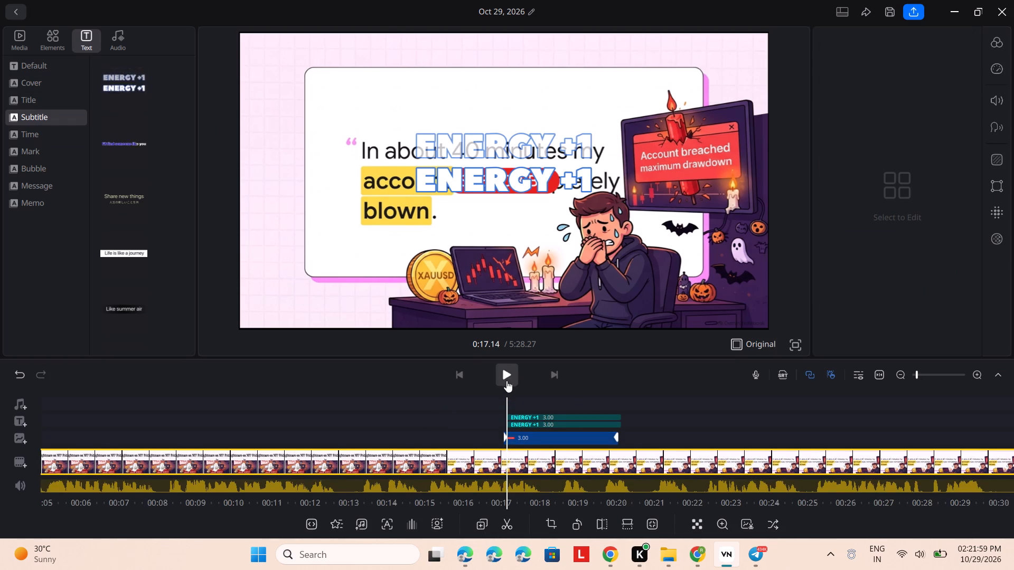
Play back the ENERGY +1 texts over the SUBSCRIBE graphic and inspect both text clips on the timeline.
left_click(506, 380)
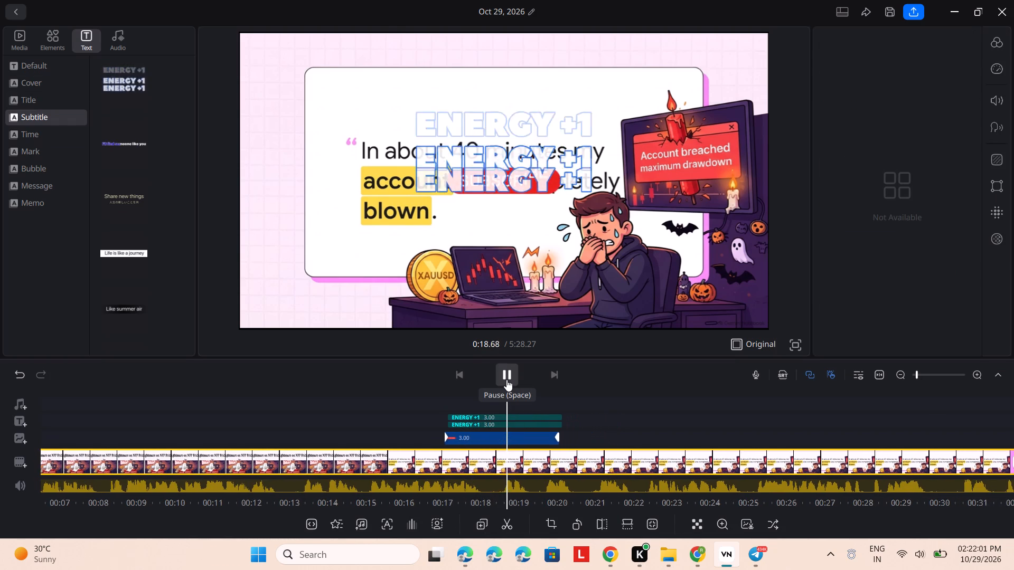
left_click(492, 165)
left_click(395, 410)
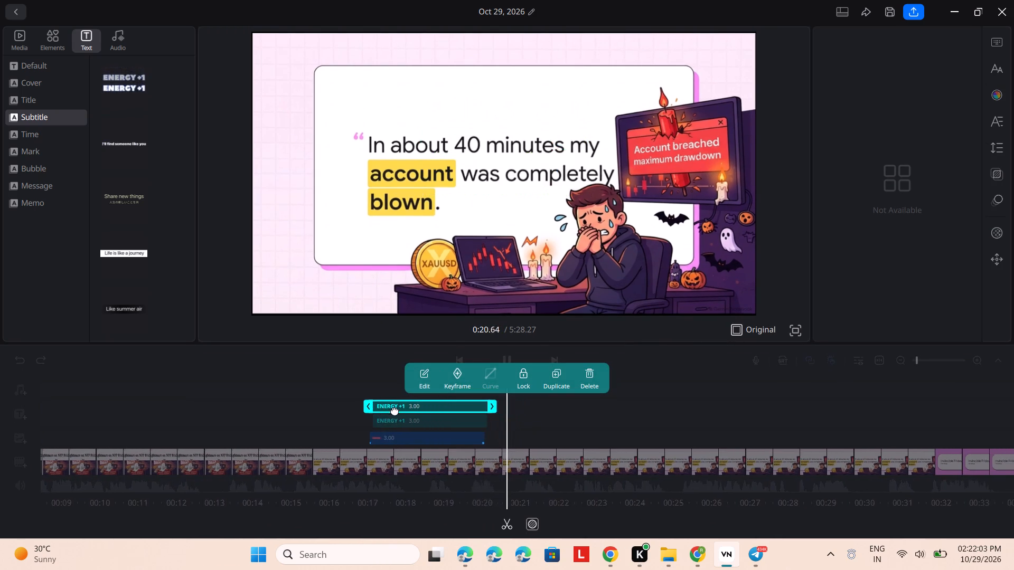
left_click(549, 415)
left_click(556, 415)
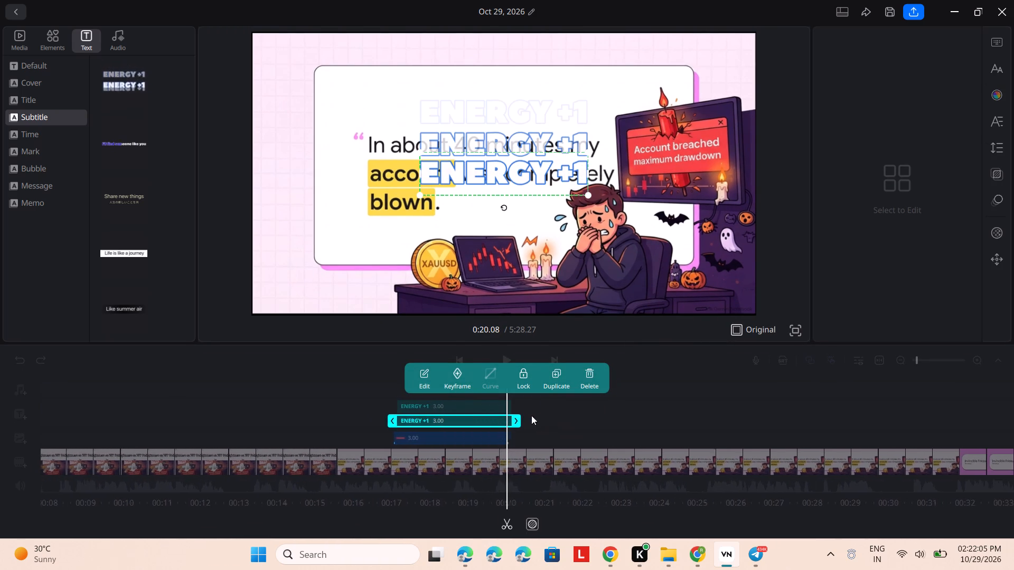
left_click(420, 413)
left_click(417, 417)
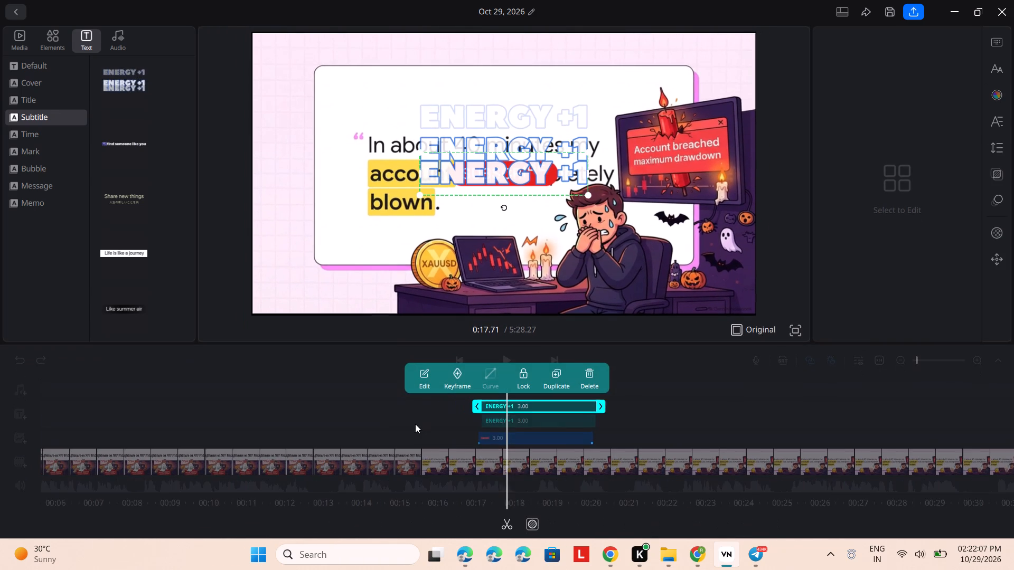
Open the wording of the upper ENERGY +1 text clip for editing.
left_click(547, 410)
left_click(549, 410)
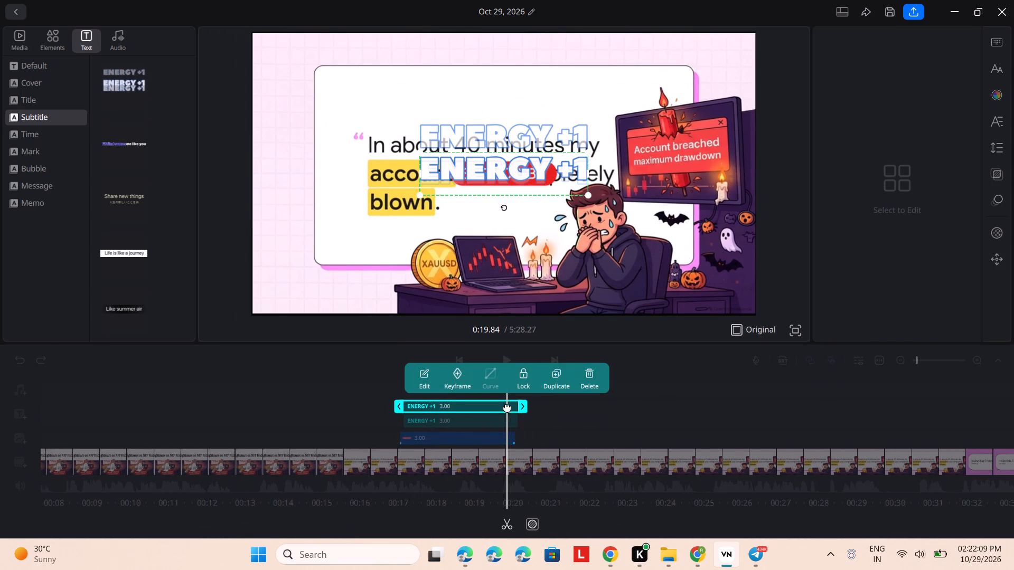
left_click(426, 380)
double_click(871, 92)
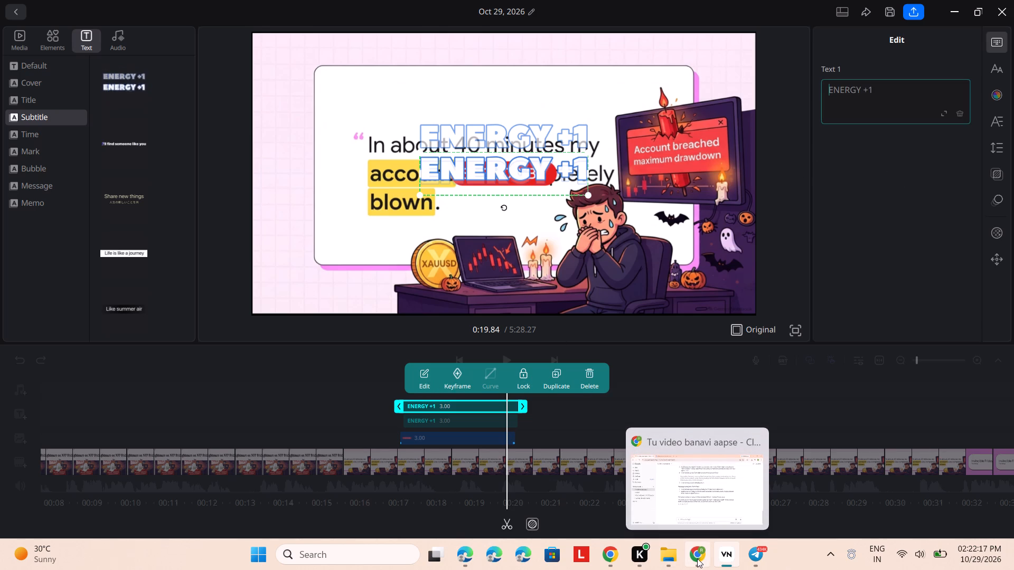
Switch to Chrome and review the filled-in Tradeify form from its consent questions up to the header banner.
left_click(604, 557)
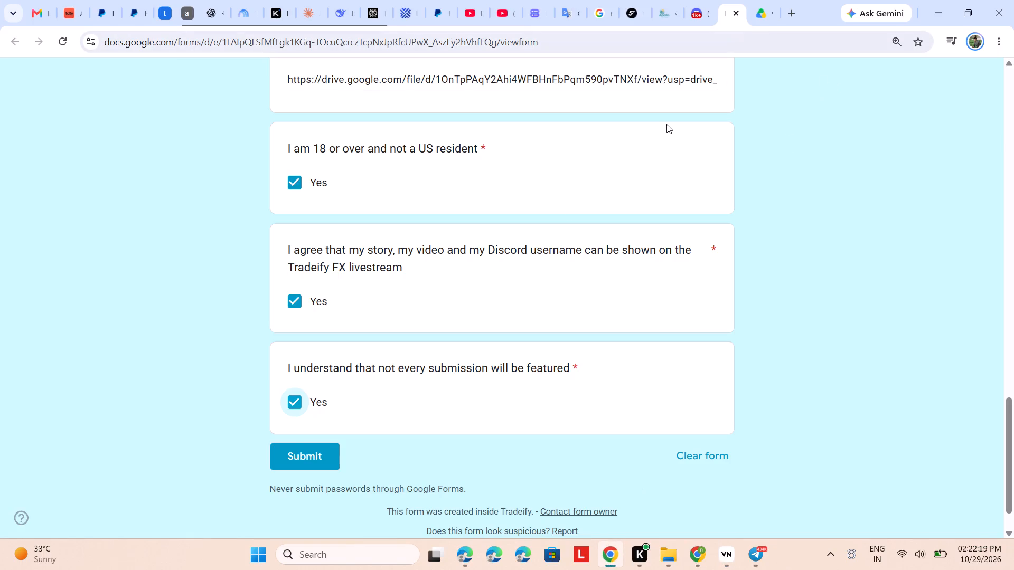
scroll(517, 247, "down", 2)
scroll(517, 248, "up", 18)
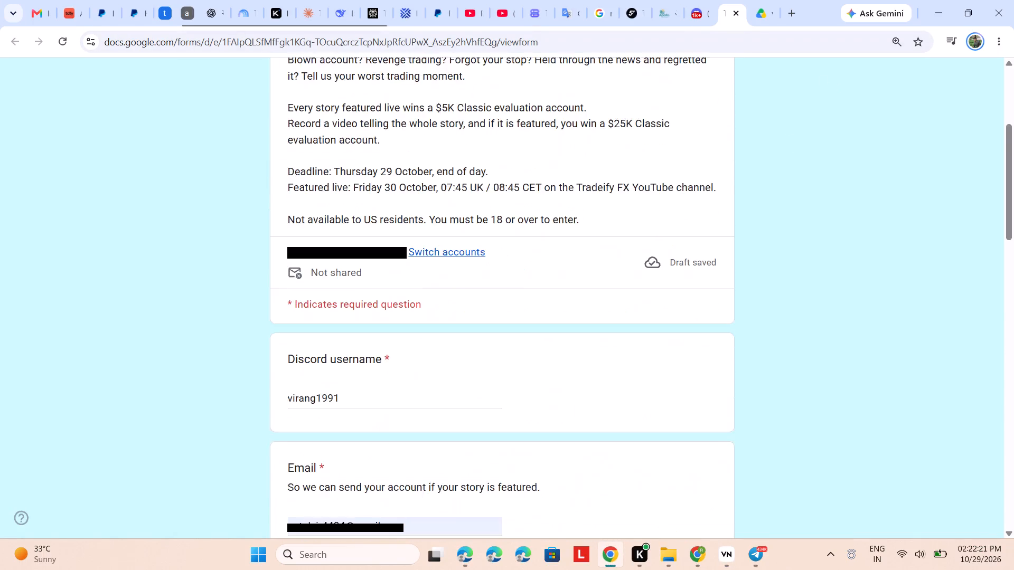
scroll(509, 250, "up", 5)
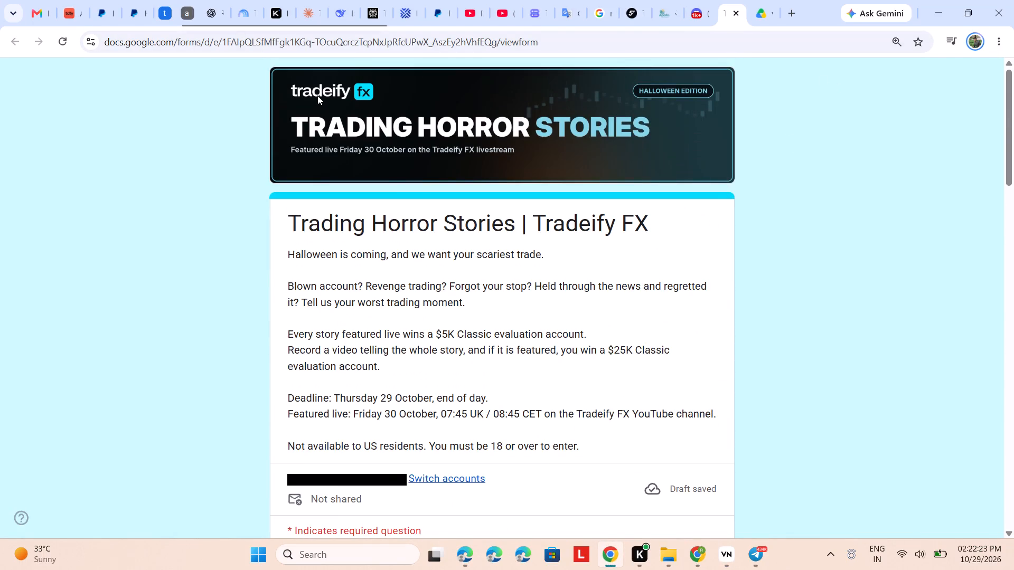
Examine the form's heading, highlighting parts of the Tradeify FX name and the Trading Horror Stories title.
left_click_drag(536, 223, 537, 223)
left_click_drag(537, 223, 574, 224)
left_click_drag(582, 225, 612, 229)
left_click_drag(625, 230, 662, 229)
left_click(564, 235)
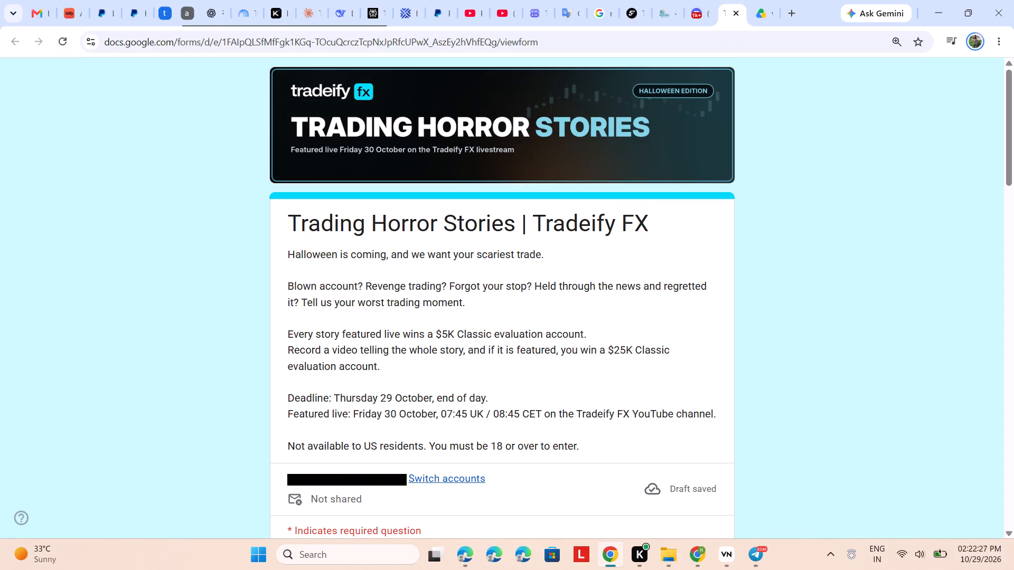
left_click(535, 223)
left_click(540, 222)
left_click(591, 224)
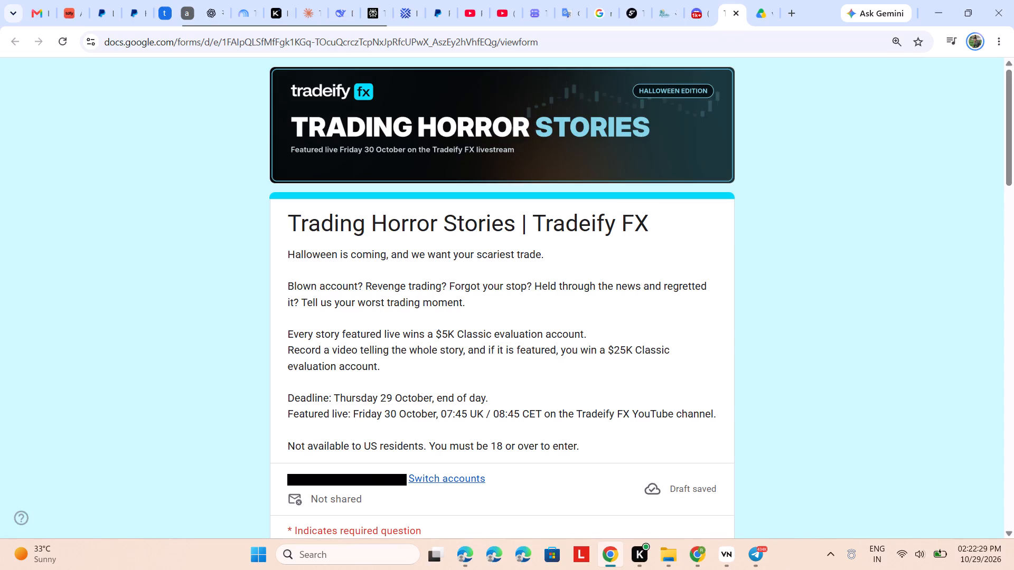
left_click(537, 219)
left_click_drag(544, 219, 623, 227)
double_click(650, 229)
left_click(645, 223)
left_click(540, 221)
left_click(536, 221)
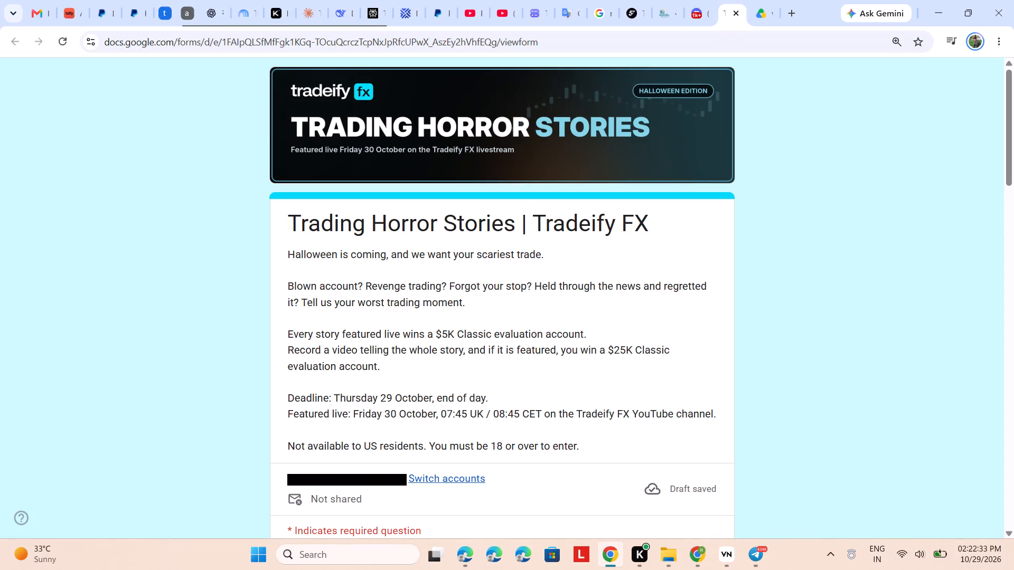
left_click(536, 218)
left_click(623, 229)
left_click(536, 221)
left_click_drag(570, 227, 631, 231)
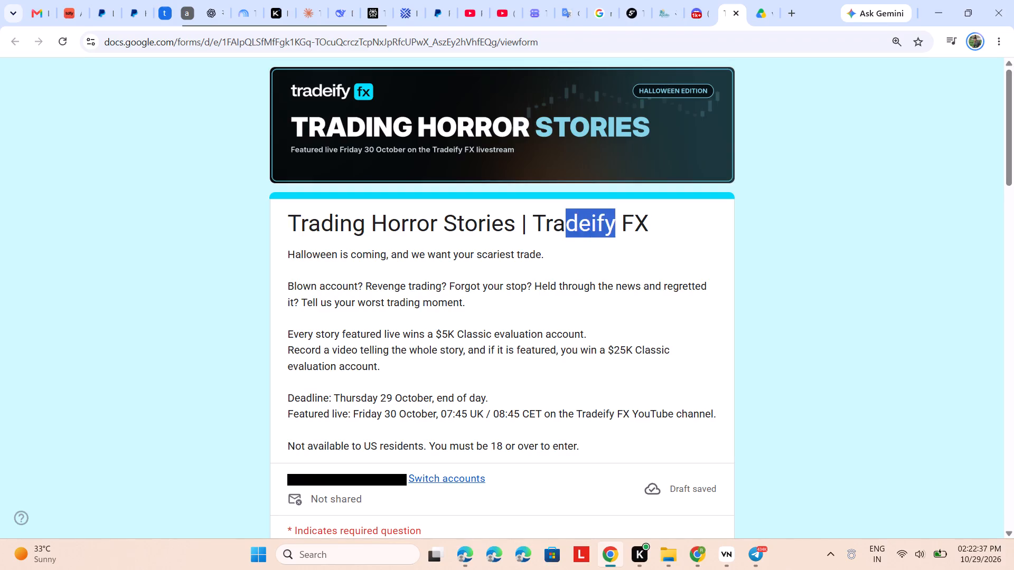
left_click_drag(631, 231, 631, 231)
left_click_drag(632, 230, 651, 229)
triple_click(648, 227)
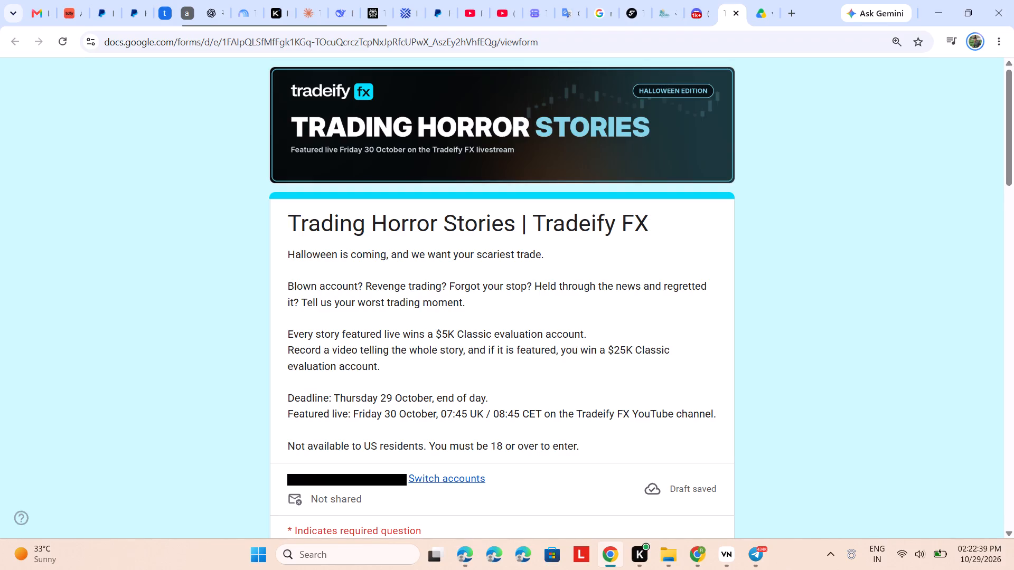
left_click_drag(506, 218, 477, 221)
double_click(466, 223)
left_click(457, 225)
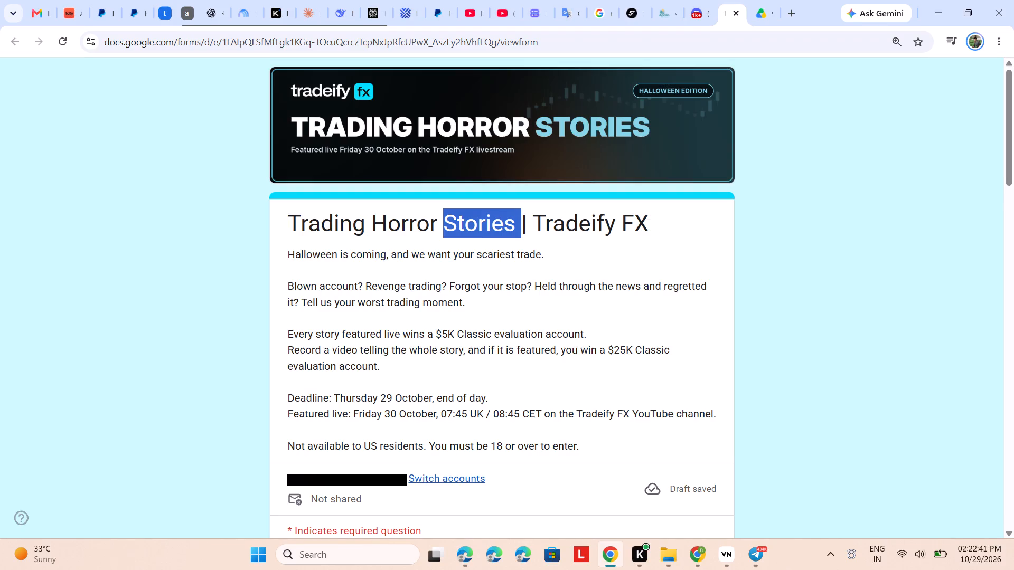
Examine the form's title and introduction through to the Discord username, email and horror story fields.
double_click(443, 227)
left_click(442, 226)
left_click(475, 226)
left_click(486, 224)
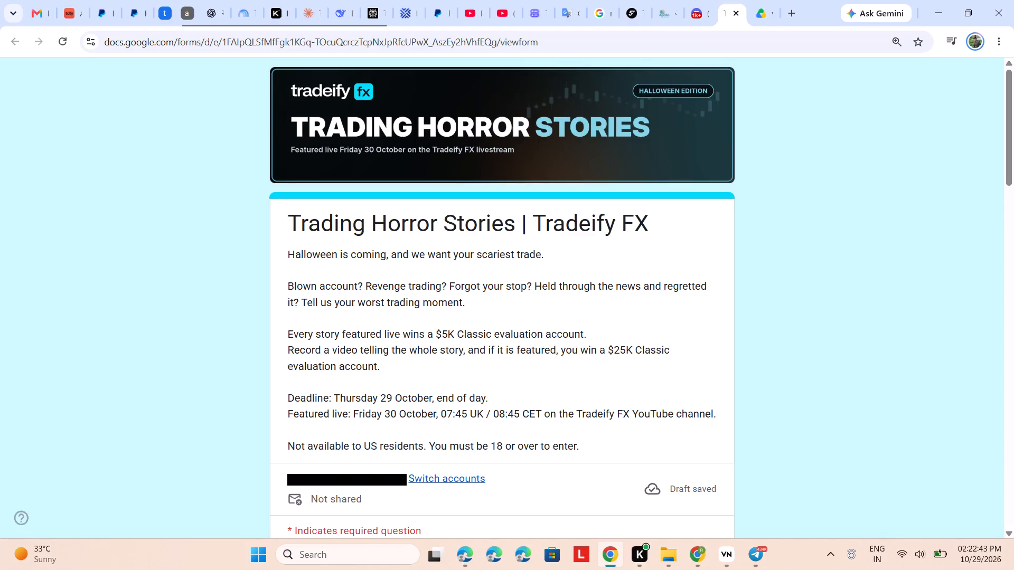
left_click_drag(555, 225, 602, 225)
left_click_drag(607, 225, 655, 225)
left_click(468, 220)
left_click_drag(468, 220, 462, 220)
left_click(434, 224)
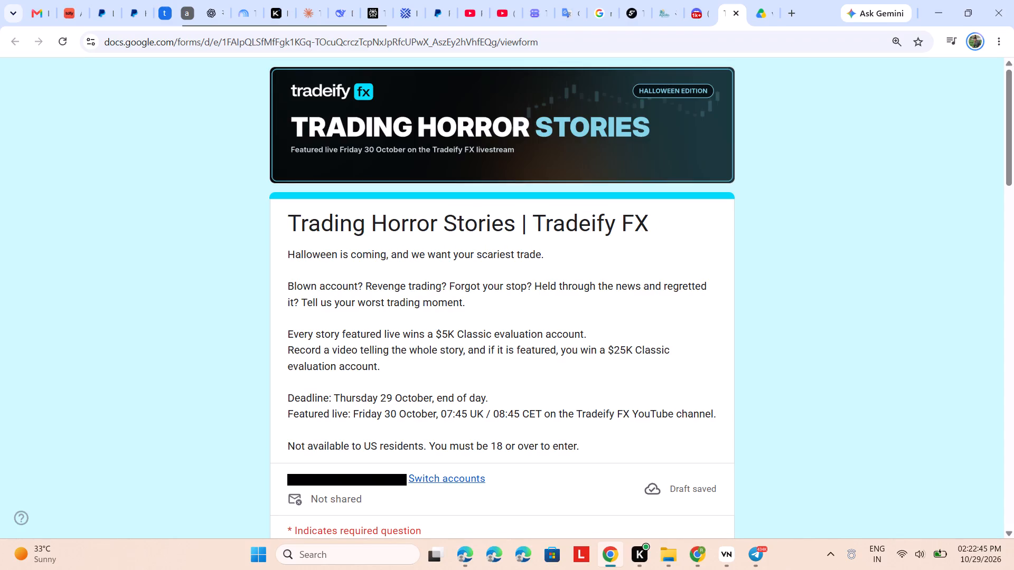
left_click(430, 224)
left_click_drag(433, 224, 455, 224)
left_click_drag(487, 224, 502, 224)
left_click_drag(544, 224, 603, 225)
left_click(605, 225)
left_click_drag(616, 225, 660, 229)
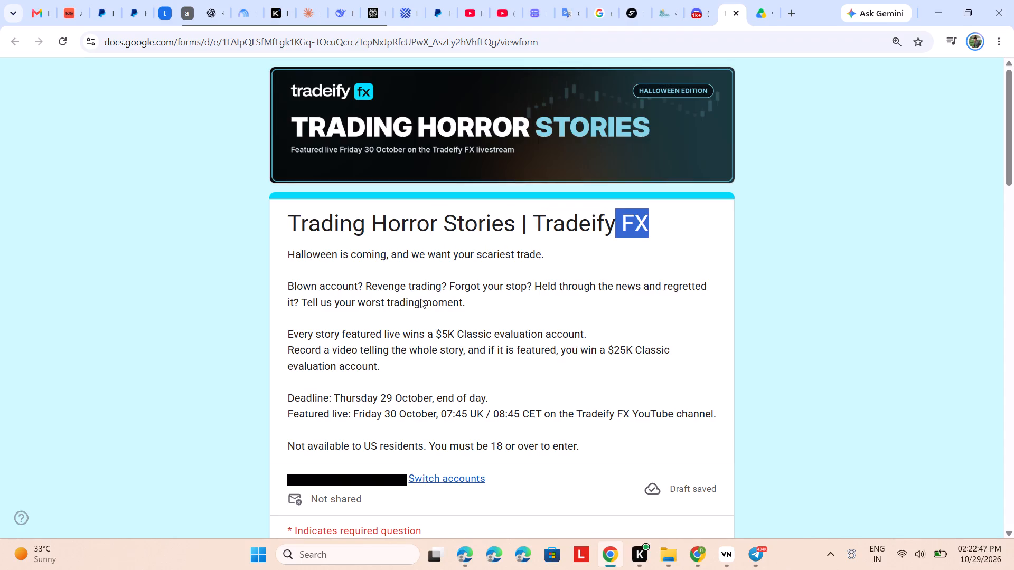
scroll(407, 314, "down", 1)
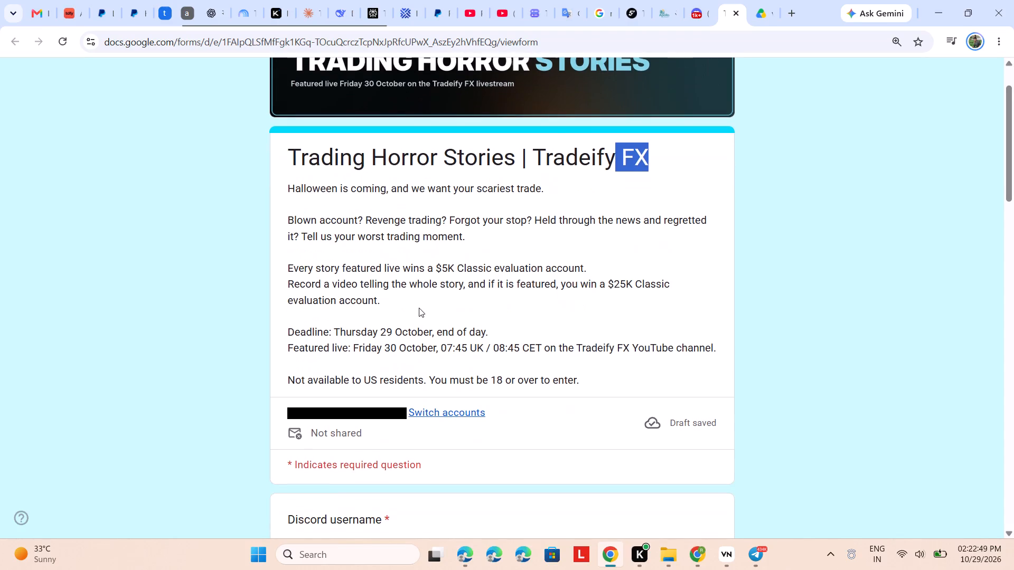
scroll(433, 301, "down", 6)
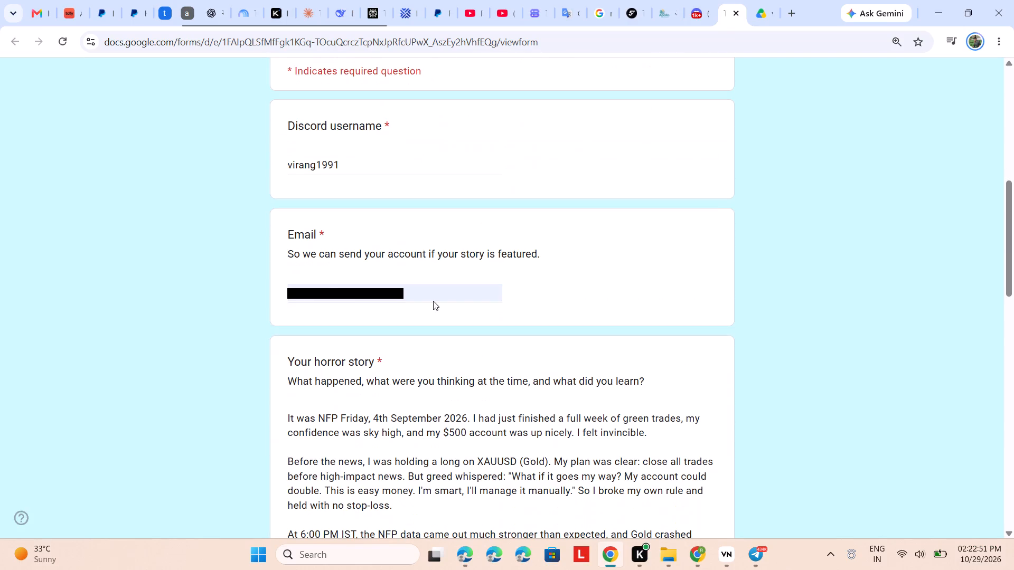
scroll(442, 297, "up", 10)
Copy the "Horror Stories | Tradeify FX" part of the form's title.
left_click(520, 219)
left_click_drag(520, 219, 512, 219)
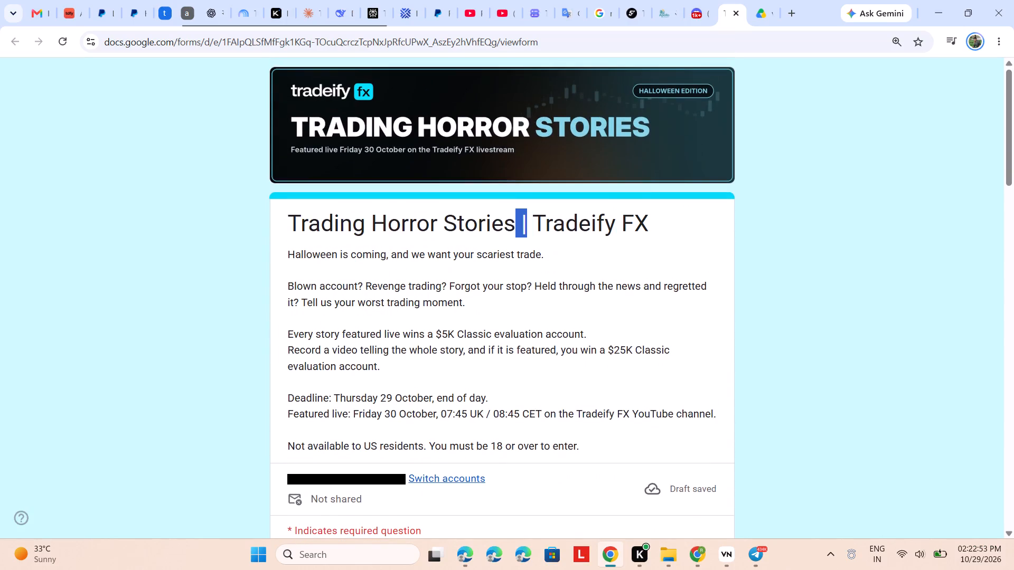
double_click(404, 219)
left_click(363, 226)
left_click(337, 226)
left_click_drag(360, 224, 665, 222)
right_click(640, 221)
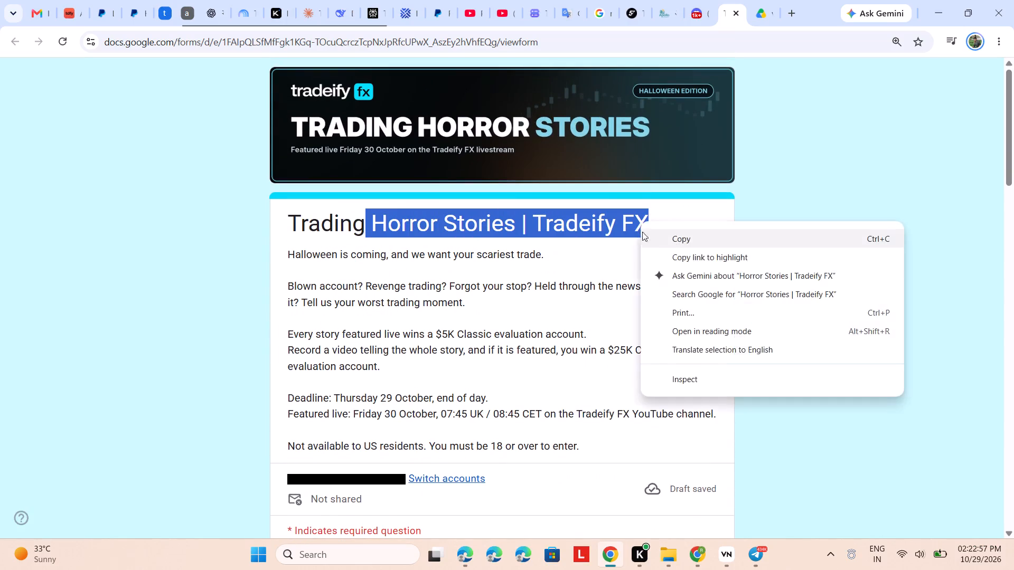
left_click(668, 240)
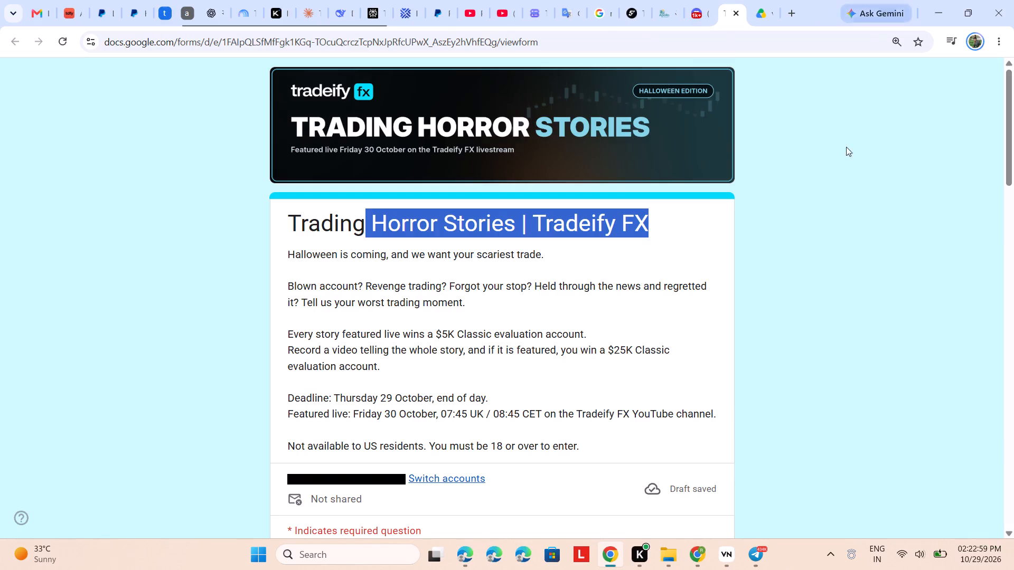
Switch to VN and delete one of the two overlapping ENERGY +1 text clips.
left_click(730, 555)
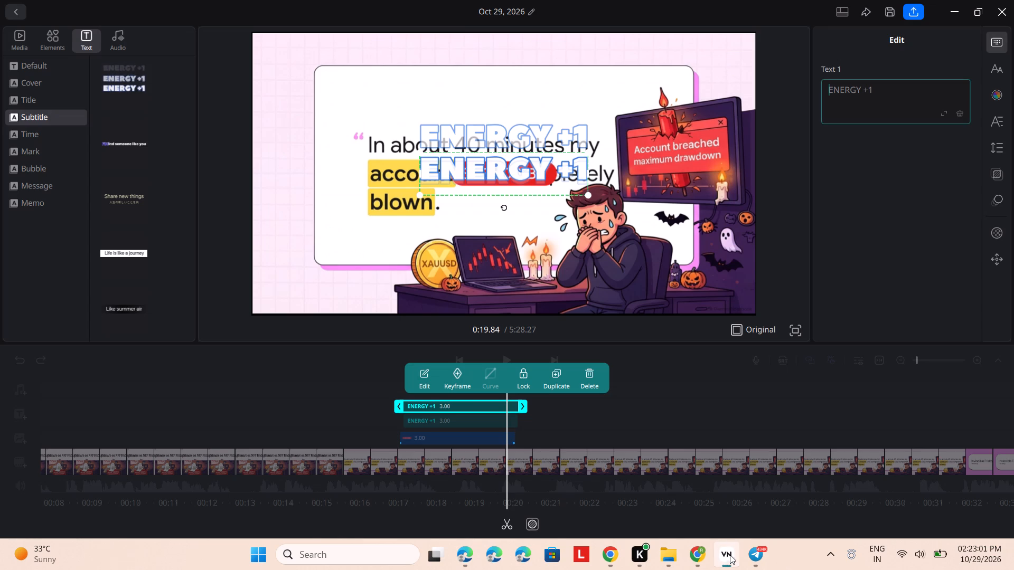
left_click(463, 419)
left_click(593, 375)
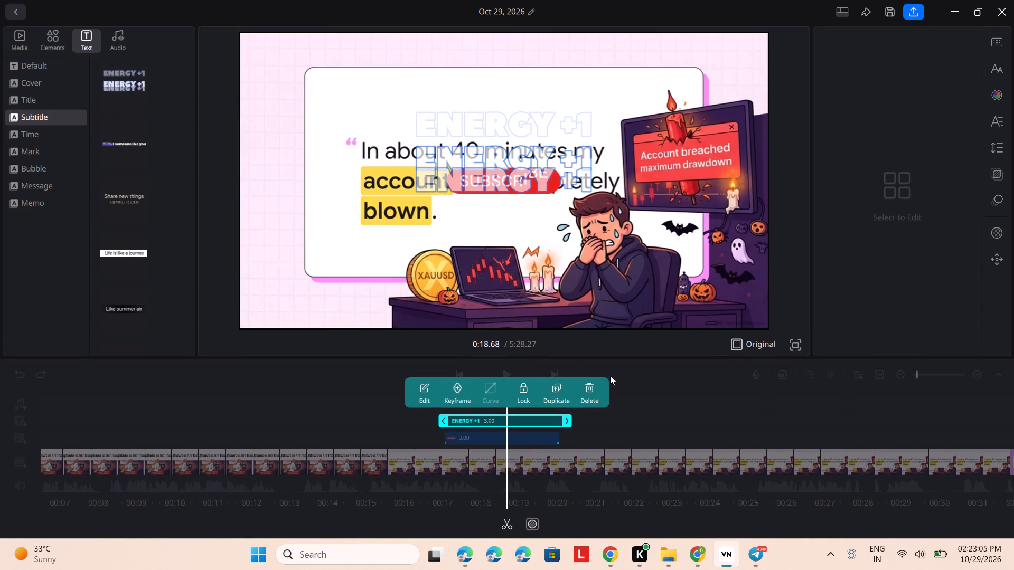
Replace the wording of the remaining ENERGY +1 text clip with Tradeify FX, trimming the pasted title to that name.
left_click(420, 393)
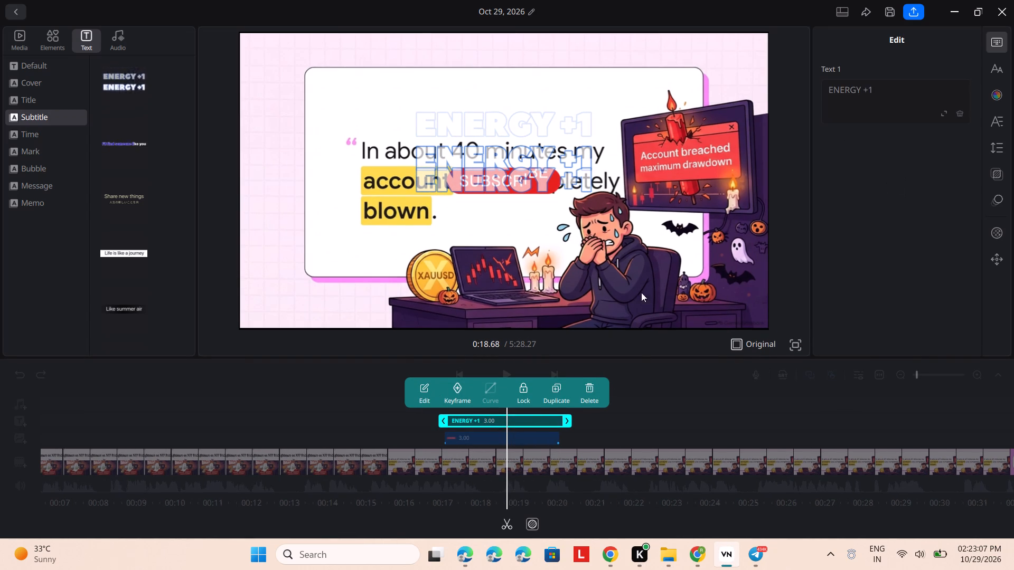
left_click(873, 98)
key("ctrl+v")
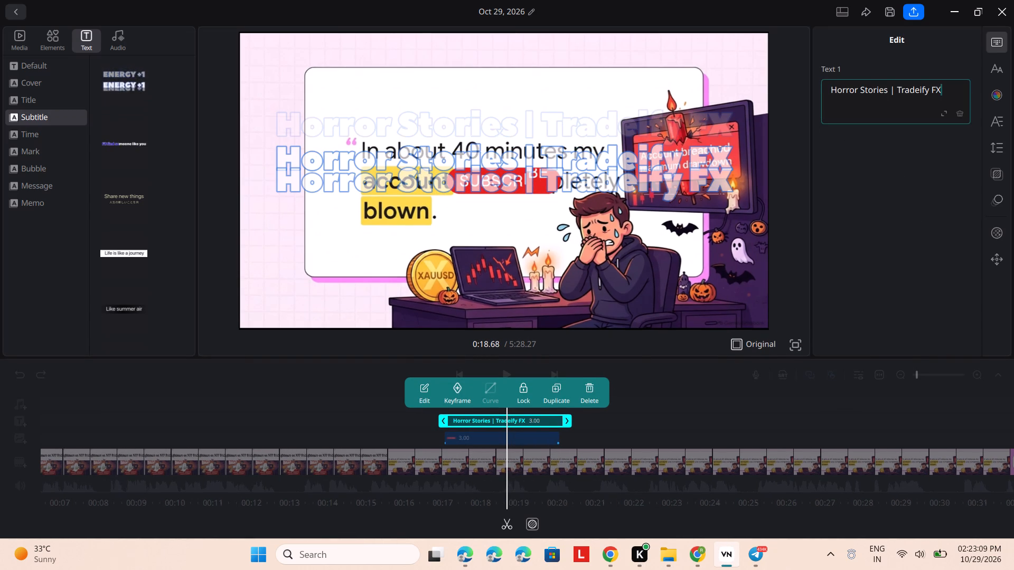
left_click(898, 88)
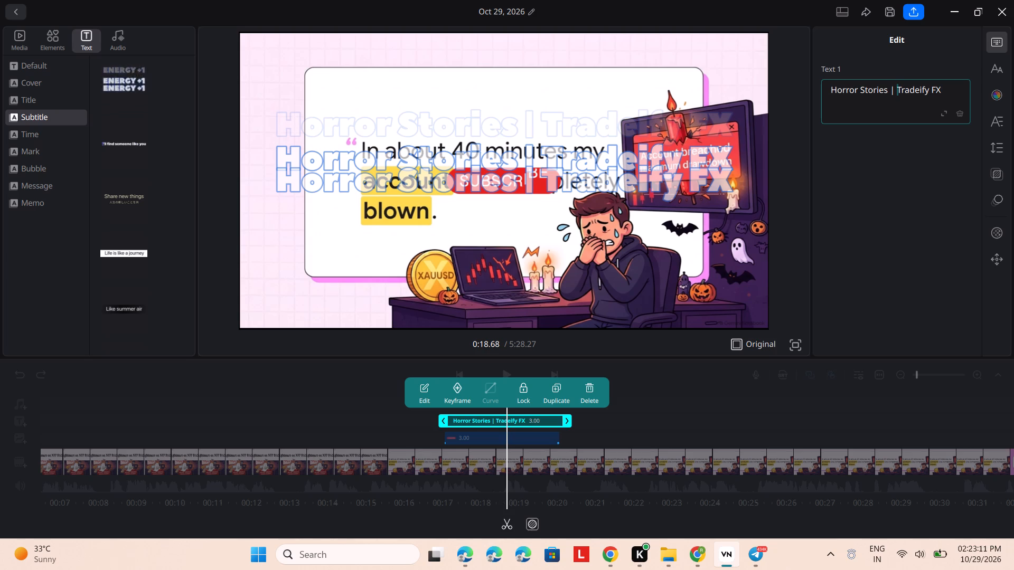
key("BackSpace")
key("BackSpace")
key("BackSpace")
key("BackSpace")
key("BackSpace")
key("BackSpace")
key("BackSpace")
key("BackSpace")
key("BackSpace")
key("BackSpace")
key("BackSpace")
key("BackSpace")
key("BackSpace")
key("BackSpace")
key("BackSpace")
key("BackSpace")
key("BackSpace")
key("BackSpace")
key("BackSpace")
key("BackSpace")
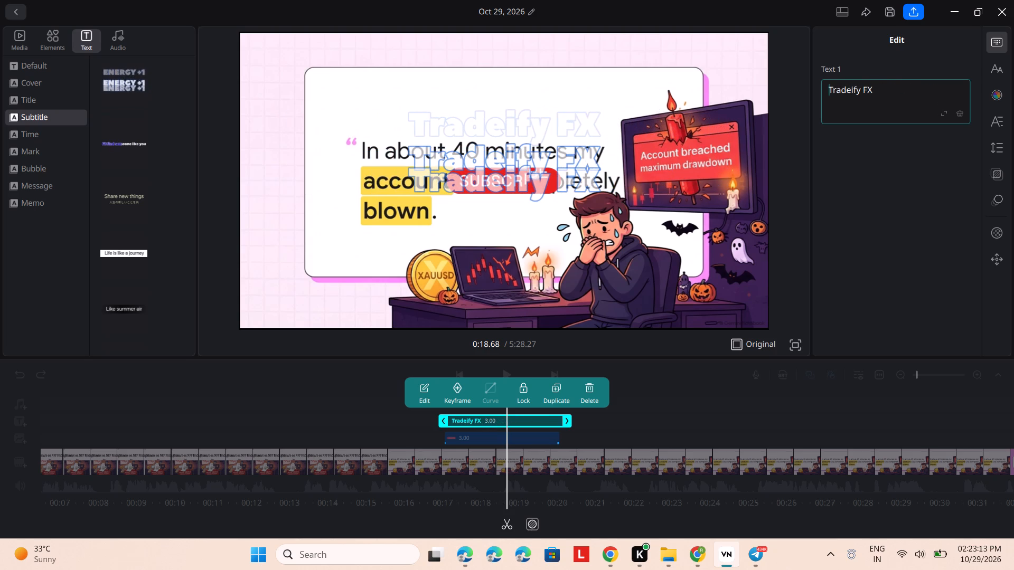
key("BackSpace")
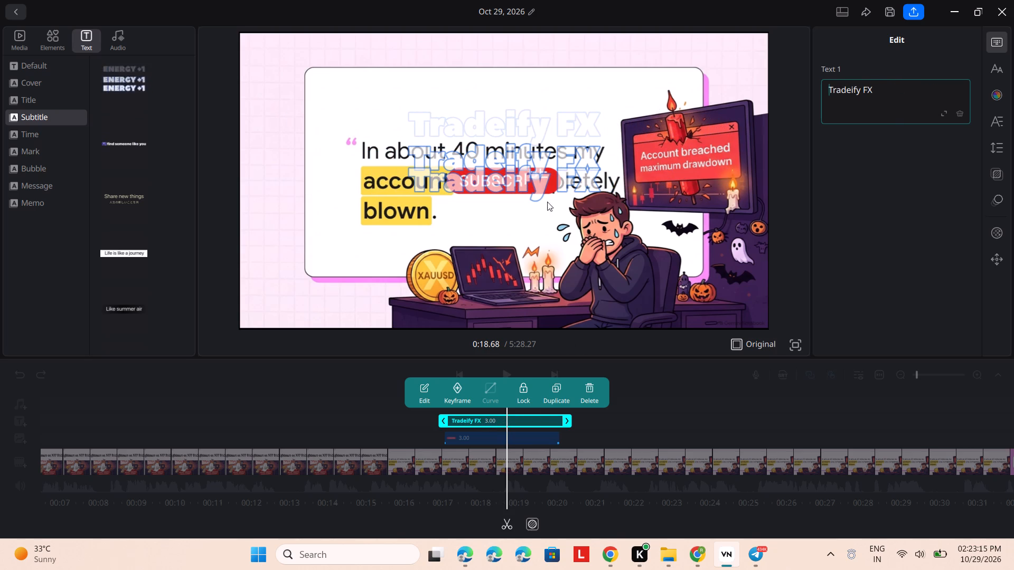
double_click(540, 160)
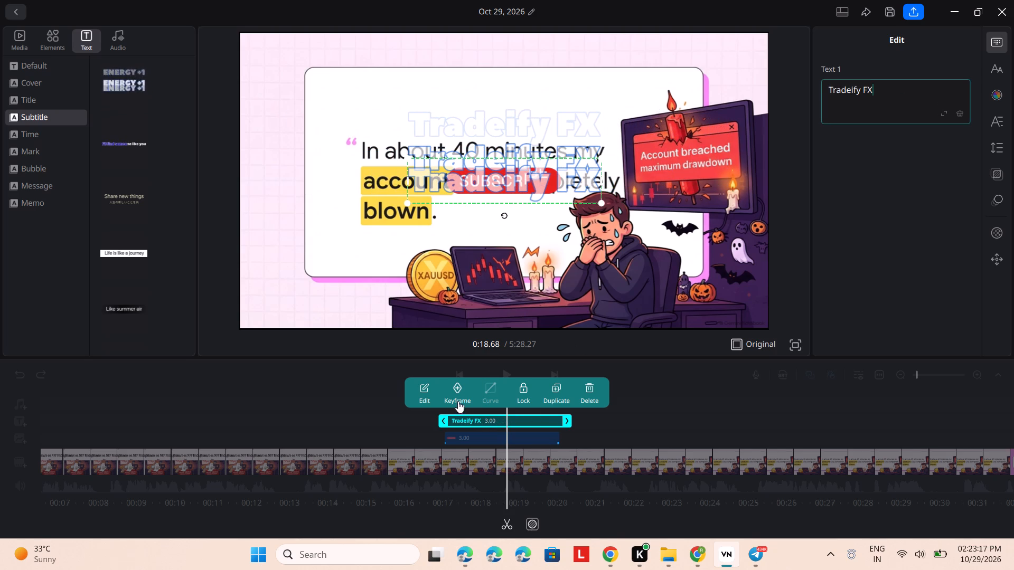
Delete the SUBSCRIBE graphic clip beneath the Tradeify FX text on the timeline.
left_click(464, 425)
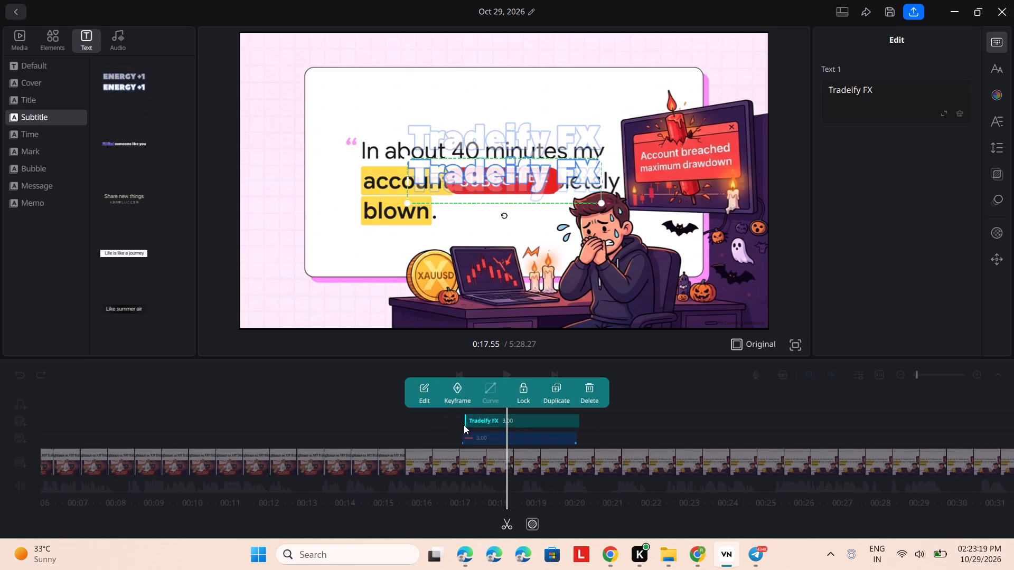
left_click(538, 423)
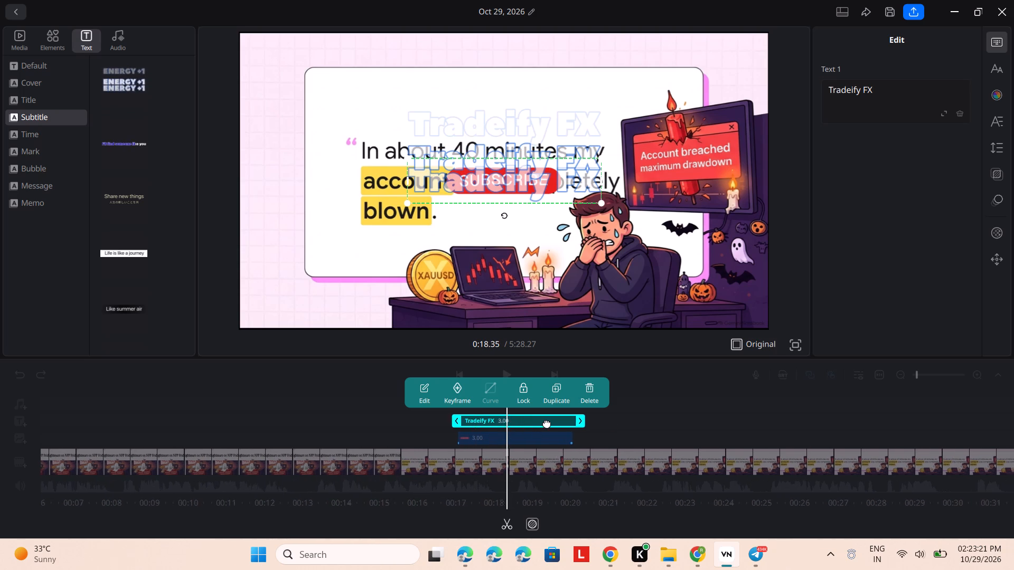
left_click(549, 423)
left_click(554, 422)
left_click(483, 416)
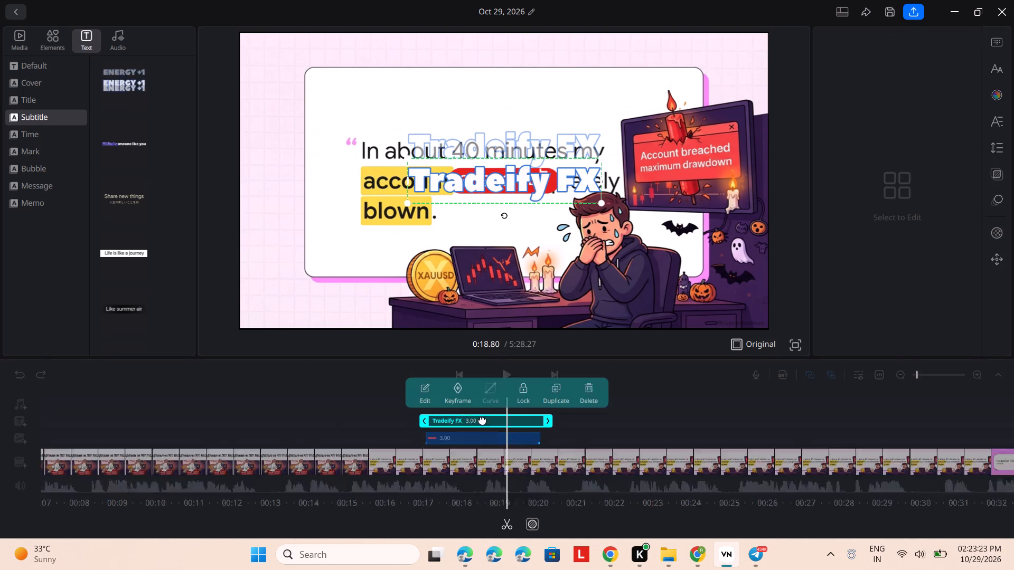
left_click(487, 432)
left_click(487, 436)
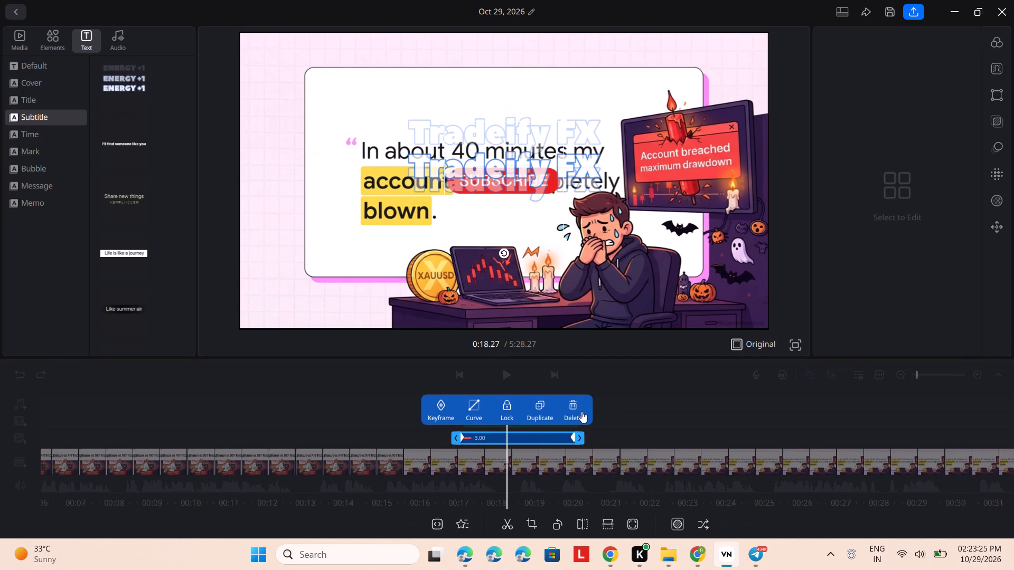
left_click(576, 402)
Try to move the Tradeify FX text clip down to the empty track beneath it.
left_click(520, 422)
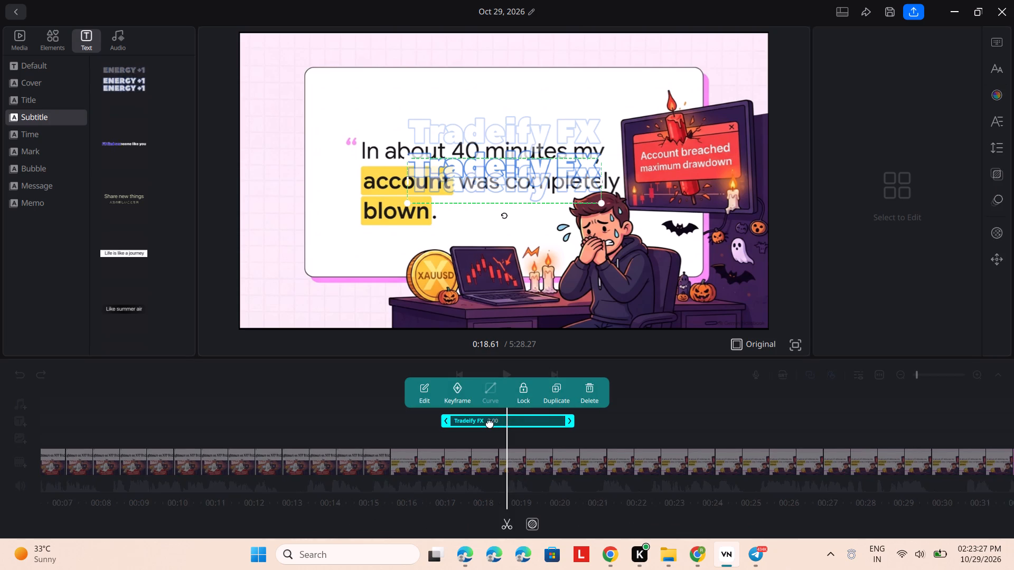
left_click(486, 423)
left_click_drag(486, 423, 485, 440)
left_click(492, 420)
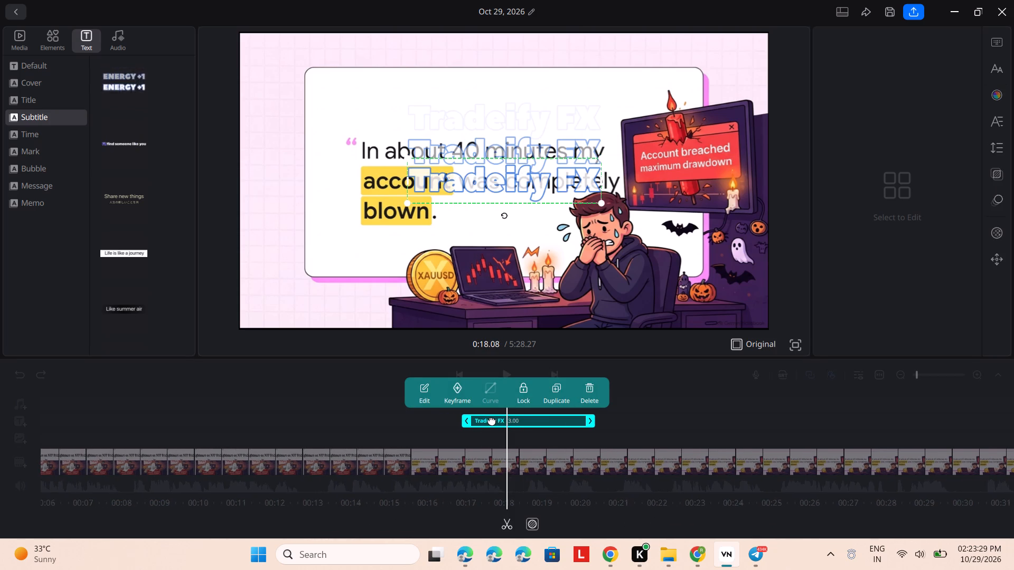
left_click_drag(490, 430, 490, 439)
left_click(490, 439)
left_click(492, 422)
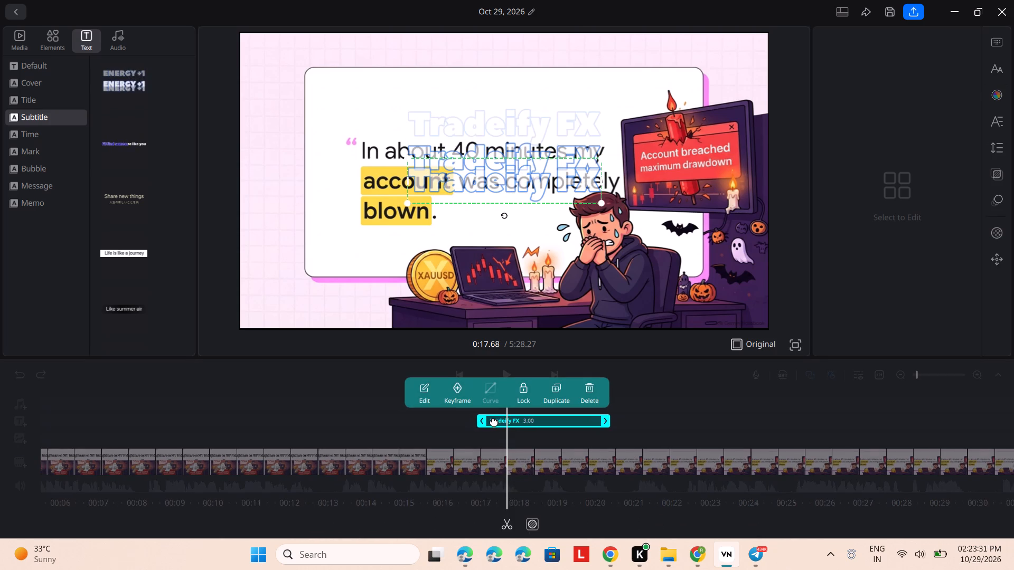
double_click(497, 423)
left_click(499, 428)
Extend the Tradeify FX text clip on the timeline to a duration of 9.77 seconds.
left_click(566, 421)
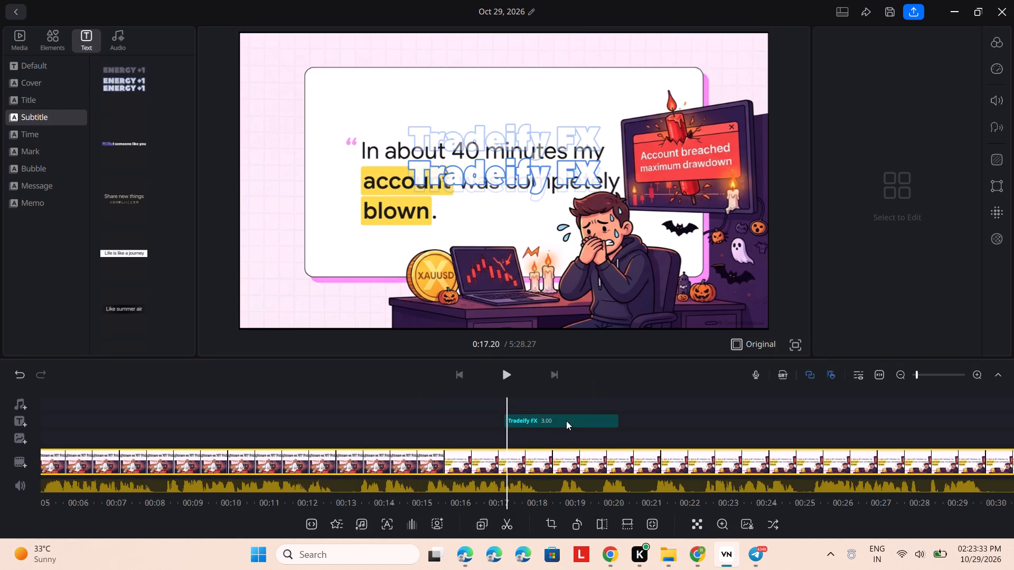
left_click_drag(561, 421, 820, 421)
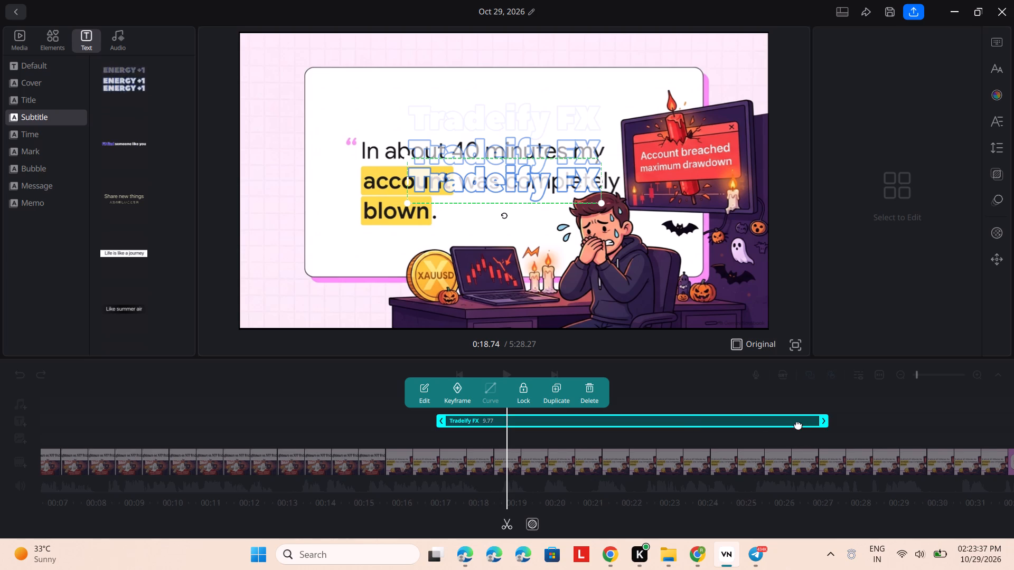
left_click(685, 425)
left_click_drag(695, 424, 753, 423)
double_click(266, 421)
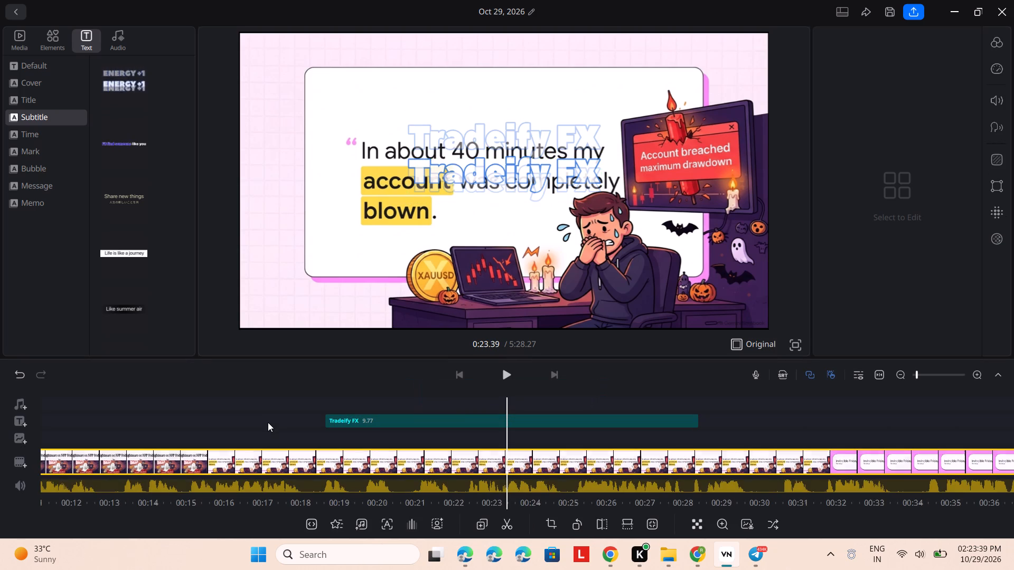
left_click(281, 424)
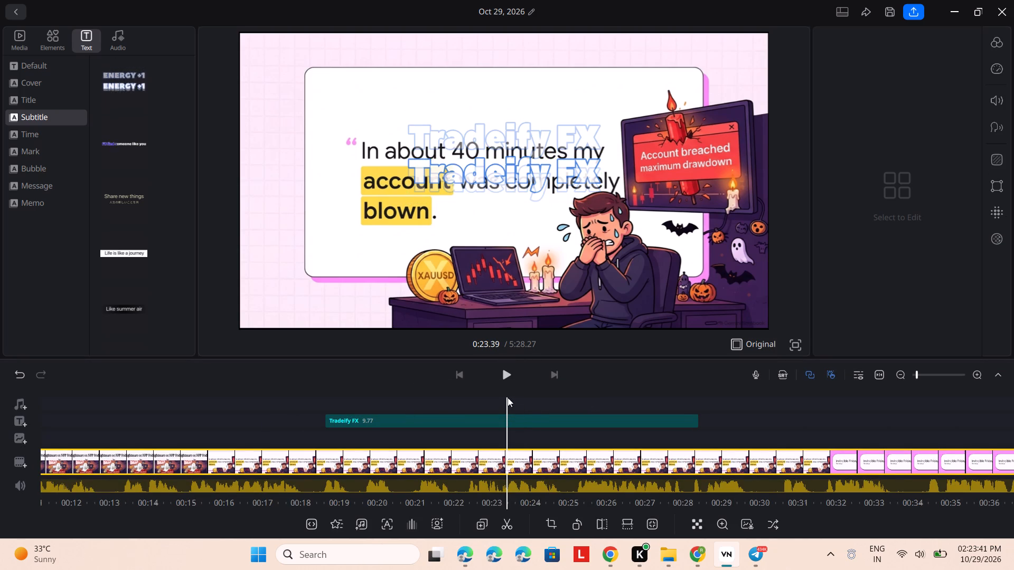
Play back the video from just before the Tradeify FX text clip to check its animation.
left_click_drag(508, 397, 718, 396)
left_click(718, 396)
double_click(505, 378)
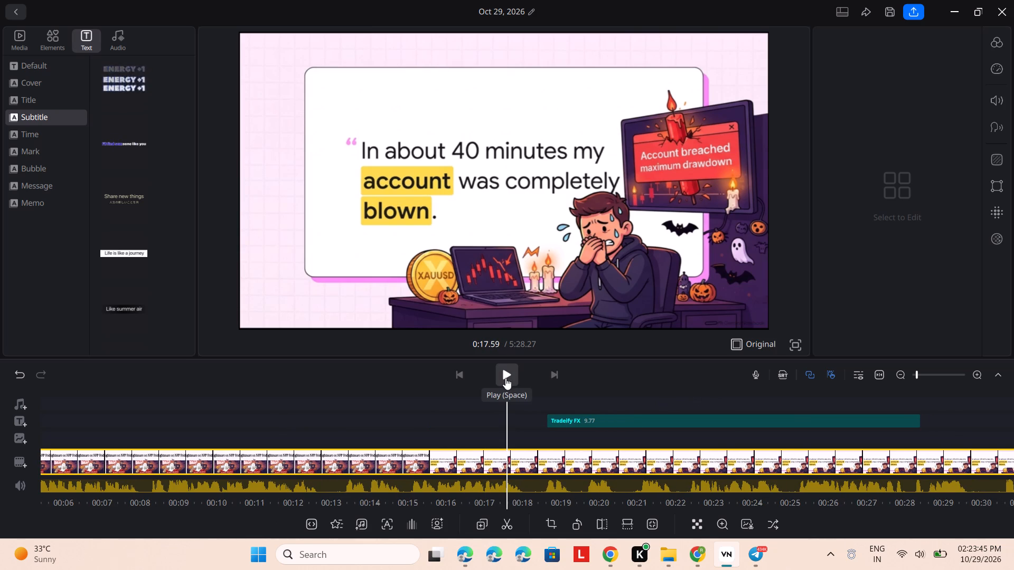
double_click(505, 377)
left_click(507, 377)
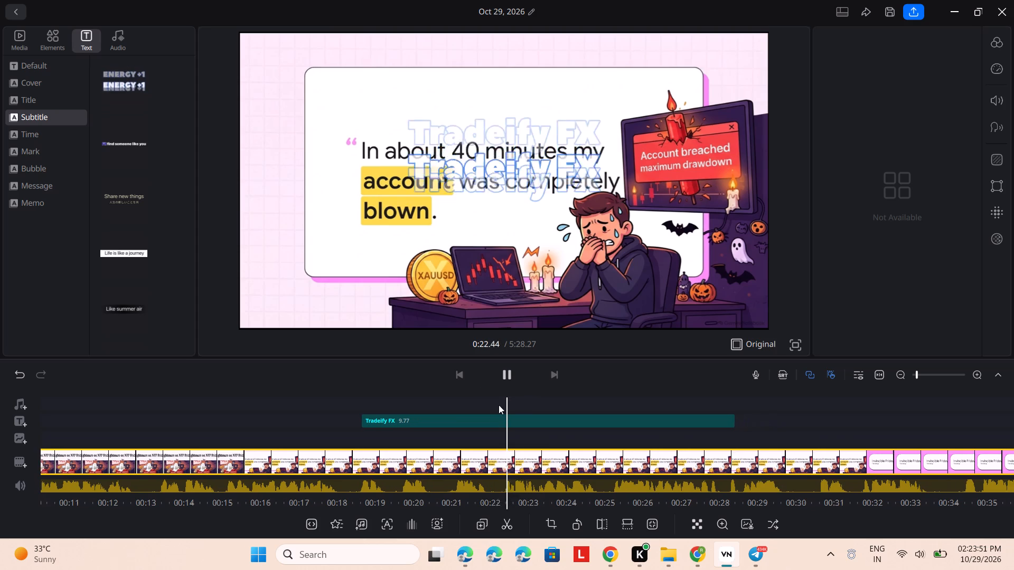
Apply the blue preset colour style with text colour C9EFF3 and stroke 367AF5 to the Tradeify FX text.
triple_click(473, 417)
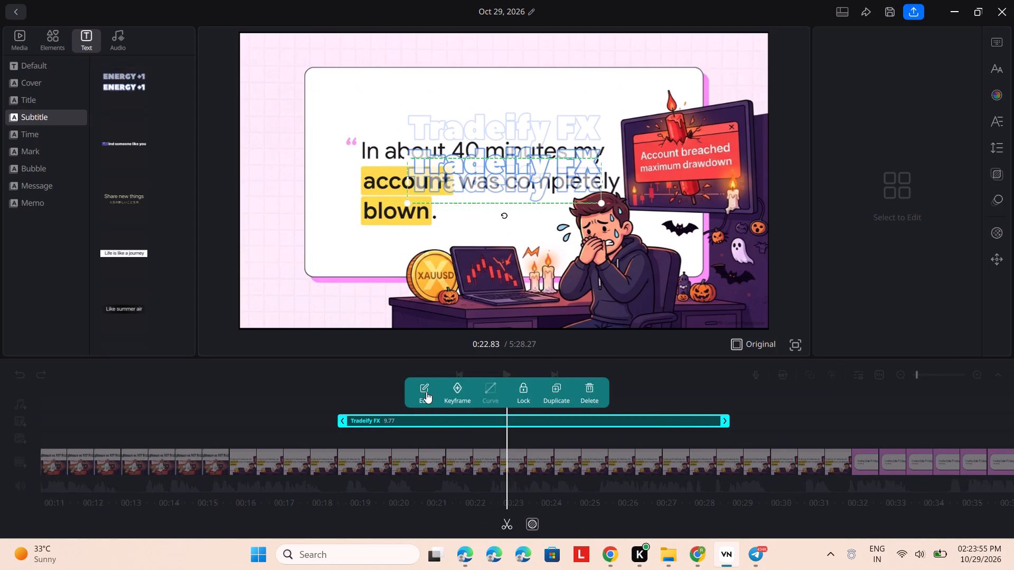
left_click(426, 392)
left_click(931, 103)
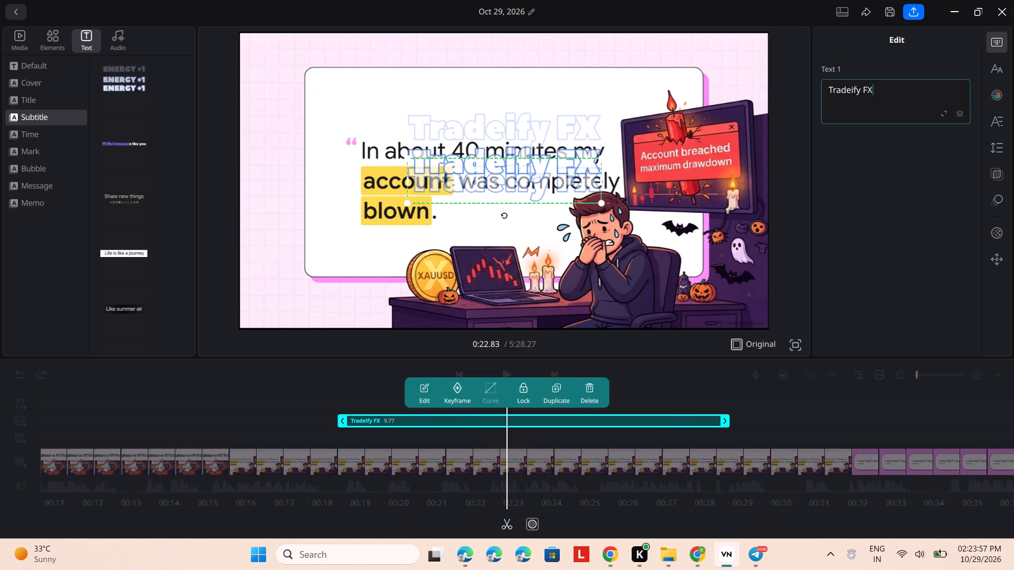
left_click(999, 68)
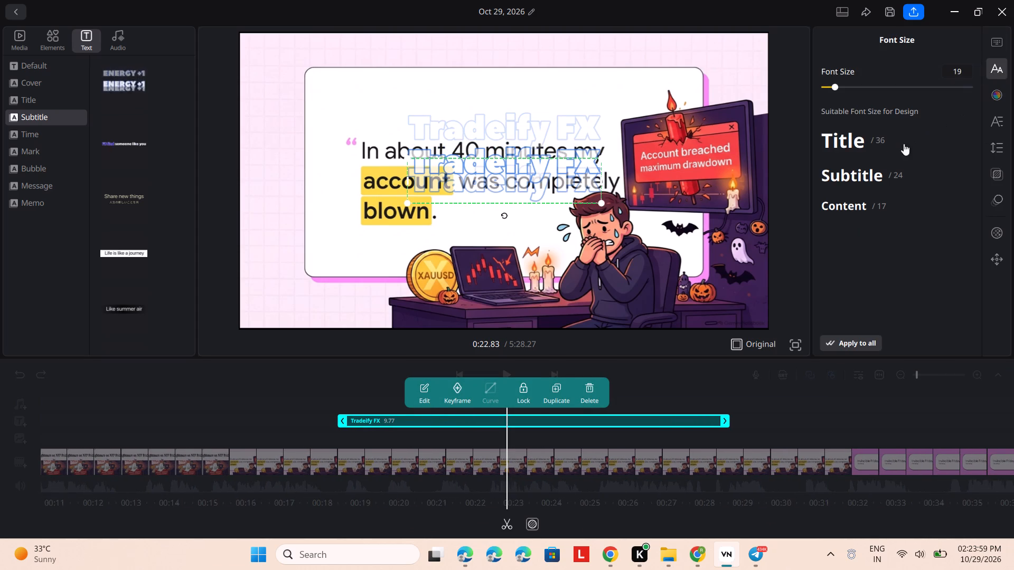
left_click(995, 98)
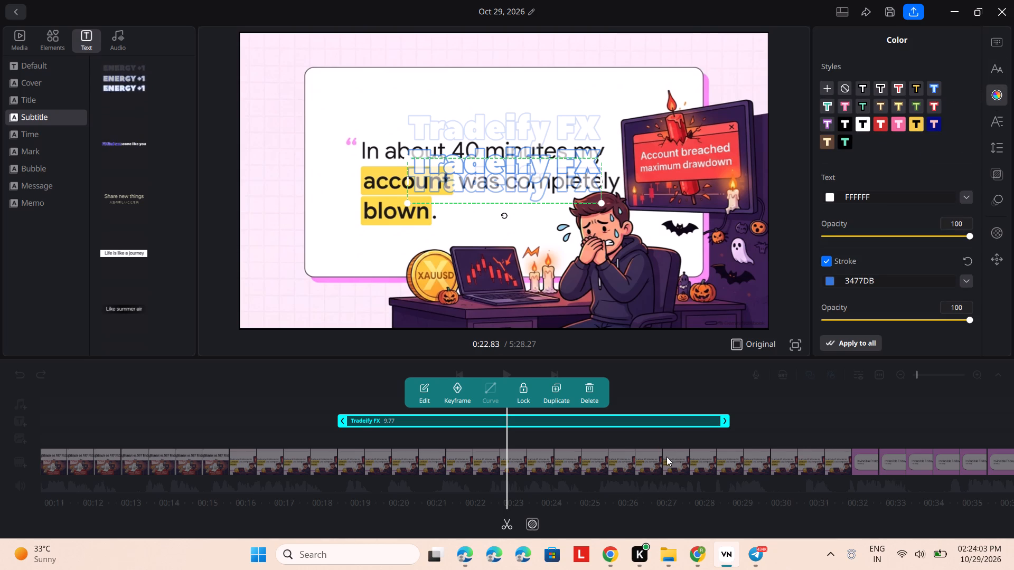
double_click(933, 87)
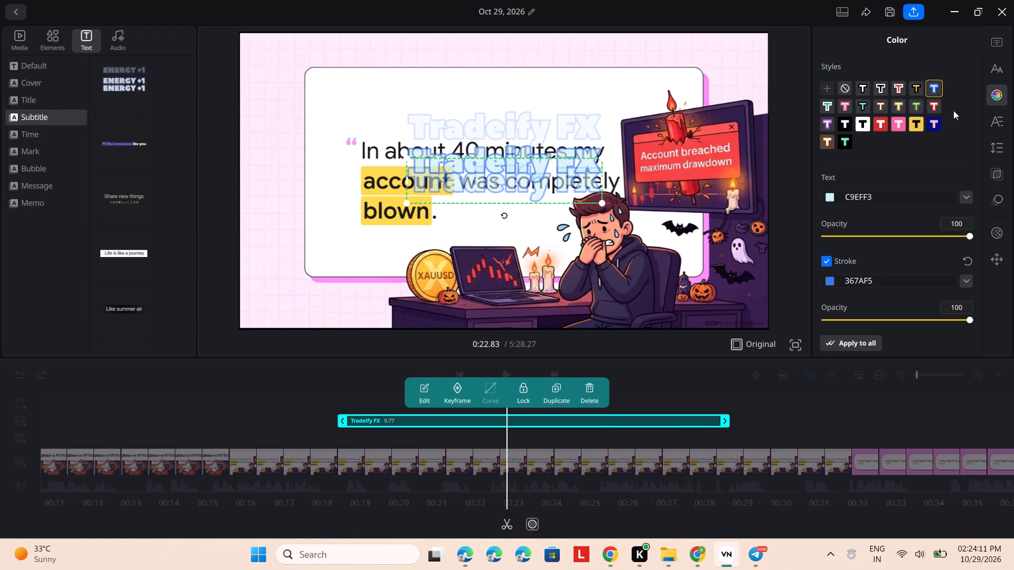
Examine the Tradeify FX text's fill, stroke and shadow colour settings.
left_click(580, 188)
left_click(583, 188)
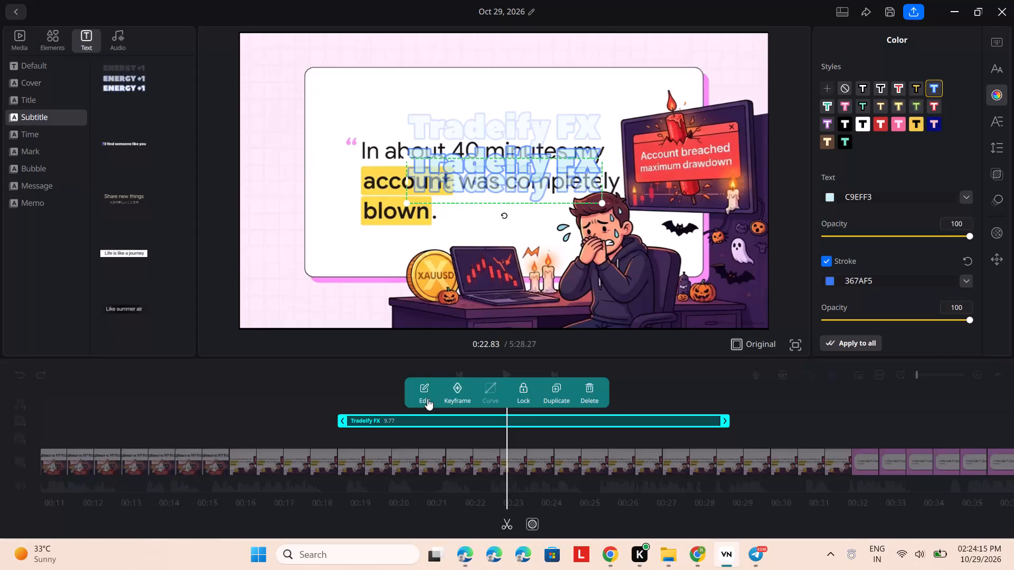
left_click(576, 165)
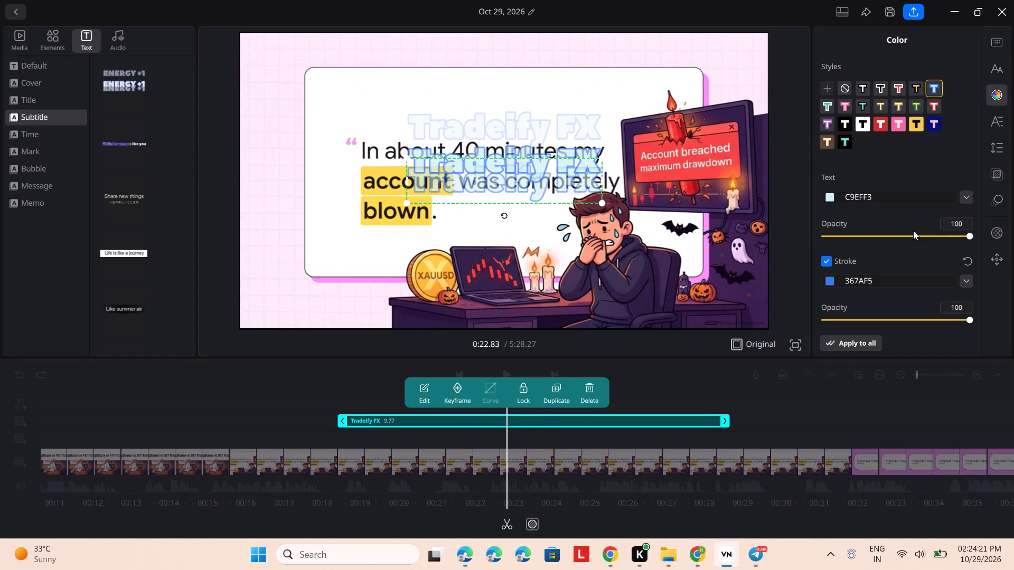
scroll(909, 273, "down", 2)
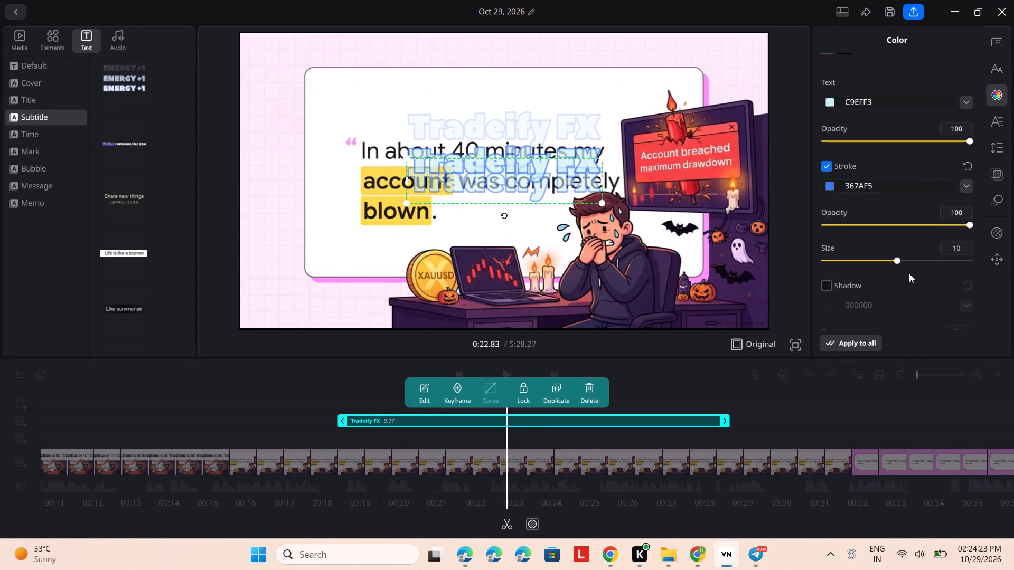
scroll(909, 273, "up", 1)
scroll(909, 273, "down", 4)
scroll(909, 273, "up", 3)
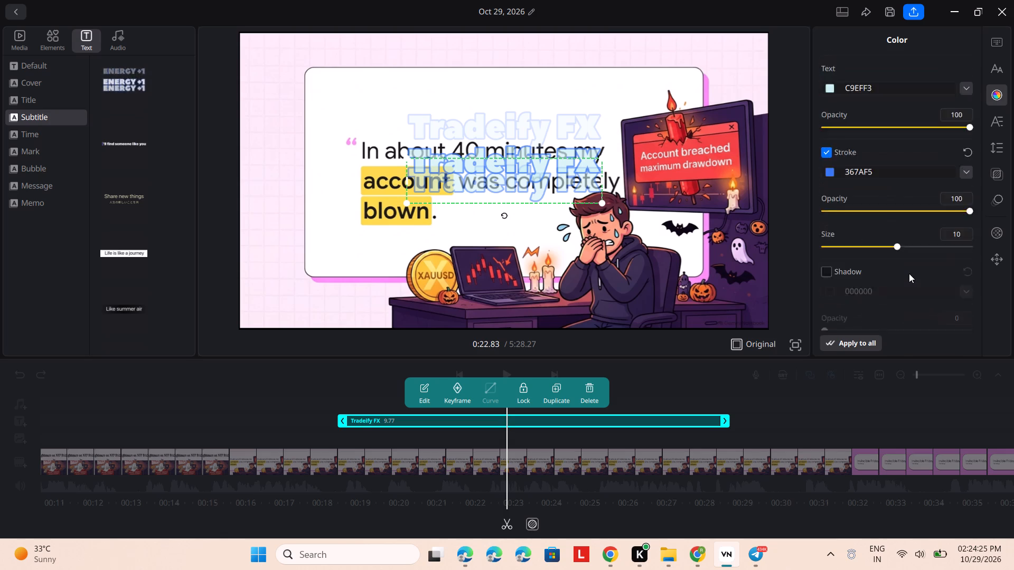
scroll(909, 273, "up", 4)
Review the Tradeify FX text's format, spacing, animation, opacity, position, font size and wording settings, ending back at its colour styles.
left_click(994, 119)
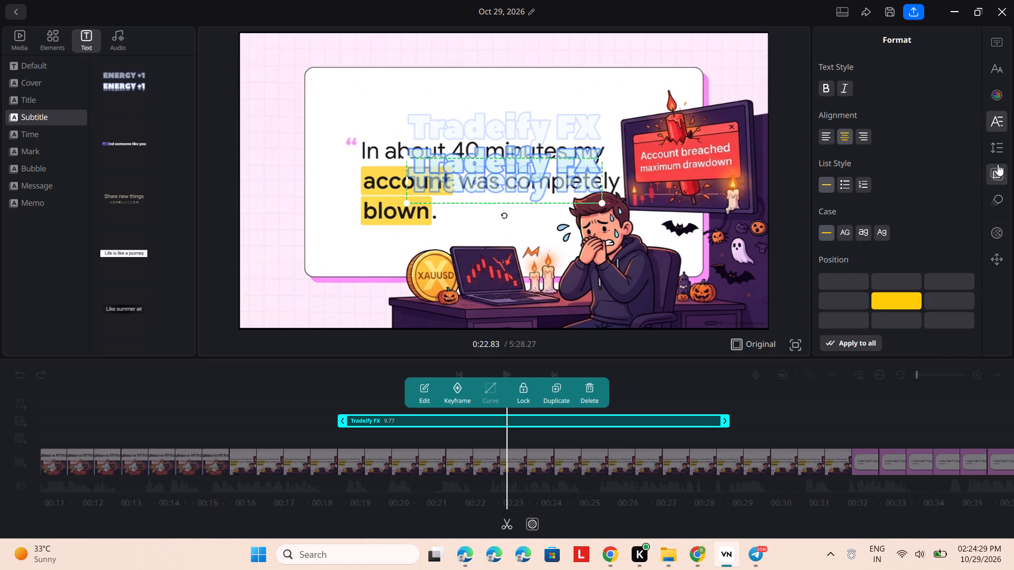
left_click(992, 150)
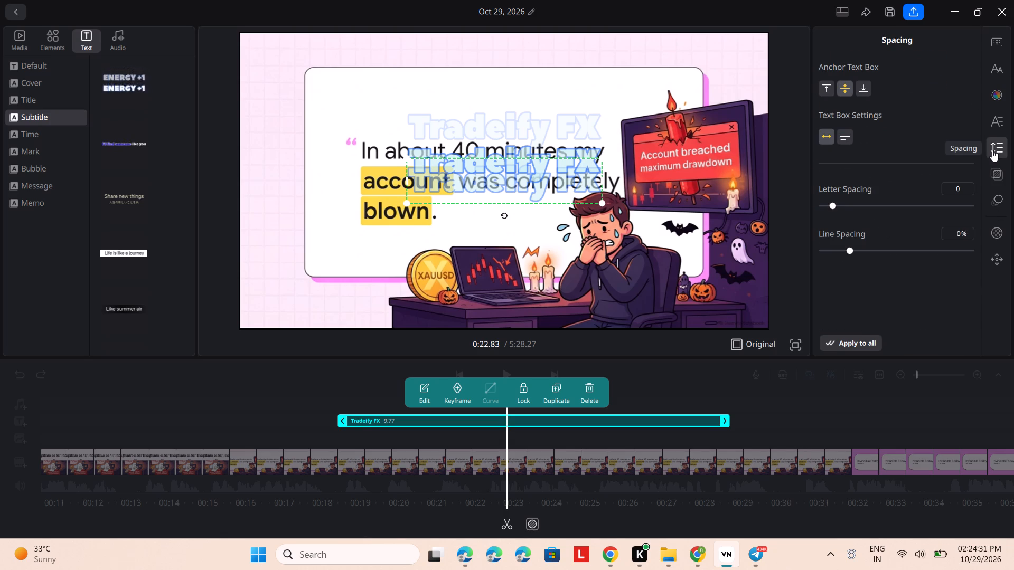
left_click(997, 177)
left_click(1000, 203)
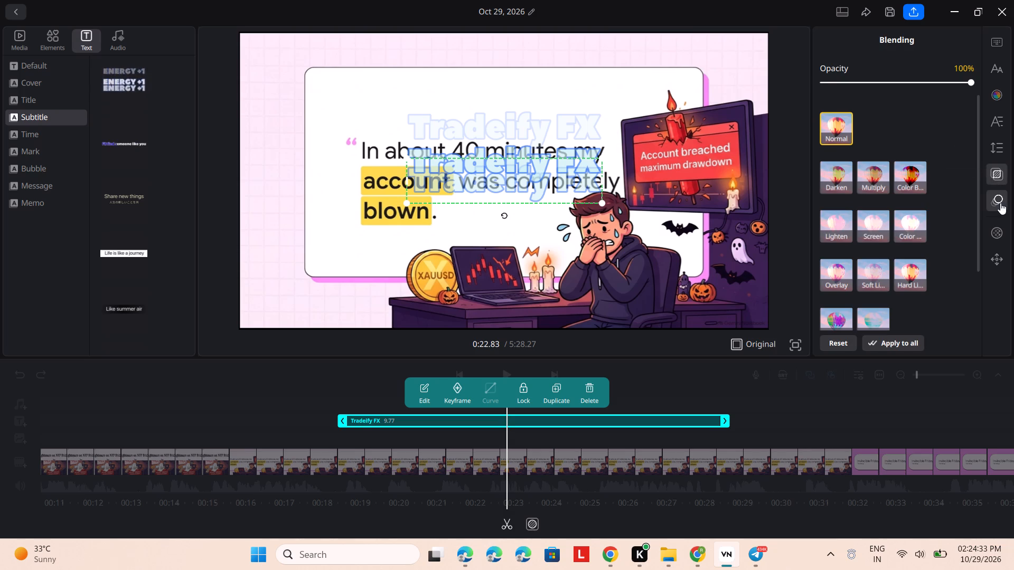
left_click(997, 231)
left_click(996, 254)
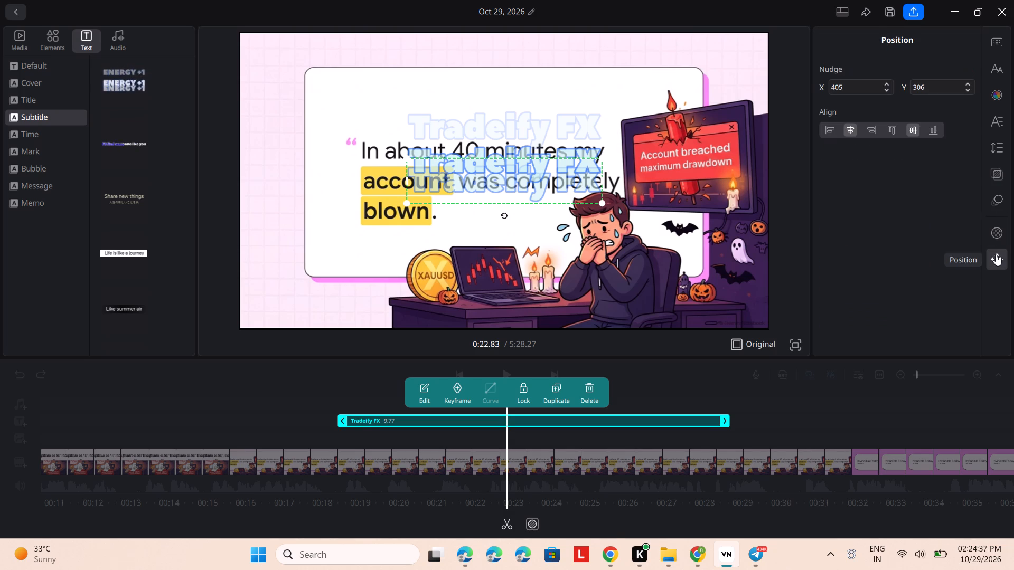
left_click(997, 66)
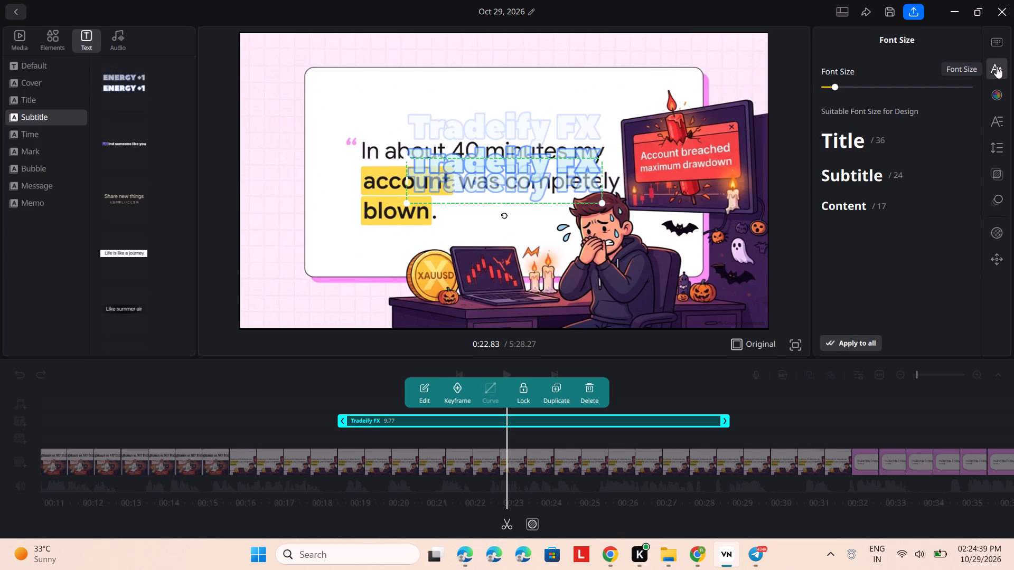
scroll(997, 66, "up", 4)
left_click(997, 44)
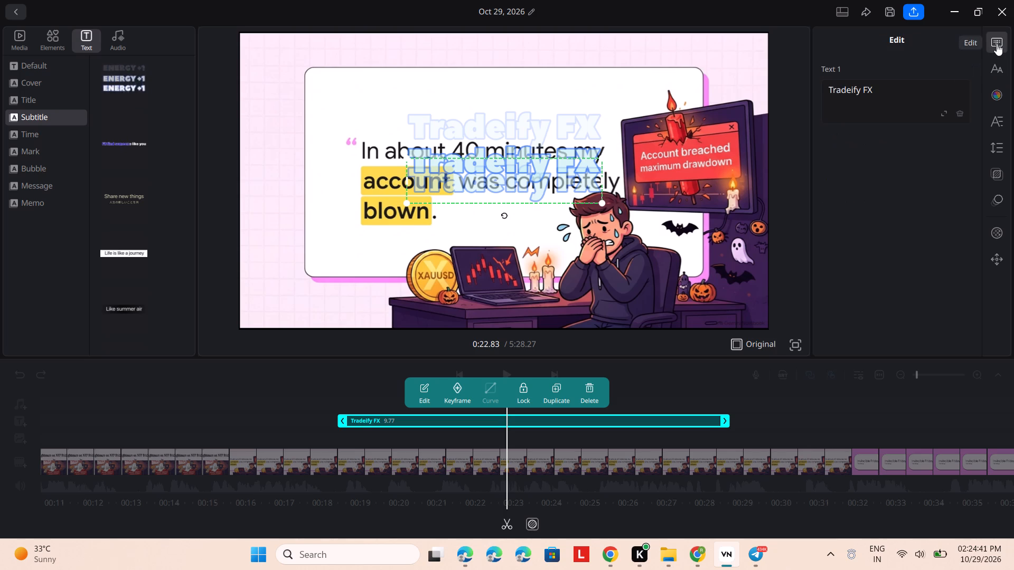
left_click(993, 91)
left_click(574, 180)
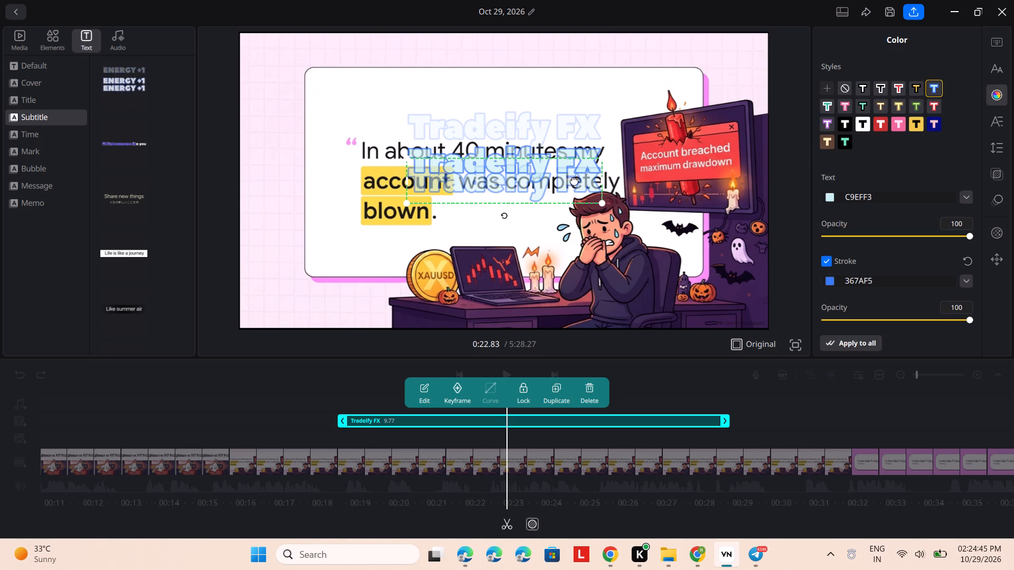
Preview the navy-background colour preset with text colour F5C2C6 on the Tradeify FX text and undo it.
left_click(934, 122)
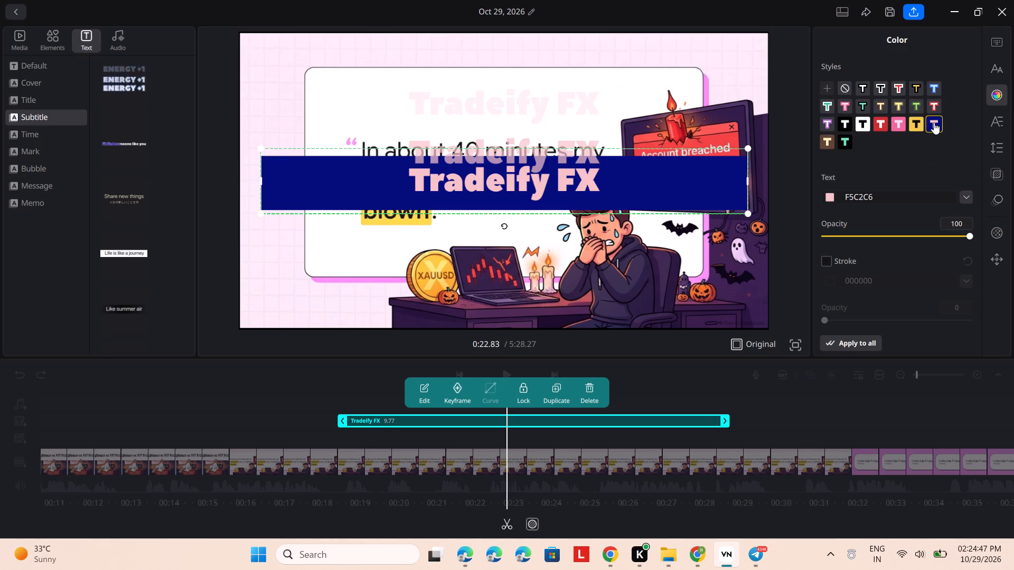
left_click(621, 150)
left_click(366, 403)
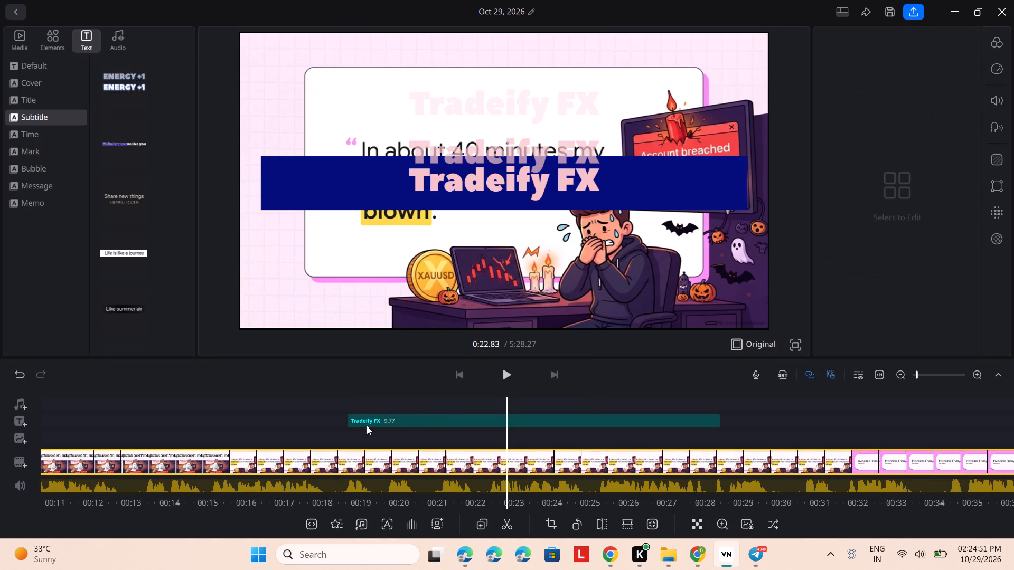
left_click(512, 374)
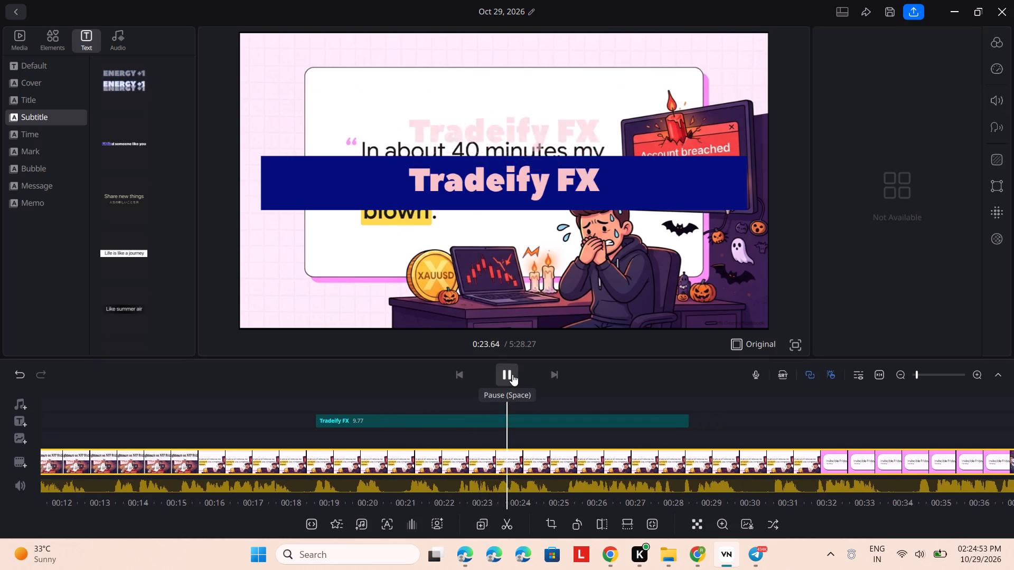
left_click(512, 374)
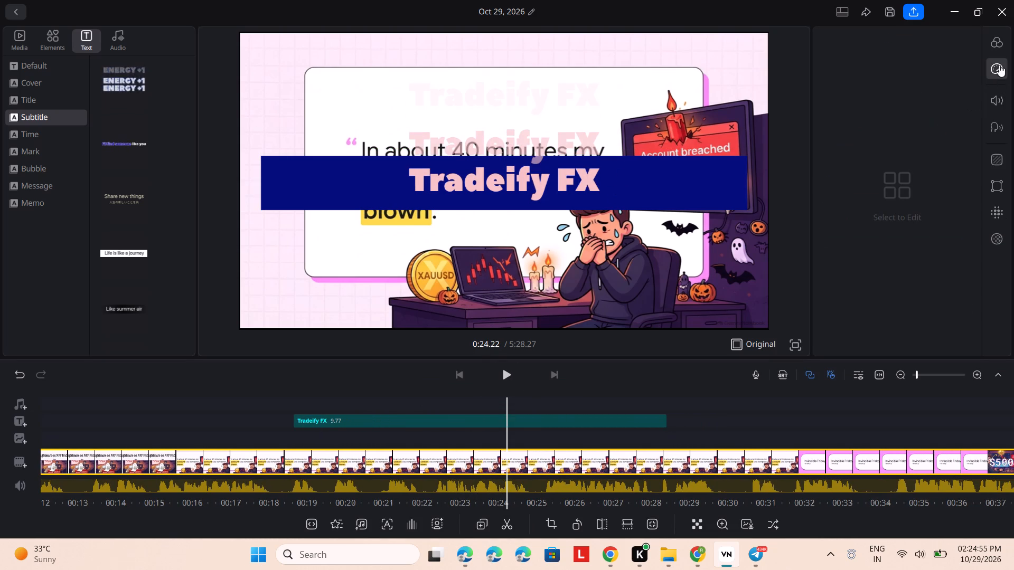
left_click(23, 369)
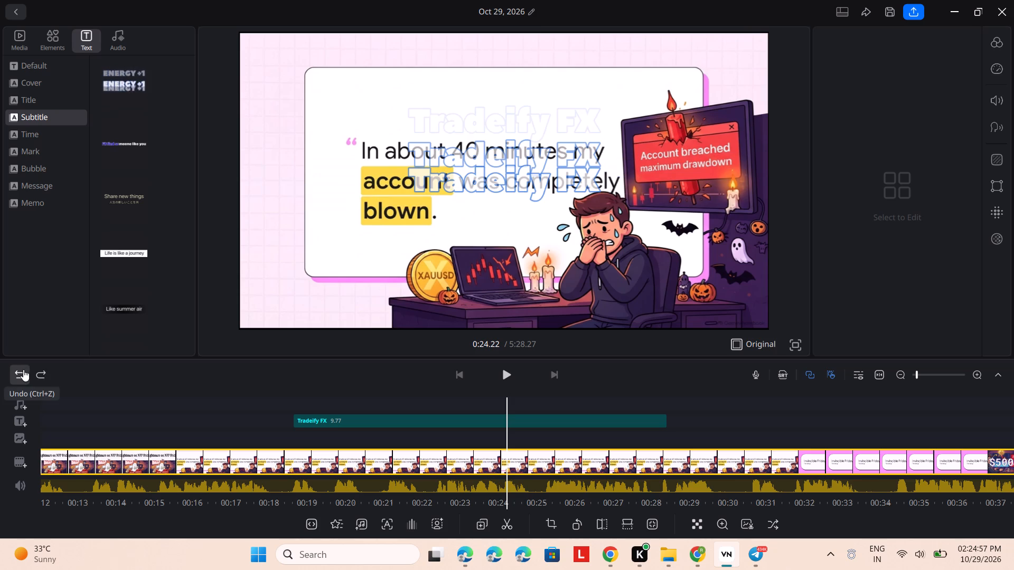
Nudge the Tradeify FX text slightly up and to the left over the video frame.
left_click(449, 163)
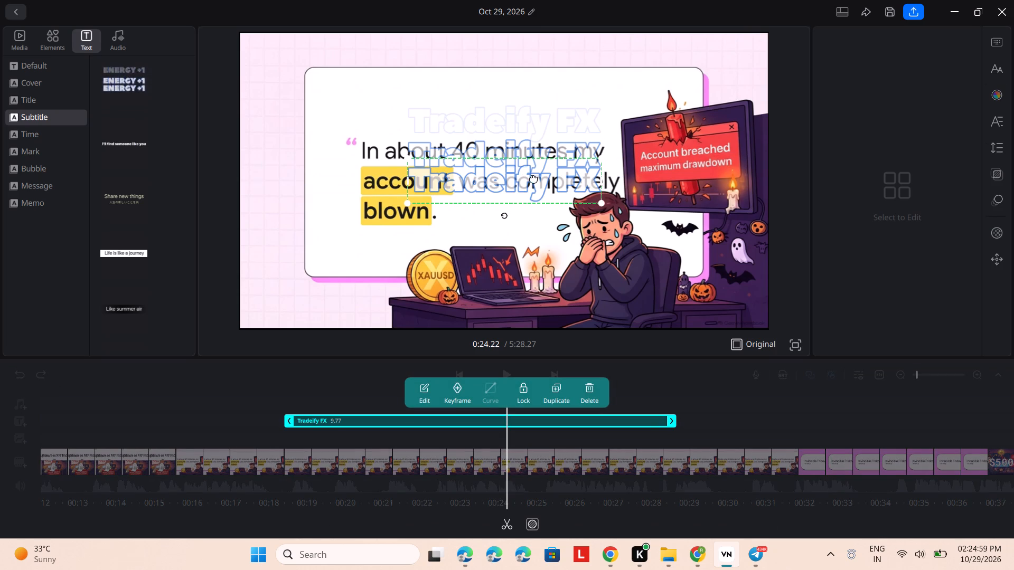
left_click(600, 204)
left_click_drag(600, 204, 528, 162)
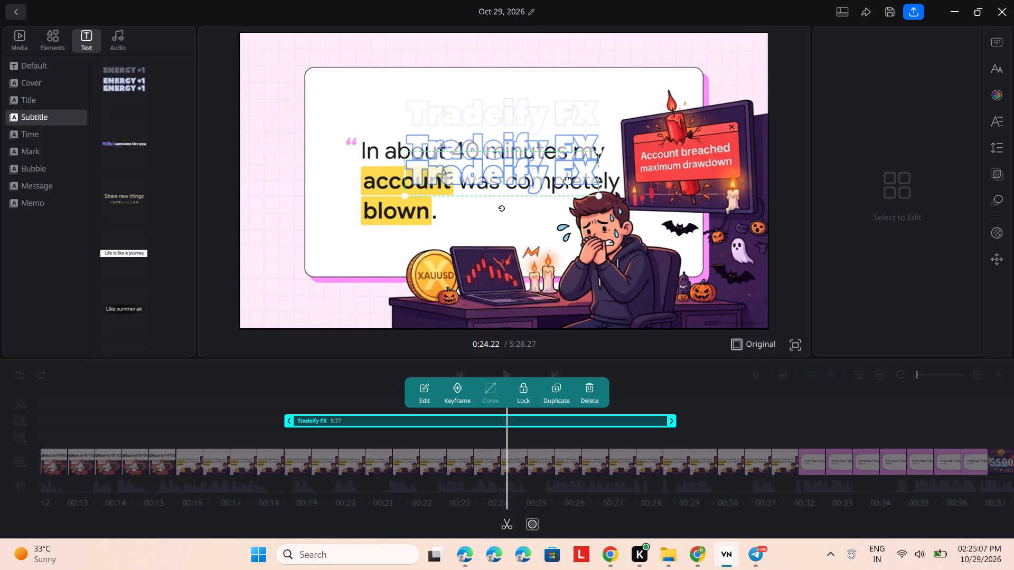
Add the "I'll find someone like you" subtitle template to the timeline at 0:24.22.
left_click(132, 143)
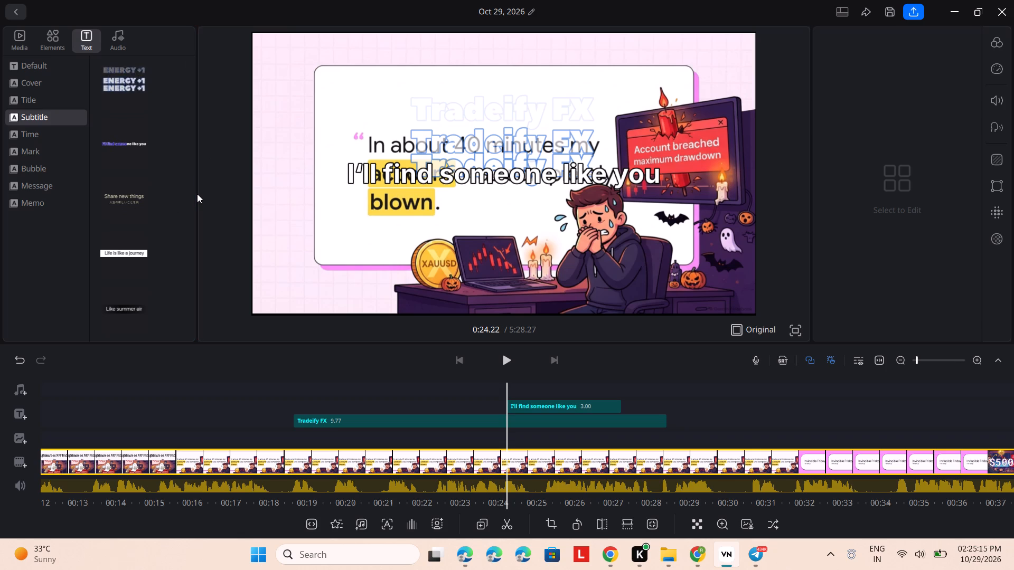
Browse the other Subtitle text templates for a suitable animated style.
scroll(137, 189, "down", 8)
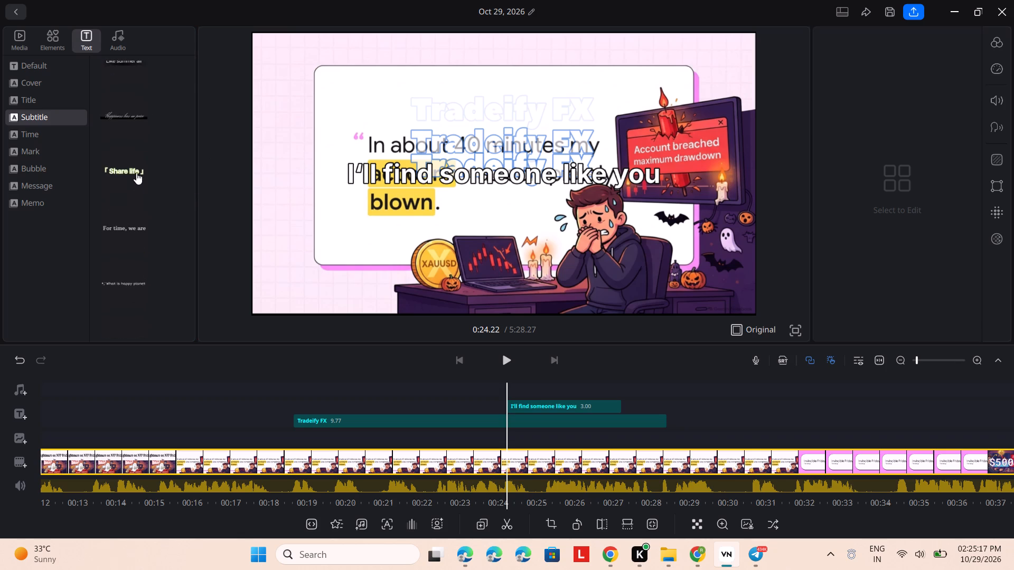
scroll(136, 169, "down", 4)
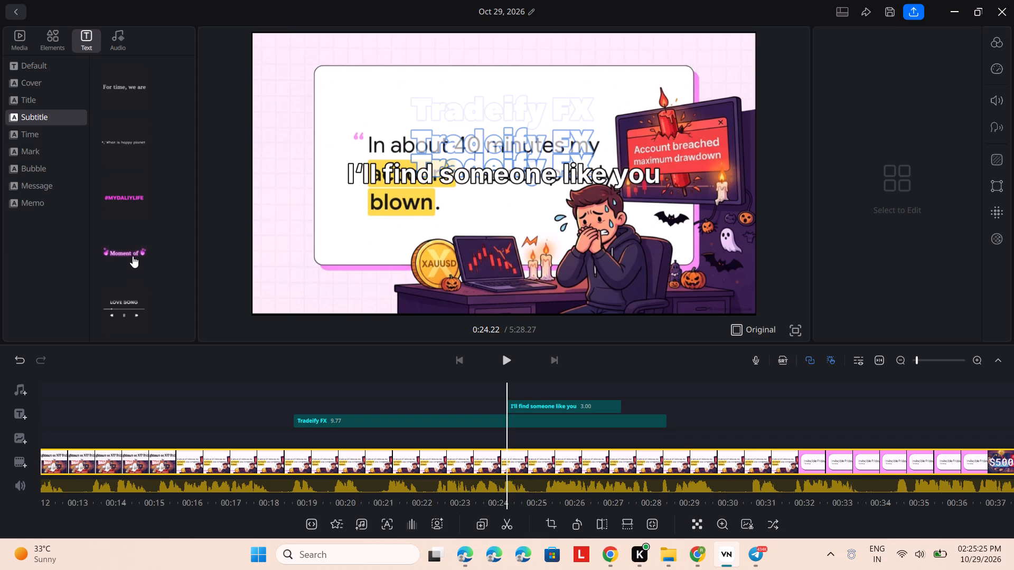
scroll(132, 255, "up", 2)
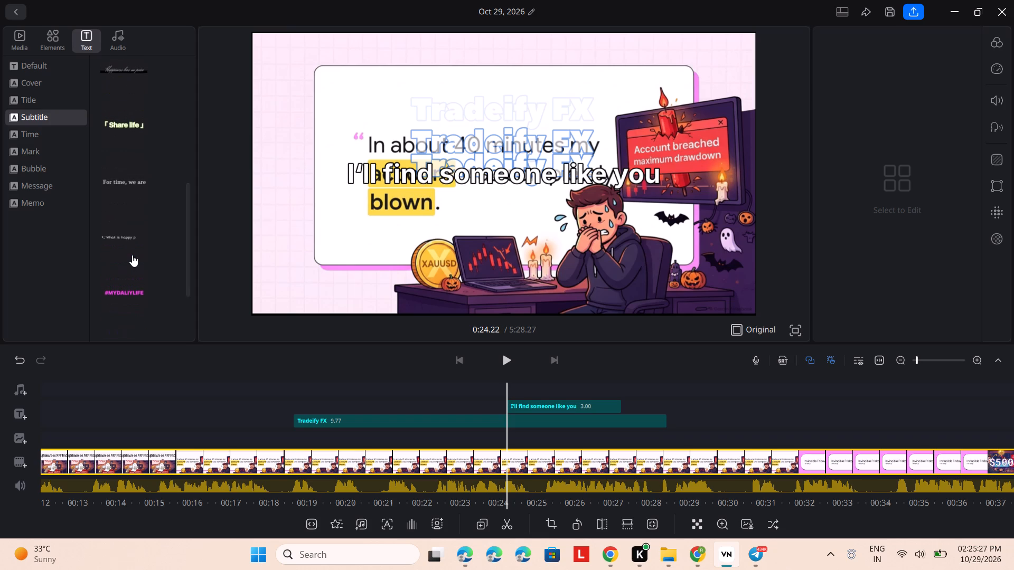
scroll(132, 255, "up", 1)
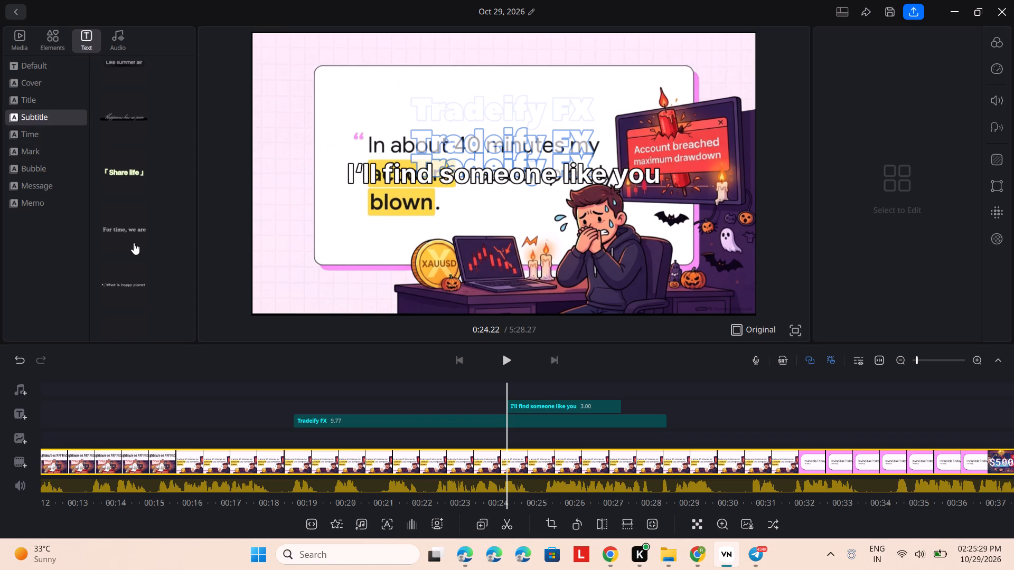
scroll(134, 238, "up", 3)
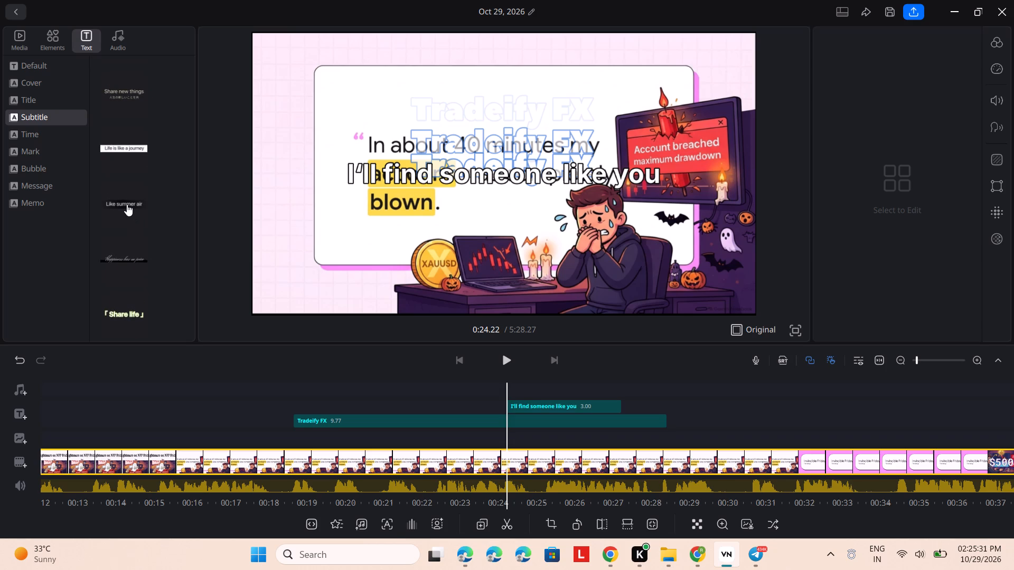
scroll(127, 204, "up", 2)
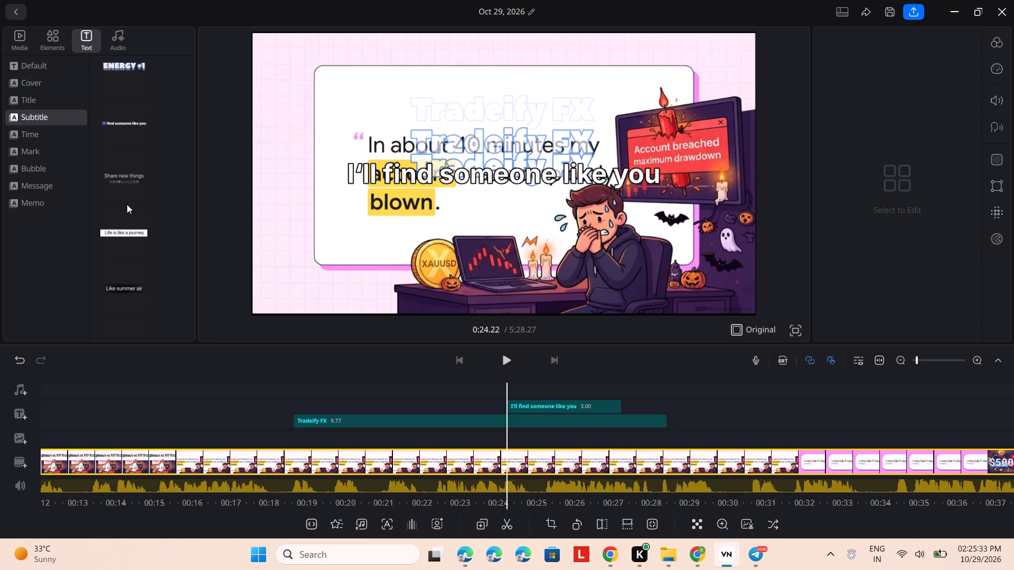
scroll(127, 204, "up", 2)
scroll(121, 137, "up", 2)
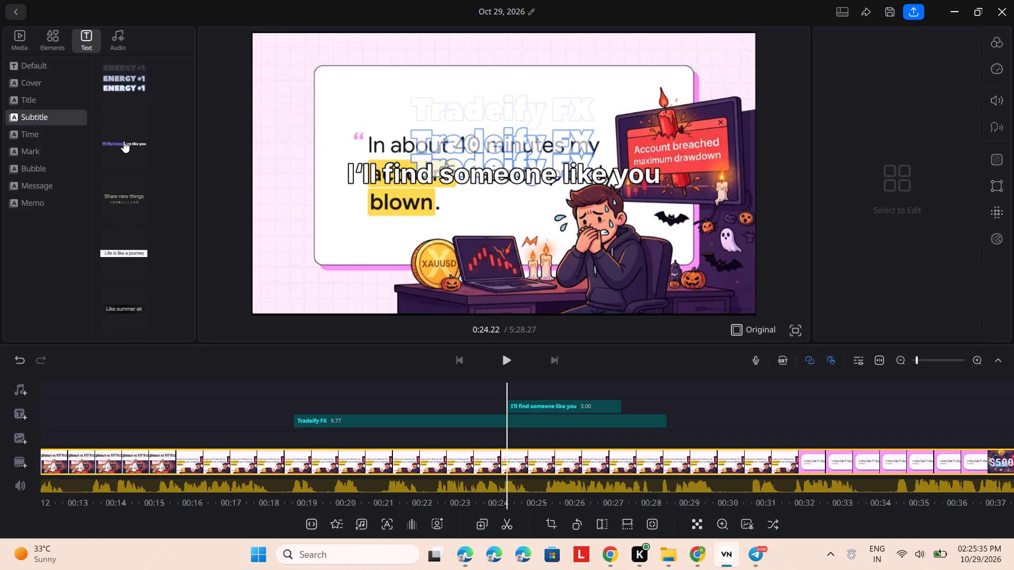
scroll(124, 141, "up", 1)
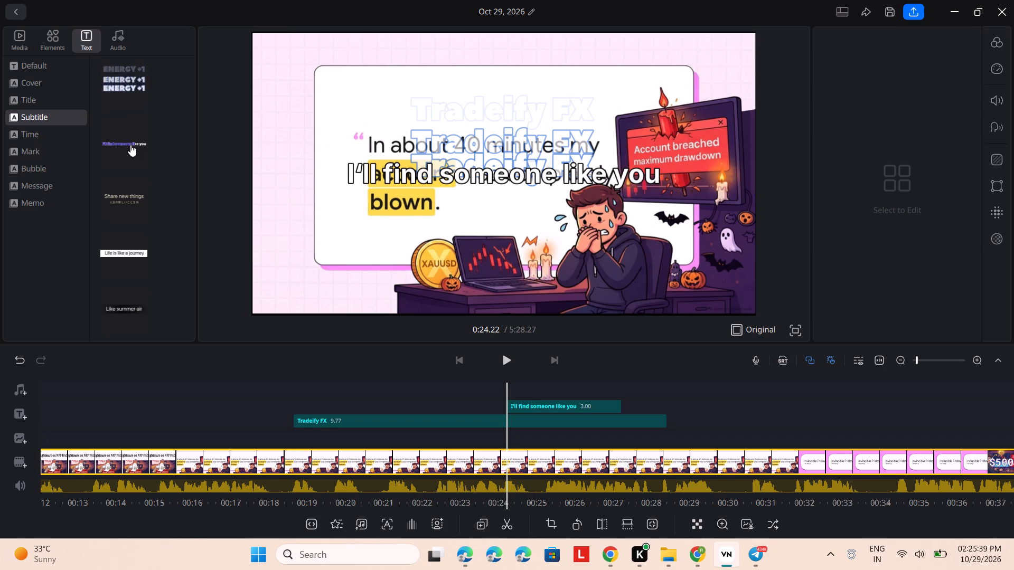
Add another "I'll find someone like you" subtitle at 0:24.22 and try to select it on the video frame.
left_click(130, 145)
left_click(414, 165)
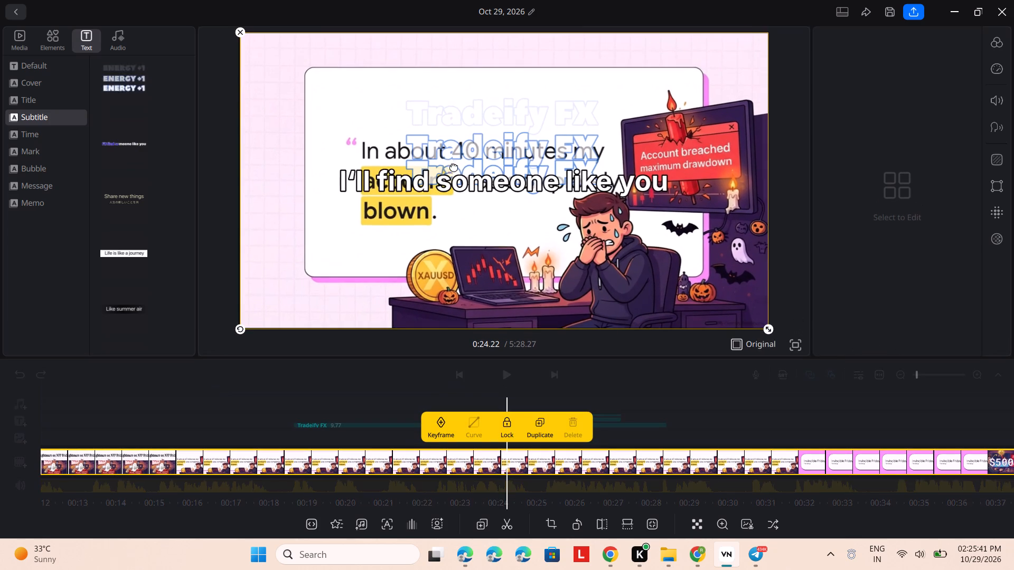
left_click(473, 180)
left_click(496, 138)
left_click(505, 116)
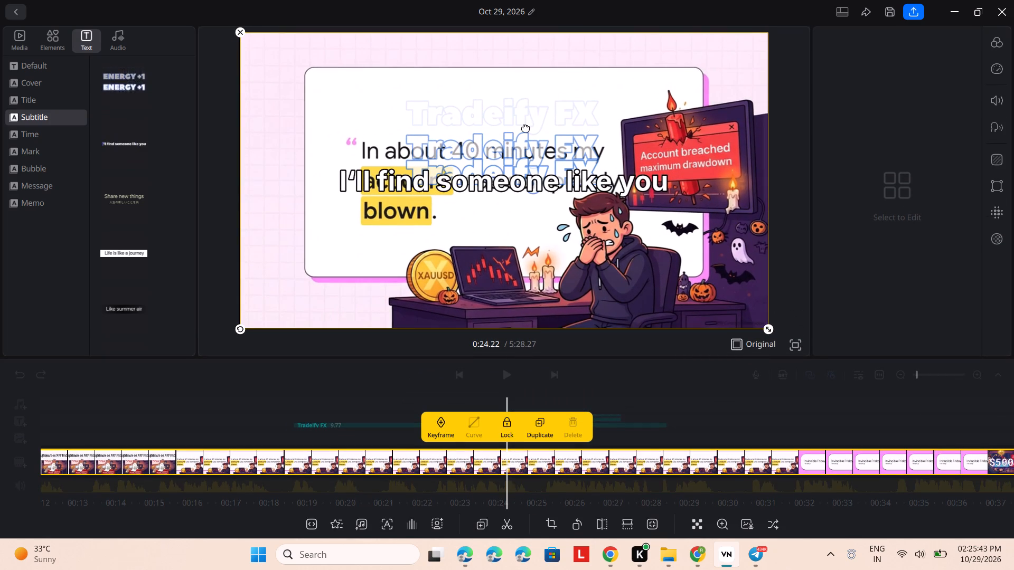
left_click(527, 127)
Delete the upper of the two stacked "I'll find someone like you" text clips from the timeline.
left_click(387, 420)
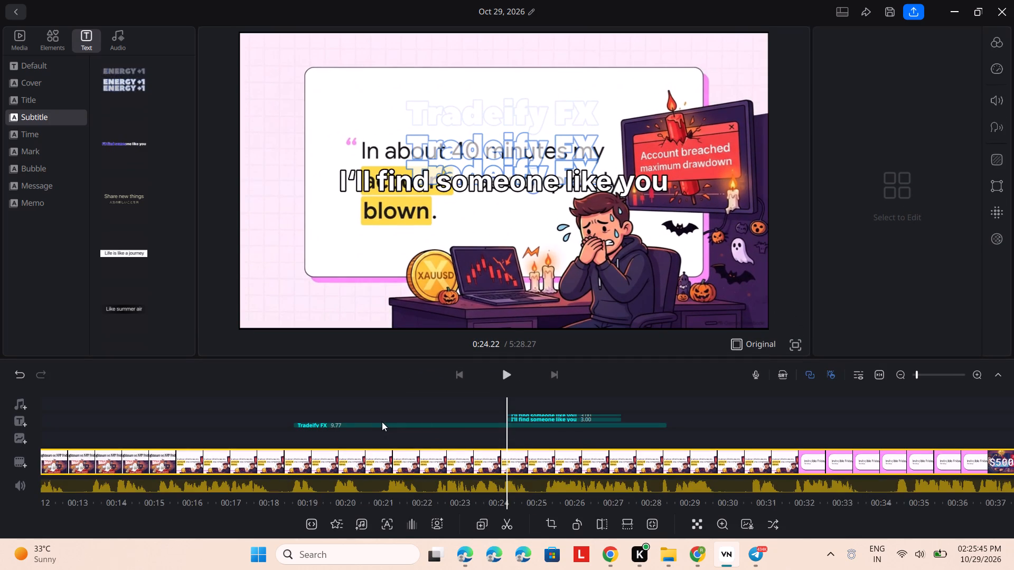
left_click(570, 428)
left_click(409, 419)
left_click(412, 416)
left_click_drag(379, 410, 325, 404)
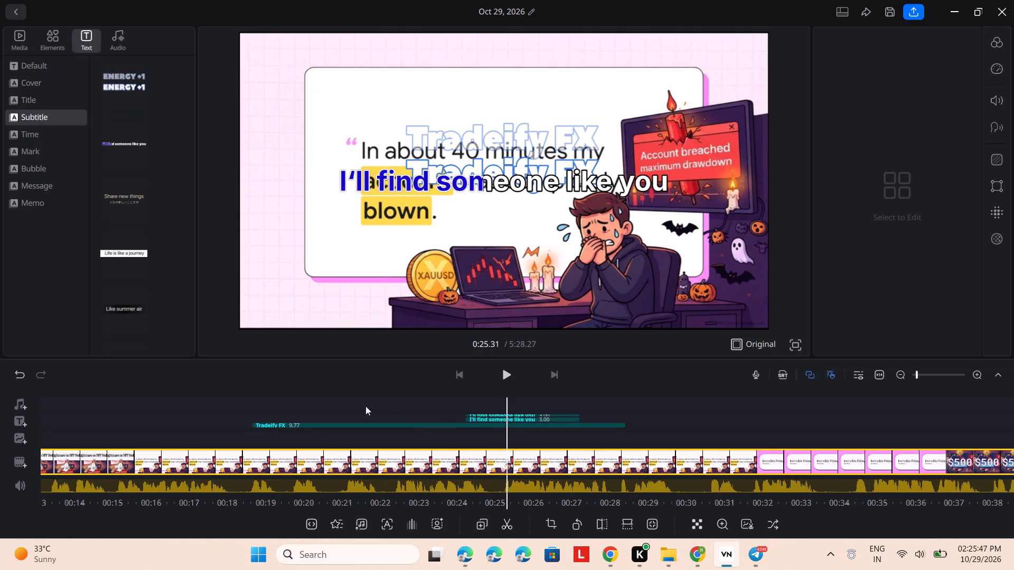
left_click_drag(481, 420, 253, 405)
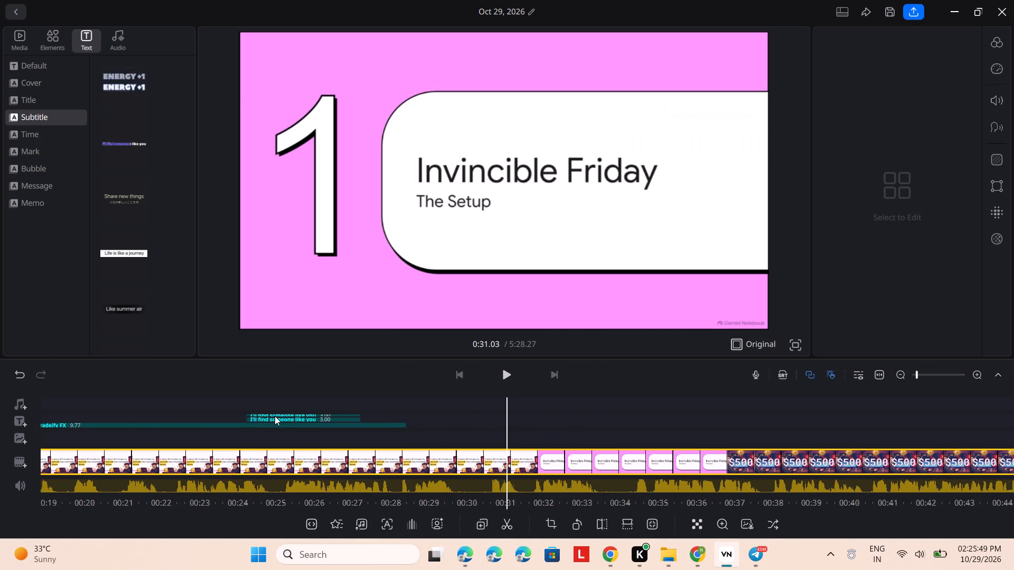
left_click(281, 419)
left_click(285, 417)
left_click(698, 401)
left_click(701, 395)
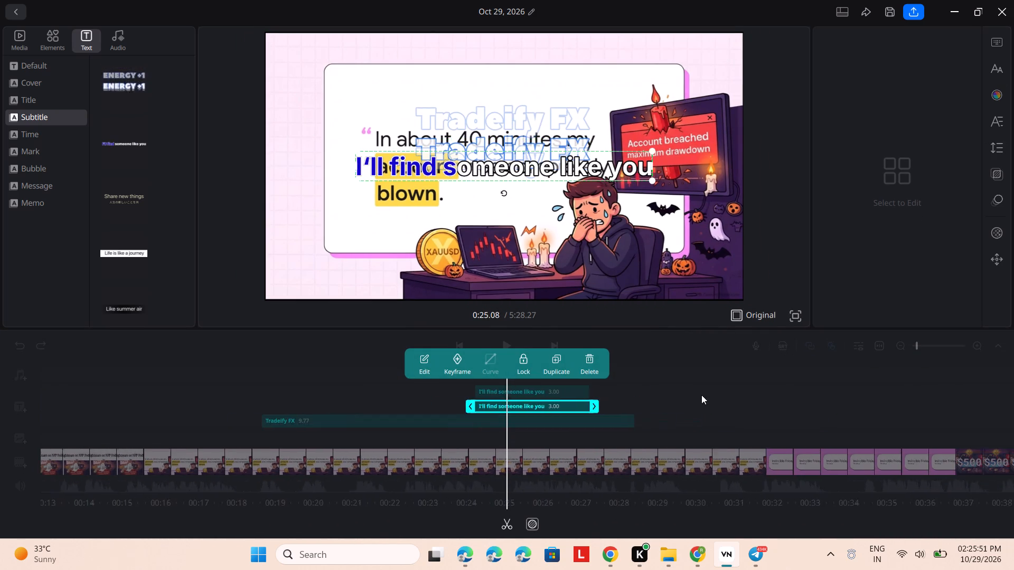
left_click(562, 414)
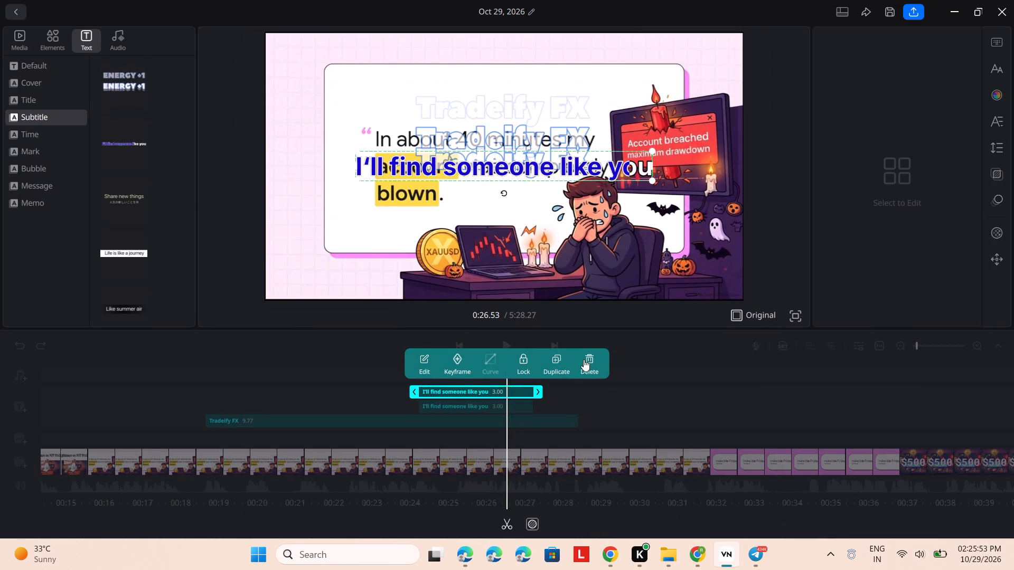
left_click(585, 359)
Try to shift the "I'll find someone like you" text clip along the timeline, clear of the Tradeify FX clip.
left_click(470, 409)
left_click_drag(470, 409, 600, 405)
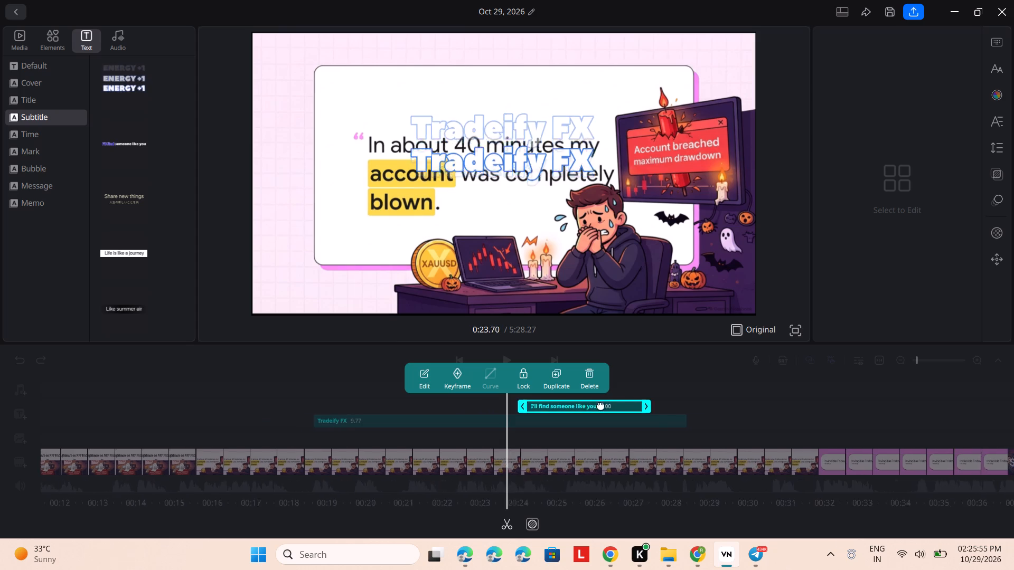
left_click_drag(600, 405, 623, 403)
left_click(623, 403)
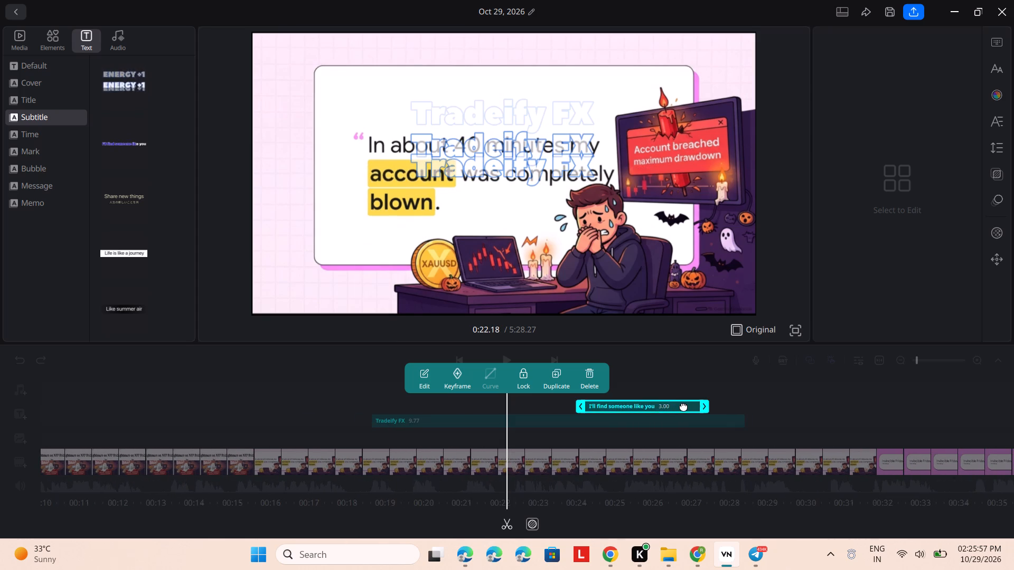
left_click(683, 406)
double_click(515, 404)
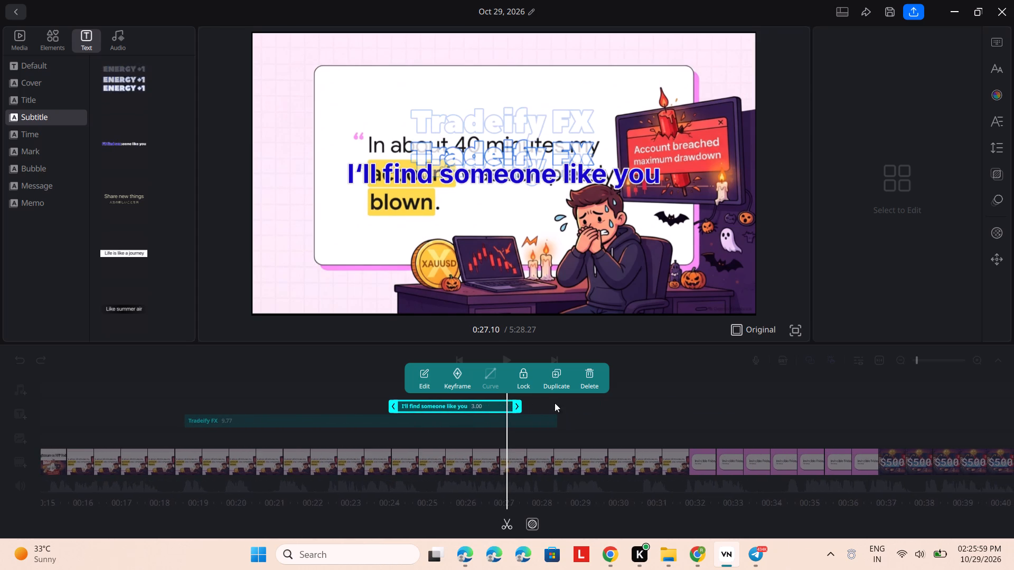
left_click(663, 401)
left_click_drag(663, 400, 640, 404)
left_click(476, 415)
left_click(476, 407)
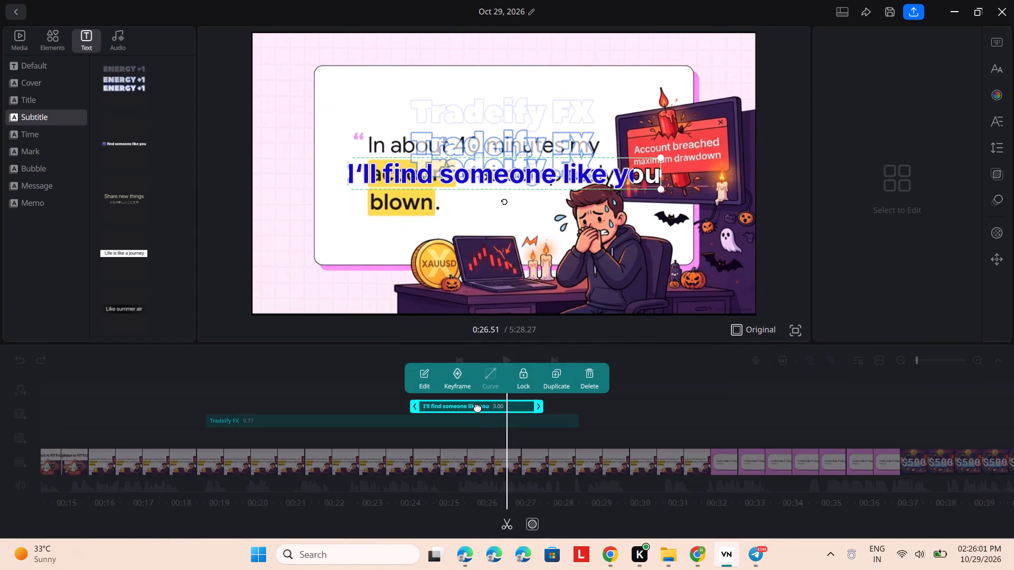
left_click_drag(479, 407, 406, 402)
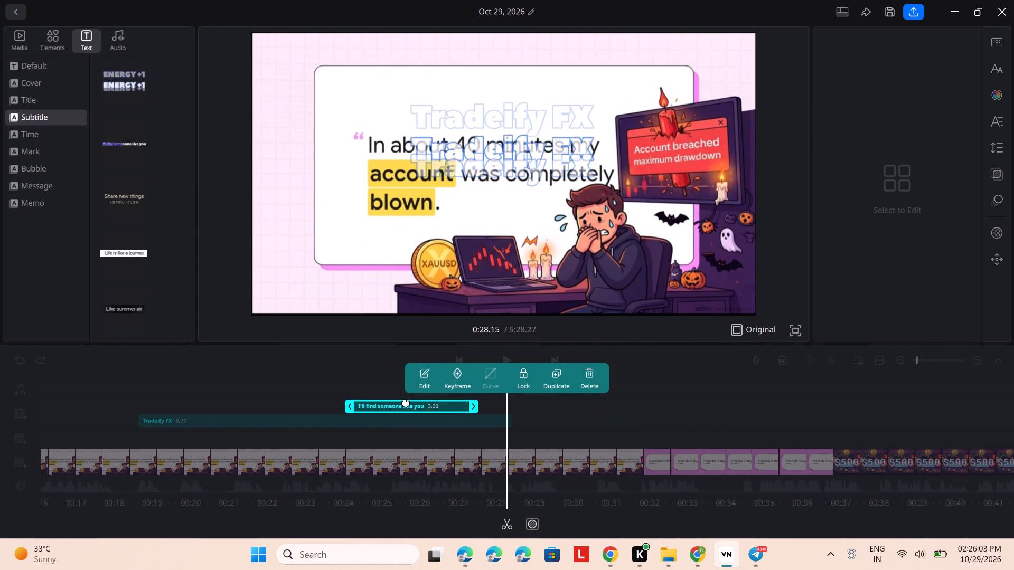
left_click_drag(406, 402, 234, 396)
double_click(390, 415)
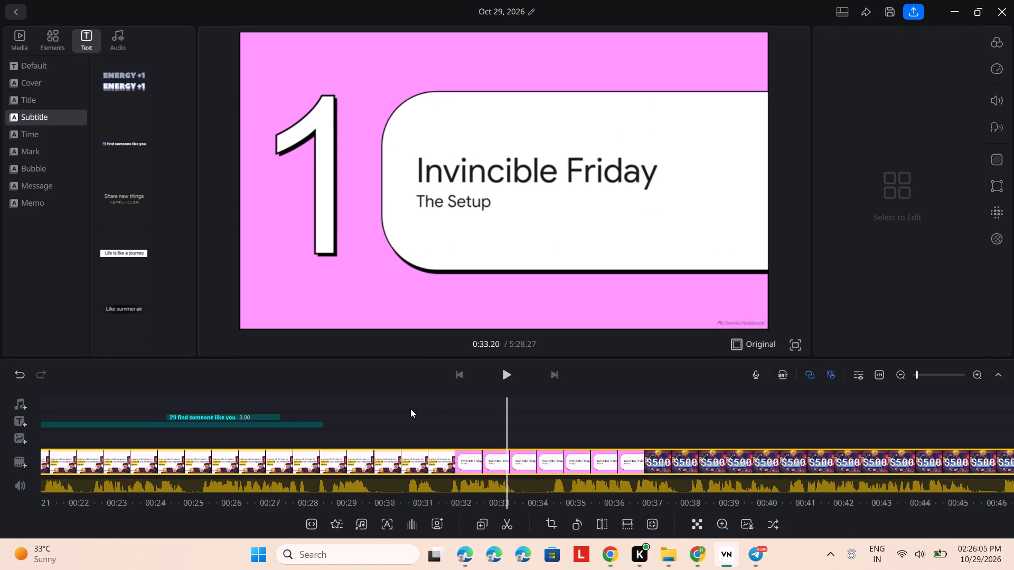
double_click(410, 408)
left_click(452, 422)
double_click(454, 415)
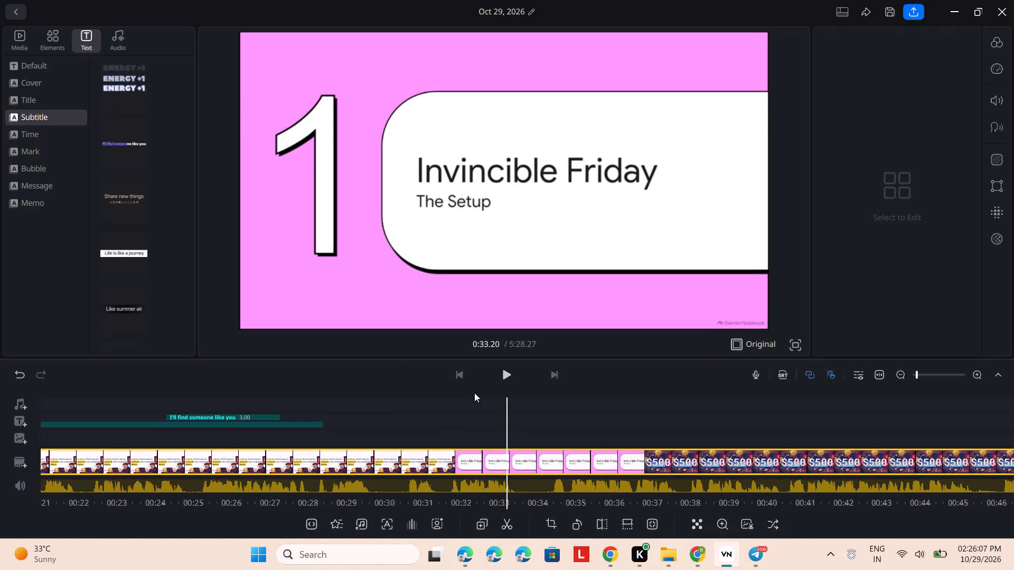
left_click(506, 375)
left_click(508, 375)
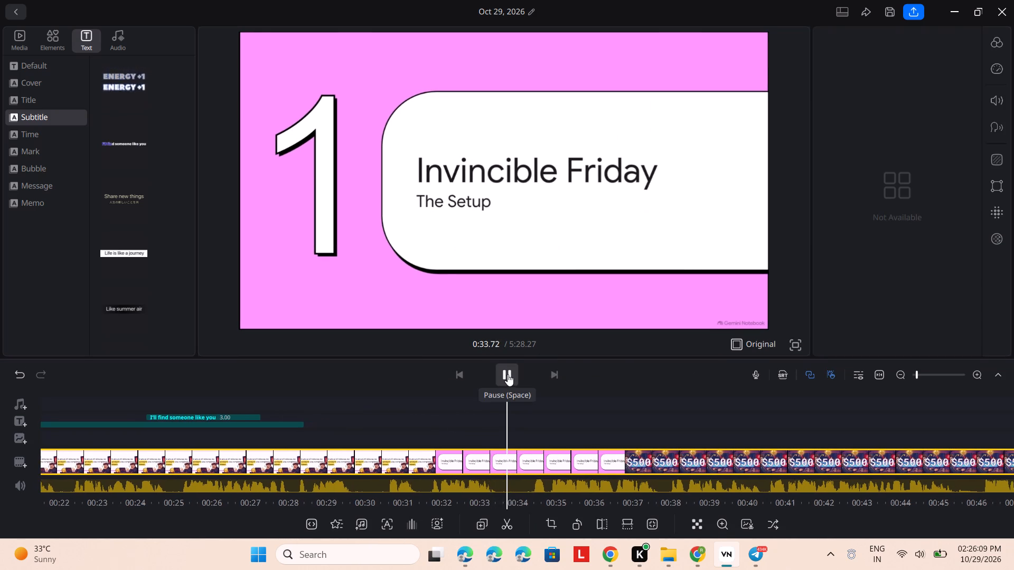
Move the "I'll find someone like you" text clip past the Tradeify FX clip, to start at about 0:31.
left_click(234, 414)
left_click(237, 415)
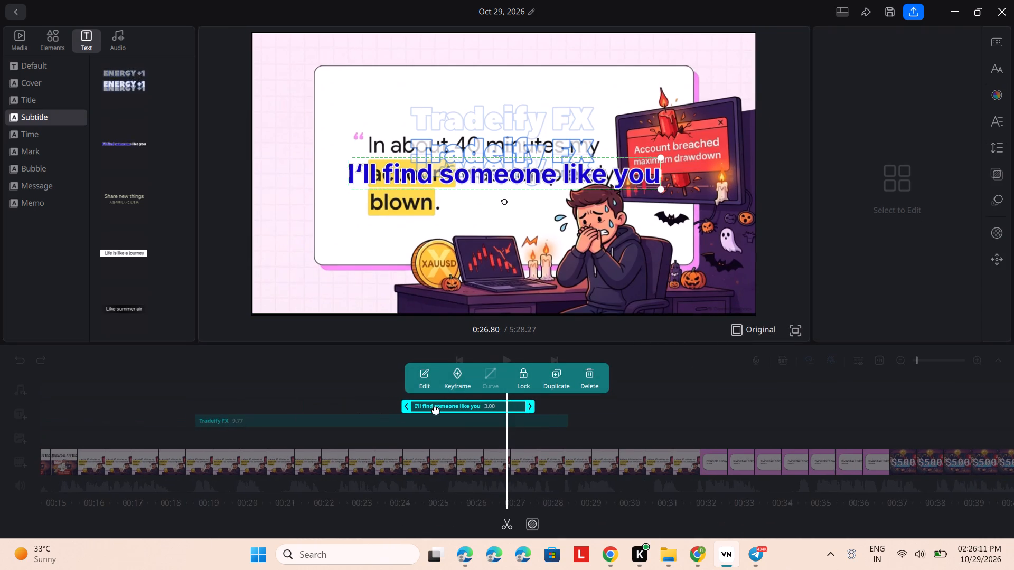
right_click(447, 409)
double_click(457, 407)
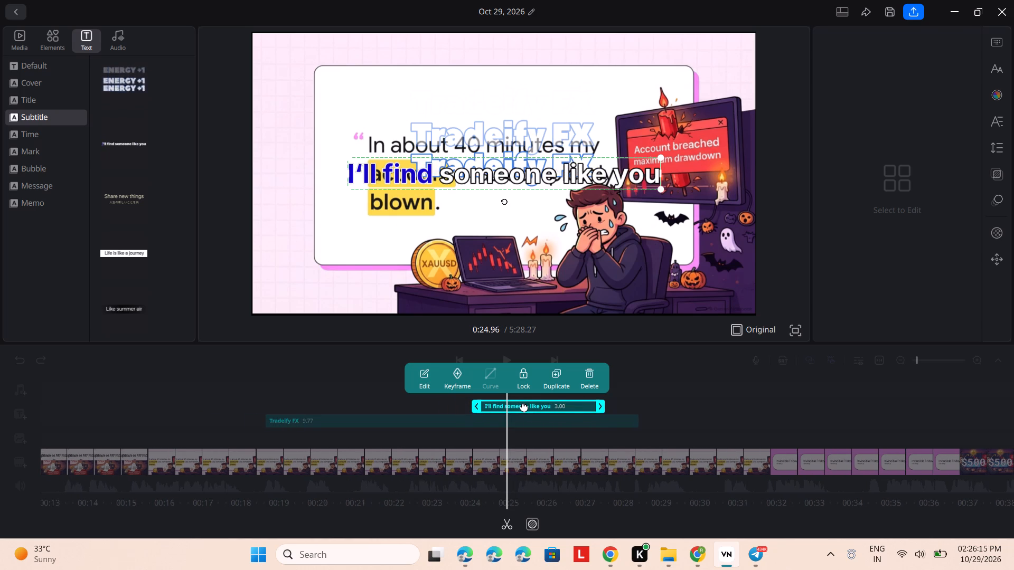
left_click_drag(524, 406, 697, 412)
left_click_drag(712, 407, 789, 408)
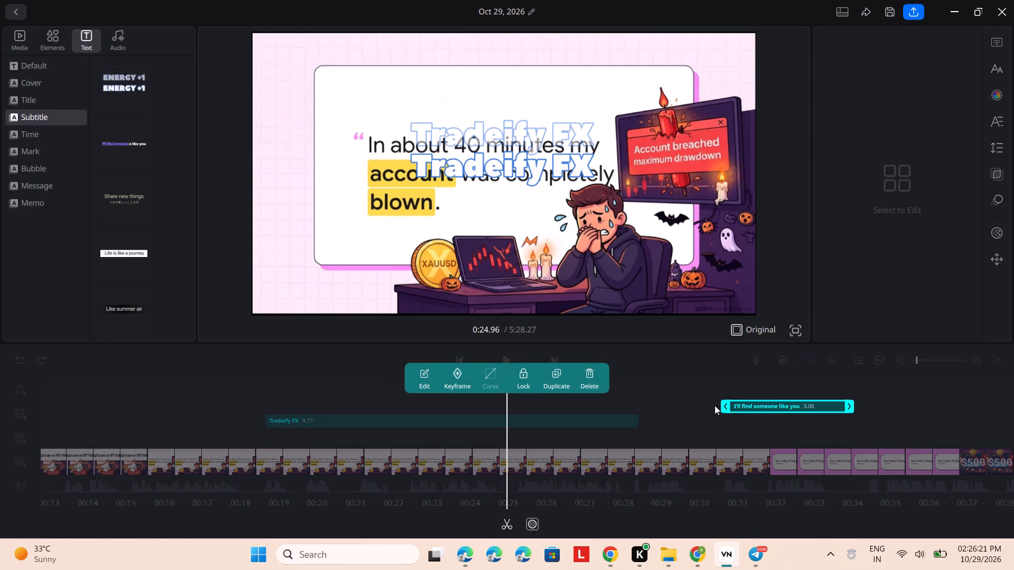
Replace the moved clip's text with the copied "Horror Stories | Tradeify FX" and trim it to "Tradeify FX".
left_click(750, 406)
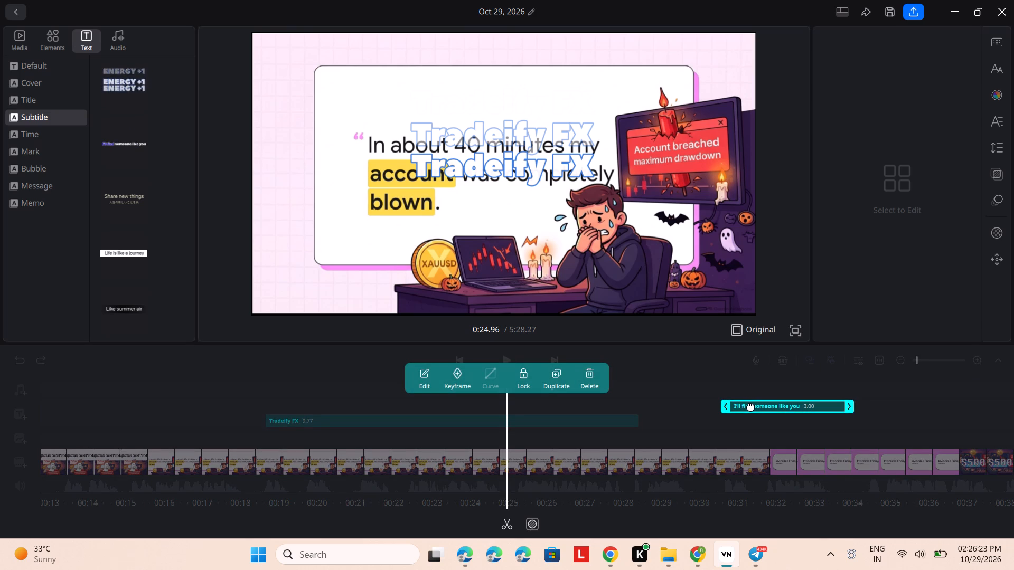
left_click(427, 372)
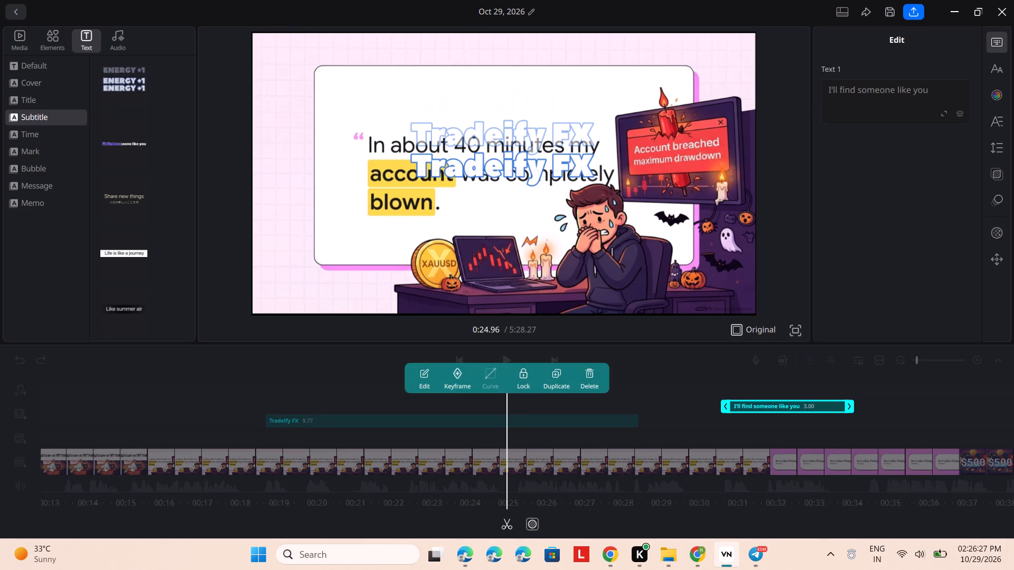
left_click(896, 88)
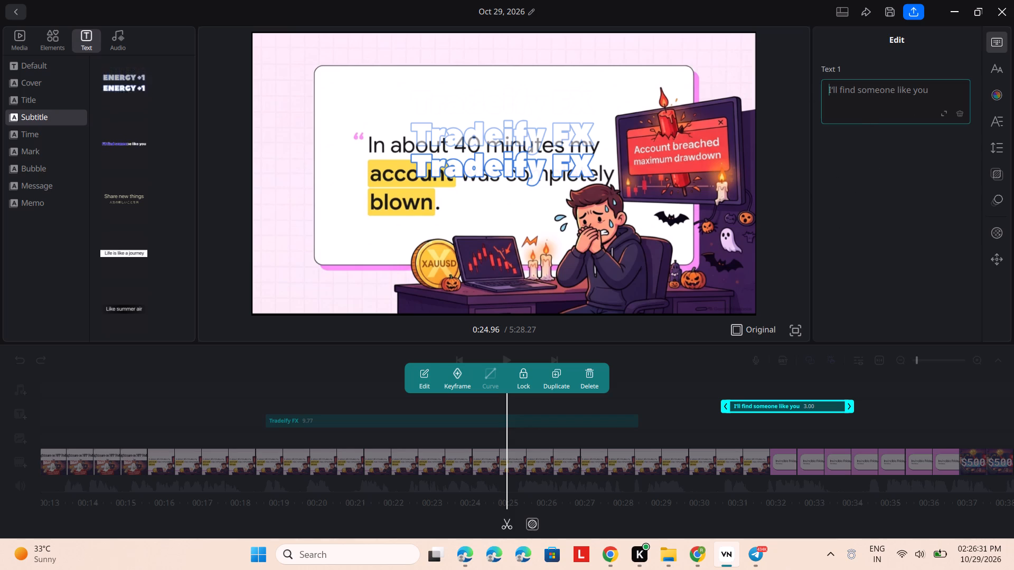
key("ctrl+v")
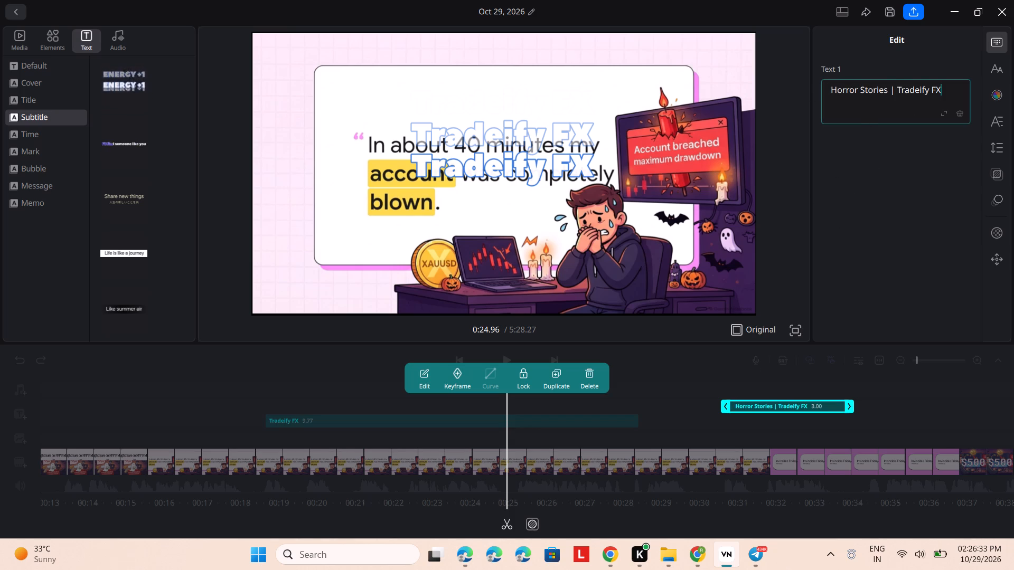
left_click(898, 88)
key("BackSpace")
key("BackSpace")
key("BackSpace")
key("BackSpace")
key("BackSpace")
key("BackSpace")
key("BackSpace")
key("BackSpace")
key("BackSpace")
key("BackSpace")
key("BackSpace")
key("BackSpace")
key("BackSpace")
key("BackSpace")
key("BackSpace")
key("BackSpace")
key("BackSpace")
key("BackSpace")
key("BackSpace")
key("BackSpace")
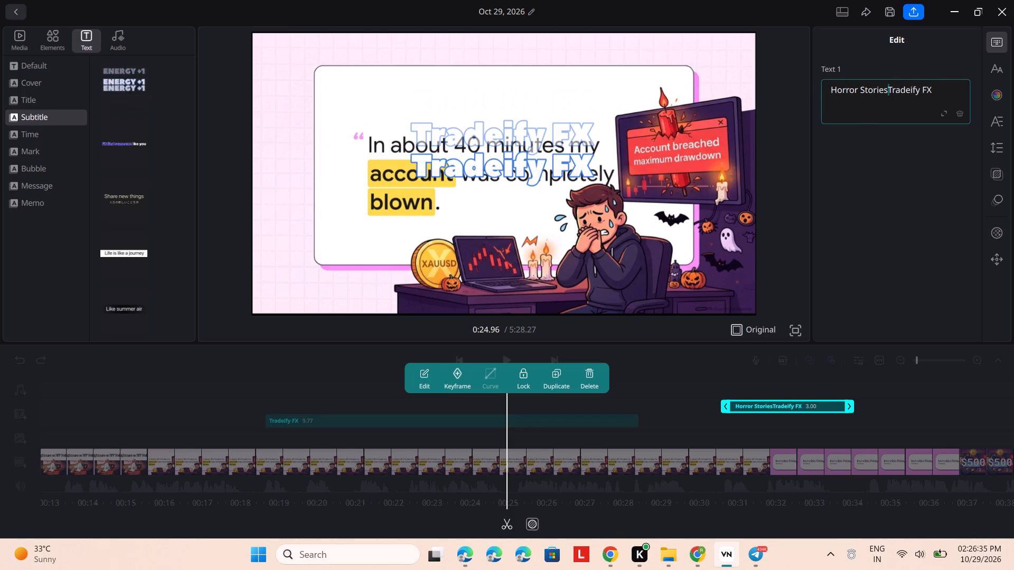
left_click(900, 93)
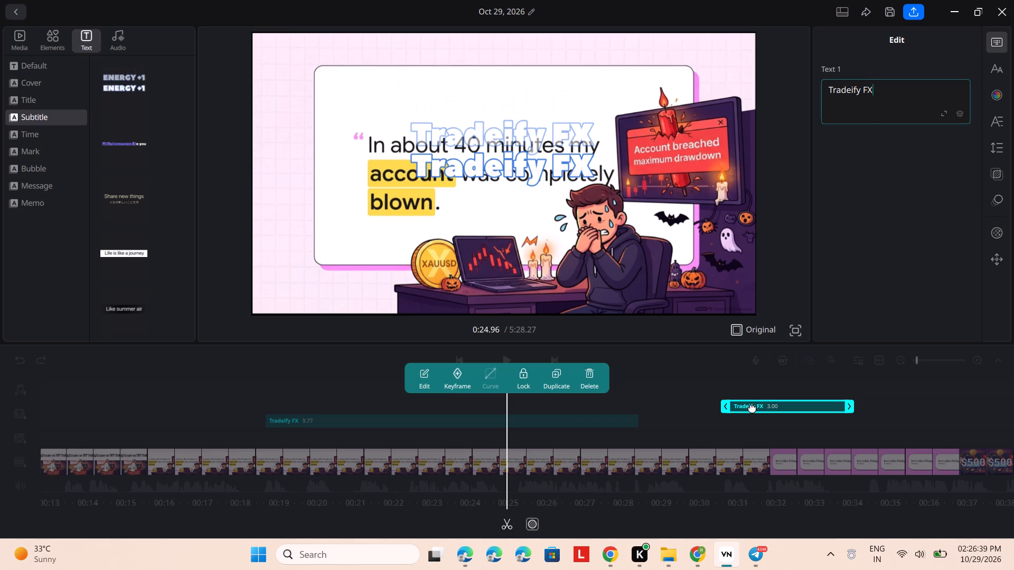
Apply the preset colour style with C9EFF3 text and 367AF5 stroke to the second Tradeify FX clip.
left_click(997, 94)
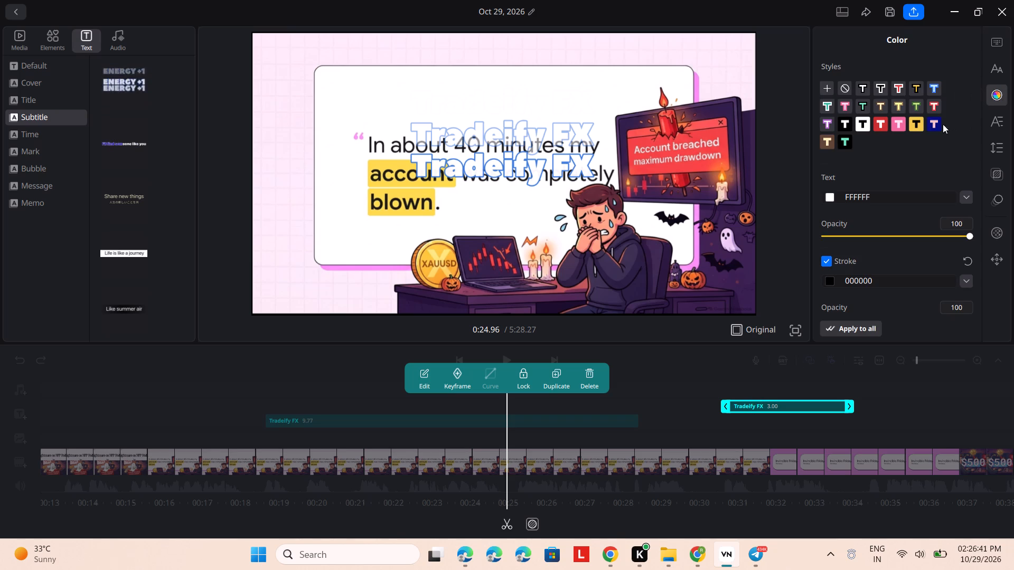
left_click(935, 122)
left_click(937, 85)
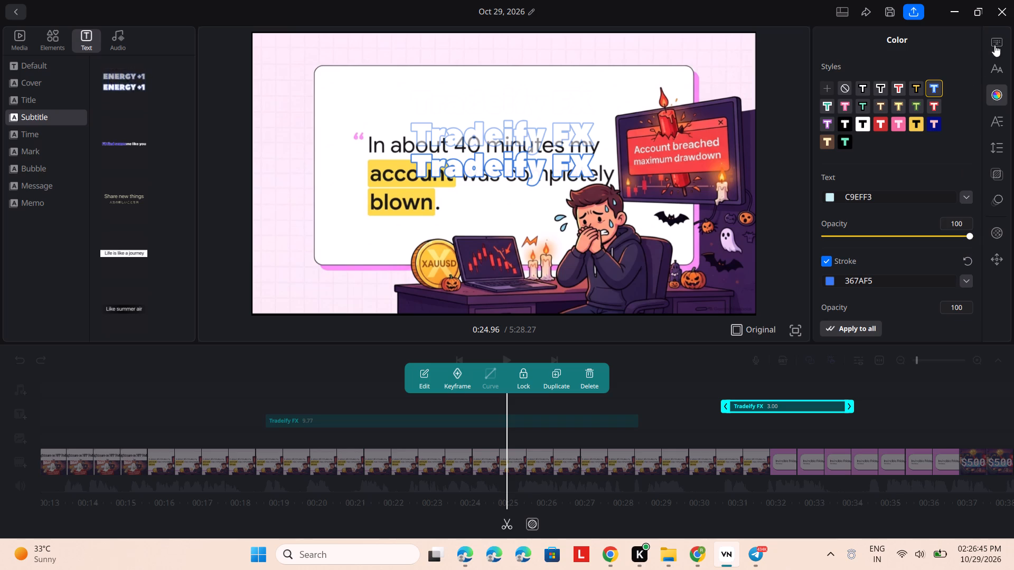
Look through the second Tradeify FX clip's font size, format and opacity settings.
left_click(996, 62)
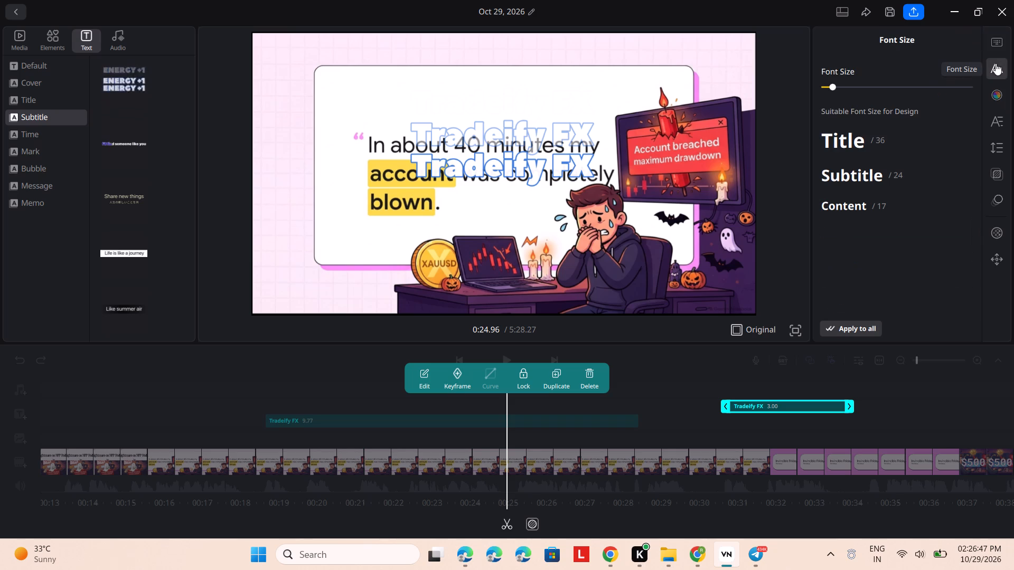
left_click(1003, 127)
left_click(1000, 161)
left_click(1002, 148)
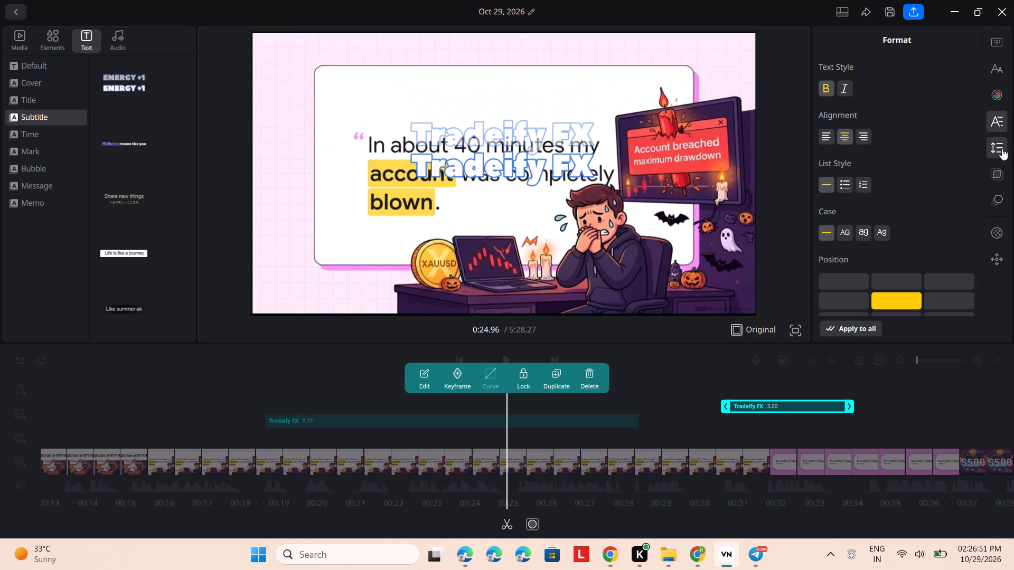
left_click(996, 173)
left_click(998, 198)
left_click(999, 227)
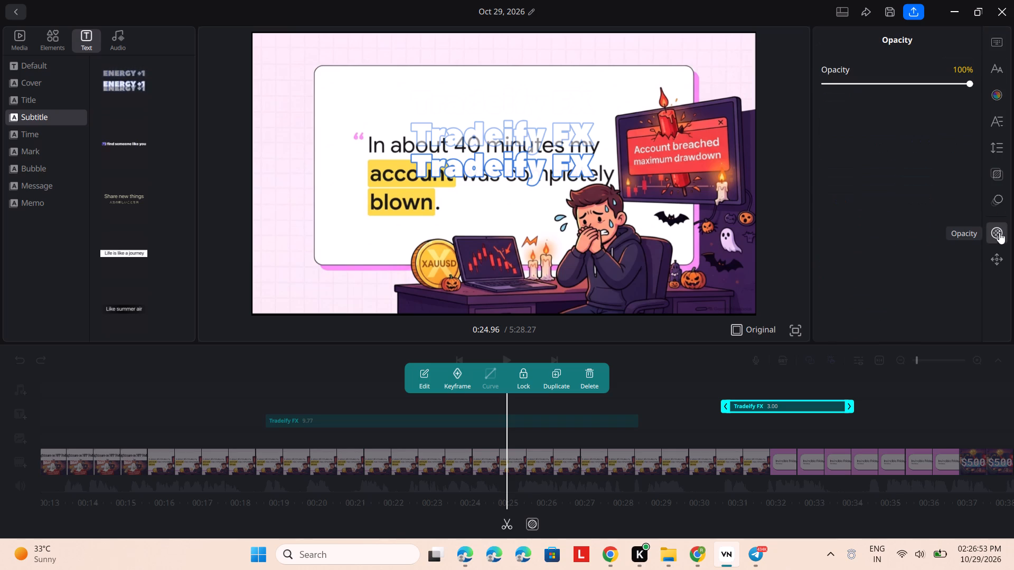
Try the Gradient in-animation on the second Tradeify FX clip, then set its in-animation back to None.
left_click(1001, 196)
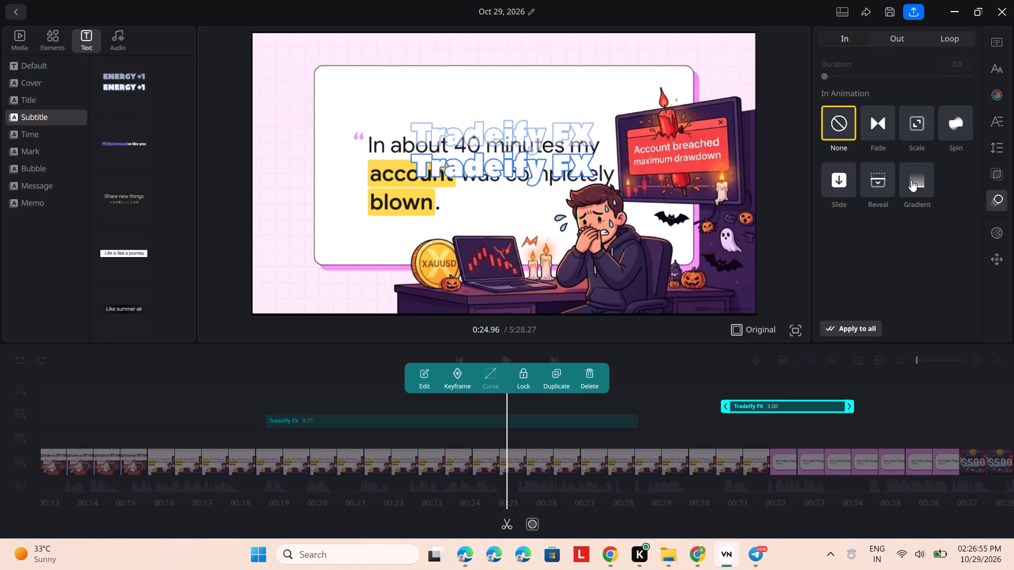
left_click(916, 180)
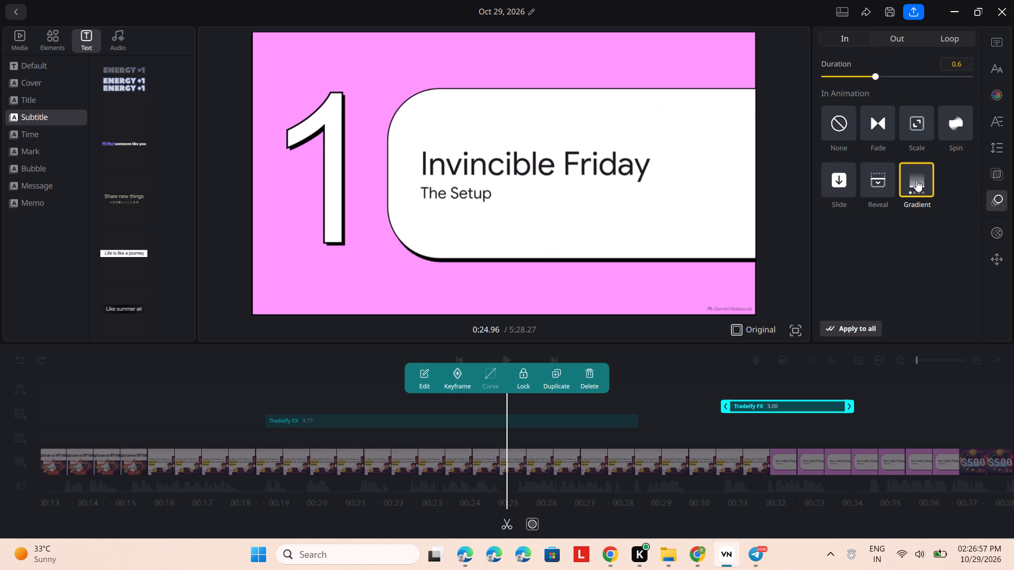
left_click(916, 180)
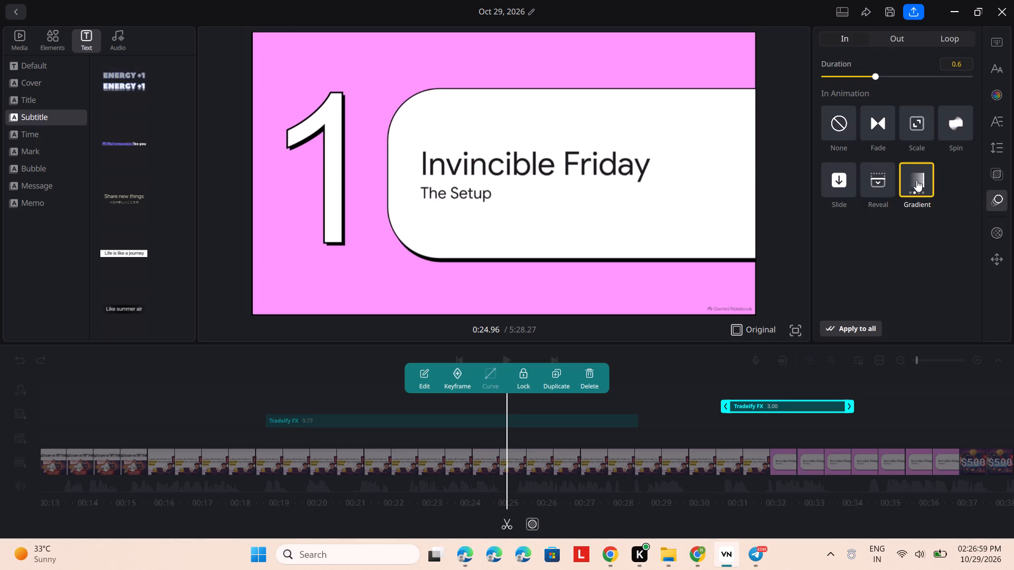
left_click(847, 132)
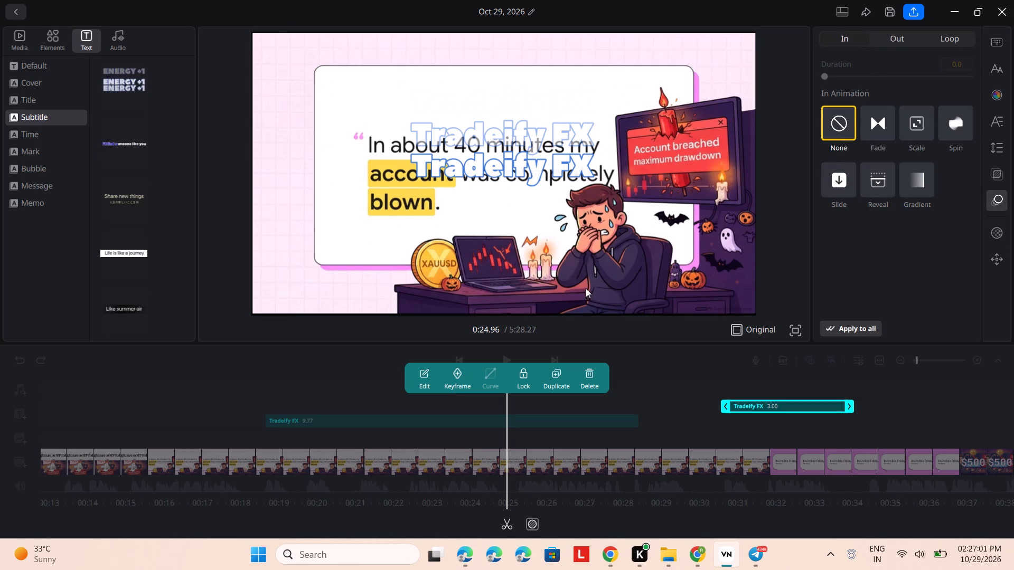
Play the video from 0:24.96 to check the second Tradeify FX text over the Invincible Friday slide.
left_click(663, 399)
left_click(686, 407)
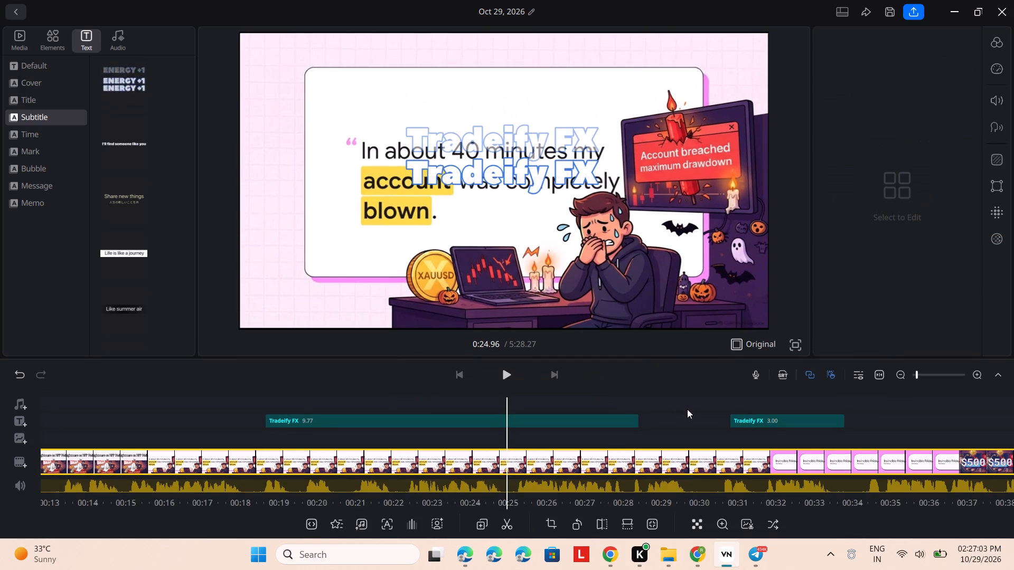
left_click(697, 410)
left_click(501, 376)
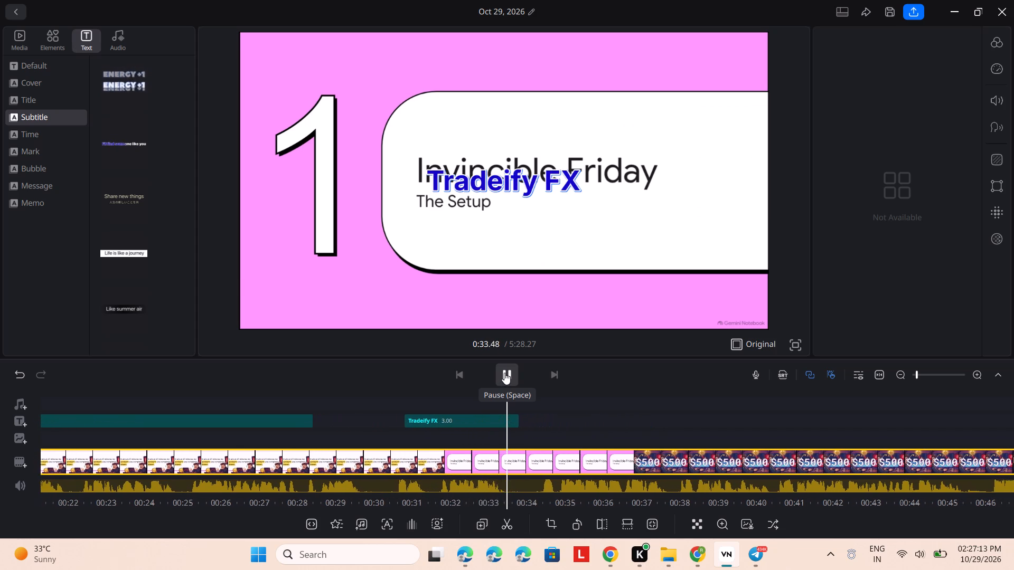
left_click(504, 373)
Set the text colour opacity of the Tradeify FX overlay on the Invincible Friday slide to 68.
double_click(522, 179)
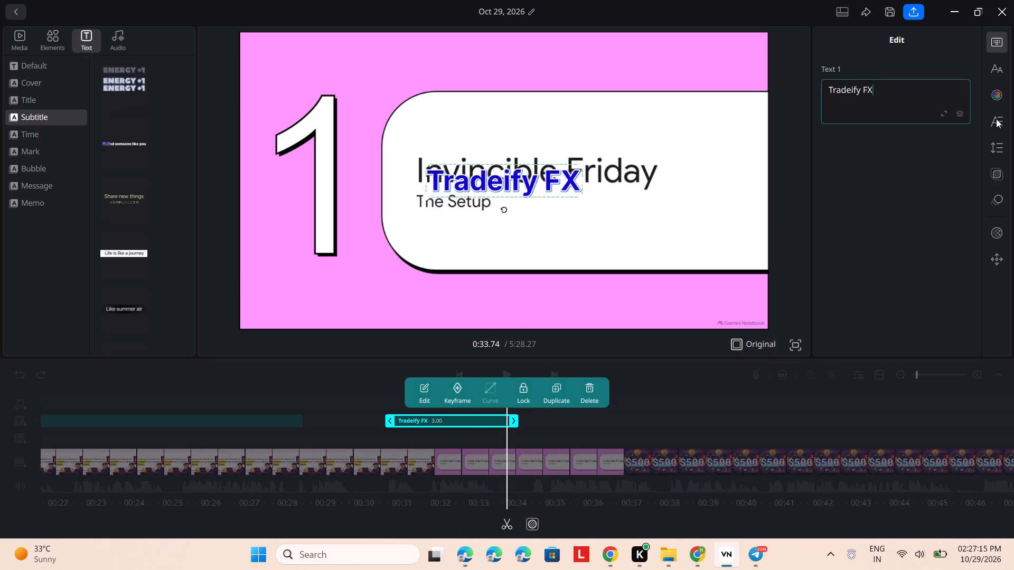
double_click(1002, 98)
left_click(1000, 98)
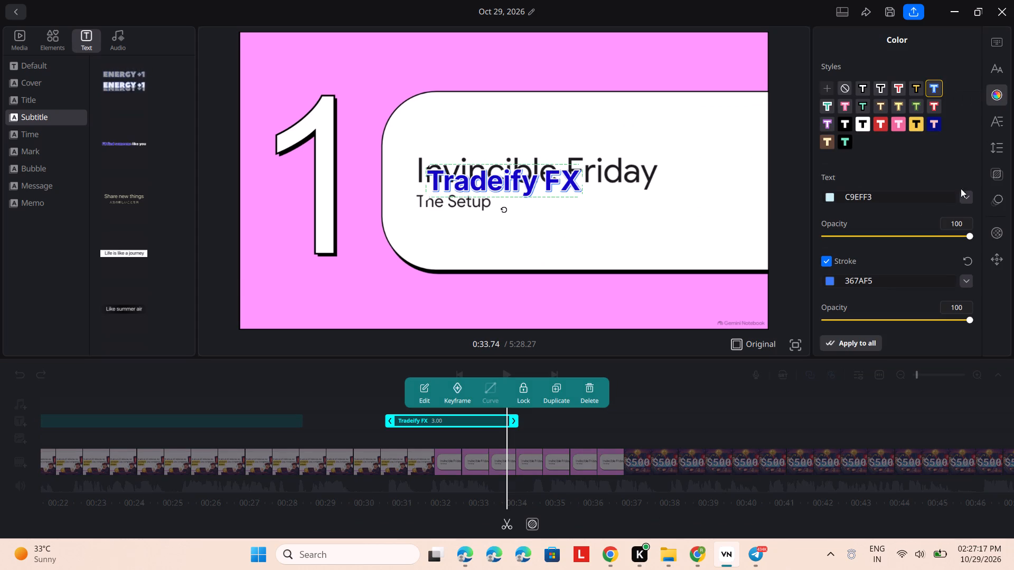
left_click(965, 233)
left_click(942, 235)
left_click(944, 235)
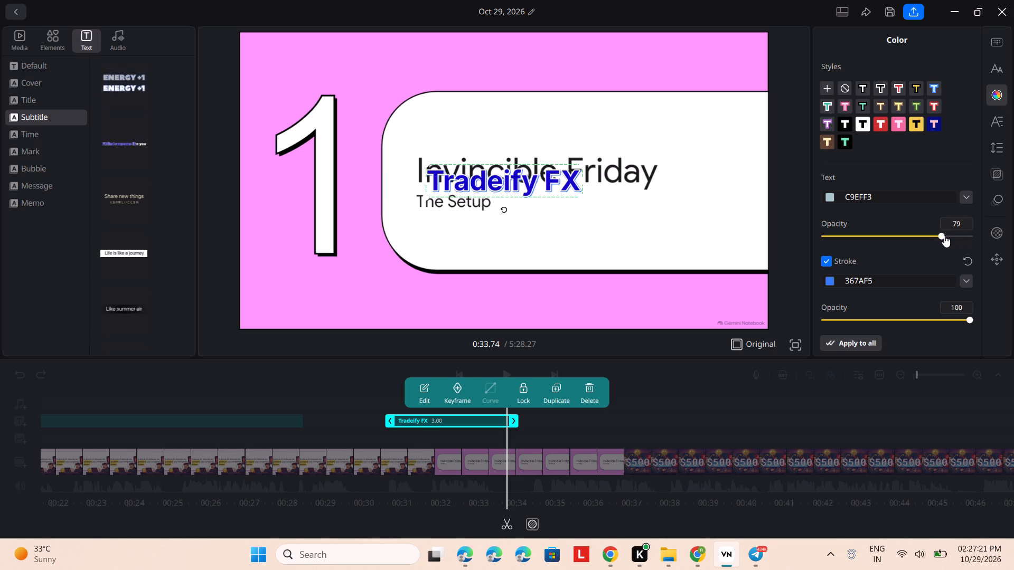
left_click(925, 235)
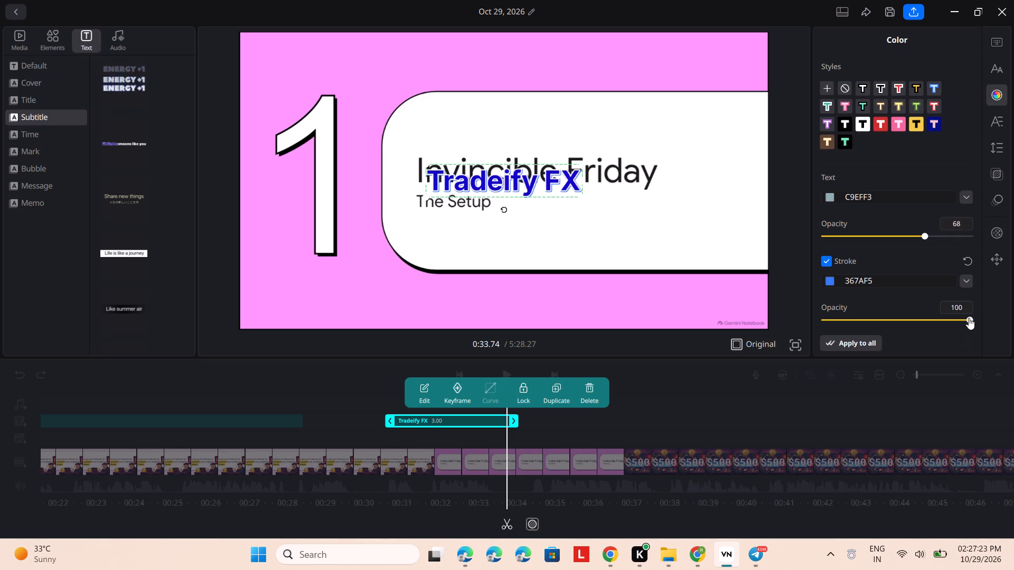
Set the stroke opacity of the same Tradeify FX overlay to 75.
left_click(968, 318)
left_click(933, 318)
double_click(944, 316)
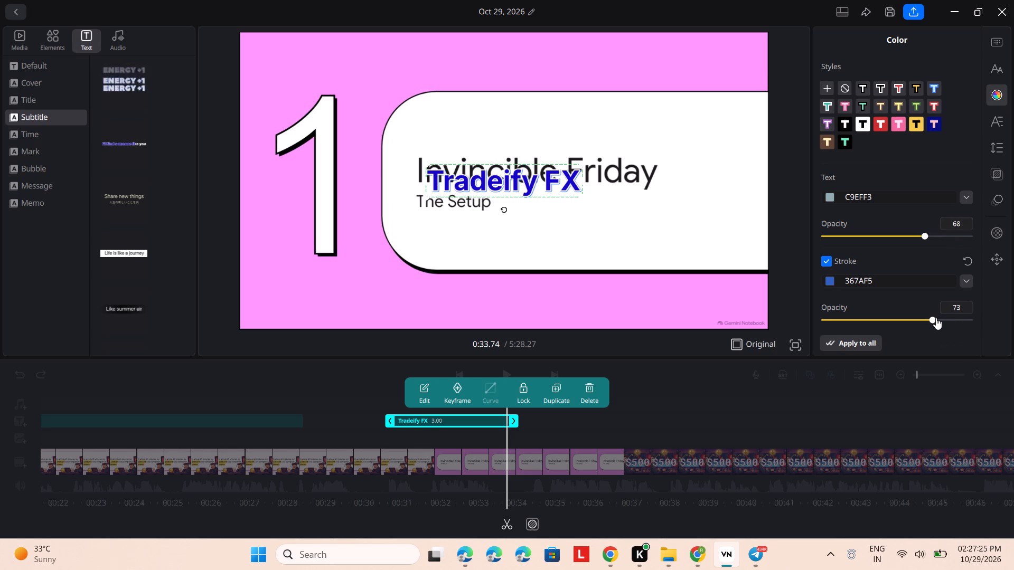
double_click(936, 318)
Play the video from 0:29.22 to check the restyled Tradeify FX text over the Invincible Friday slide.
left_click_drag(593, 416, 769, 417)
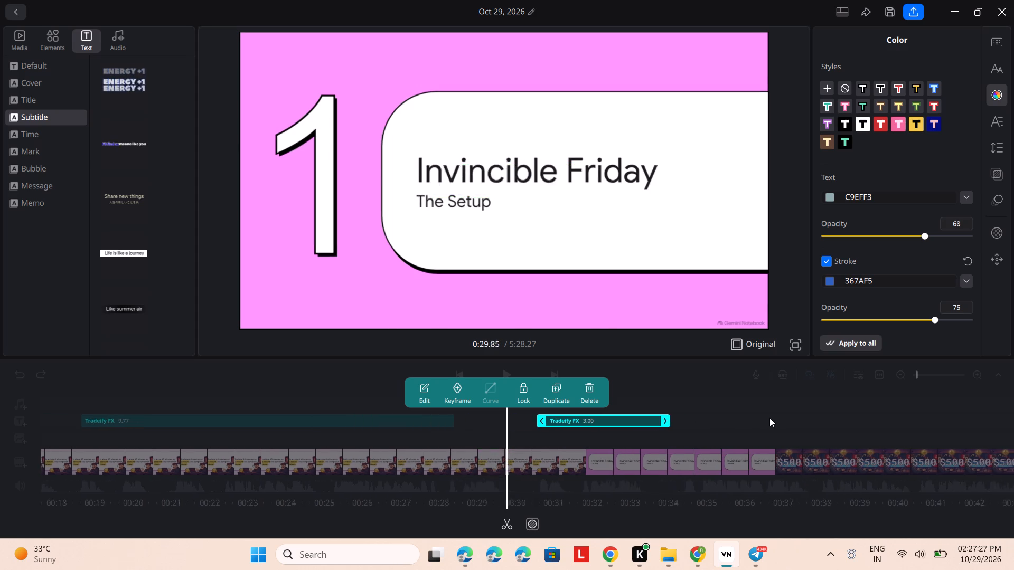
left_click_drag(769, 417, 775, 417)
left_click(538, 283)
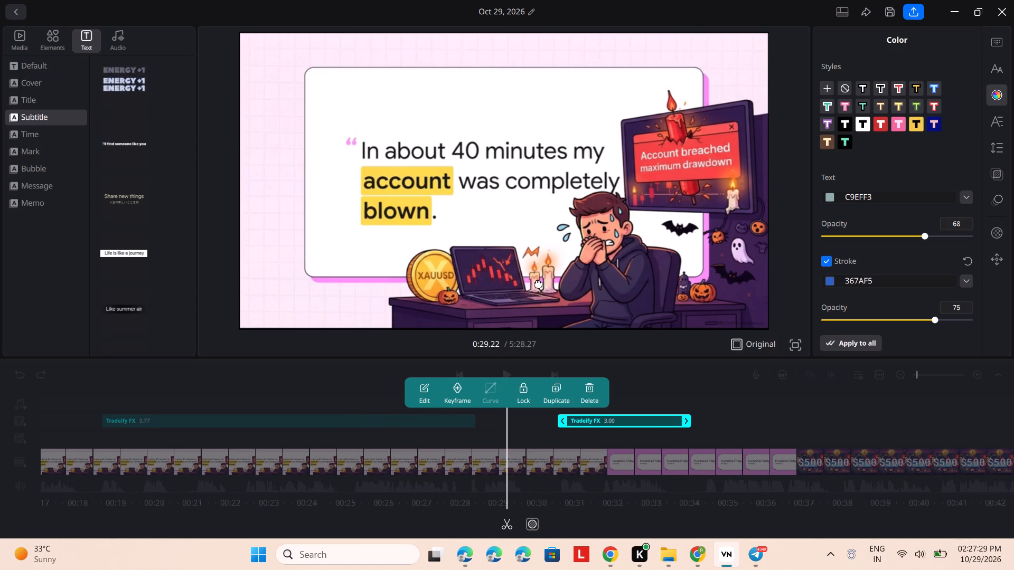
double_click(504, 377)
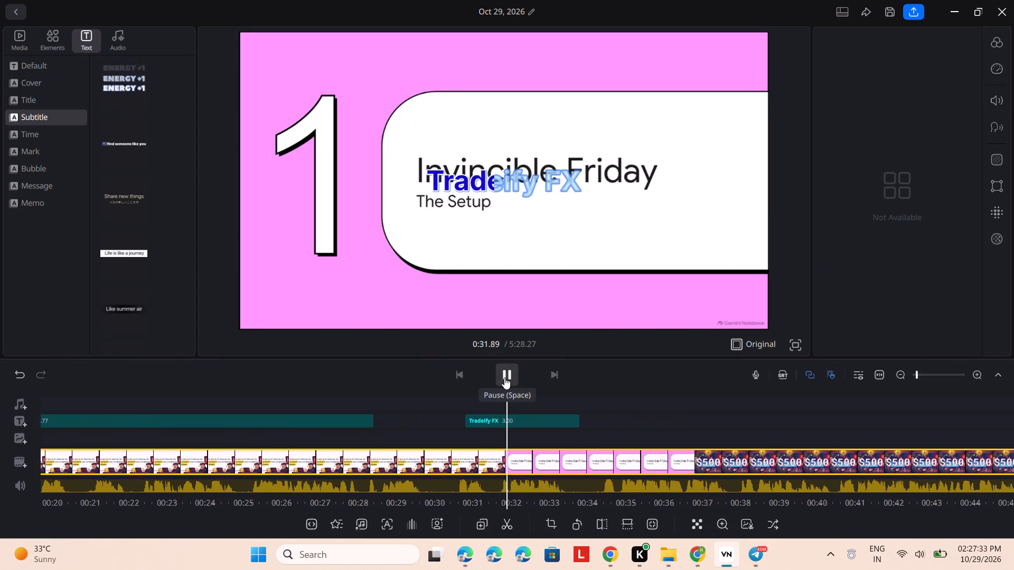
left_click(504, 377)
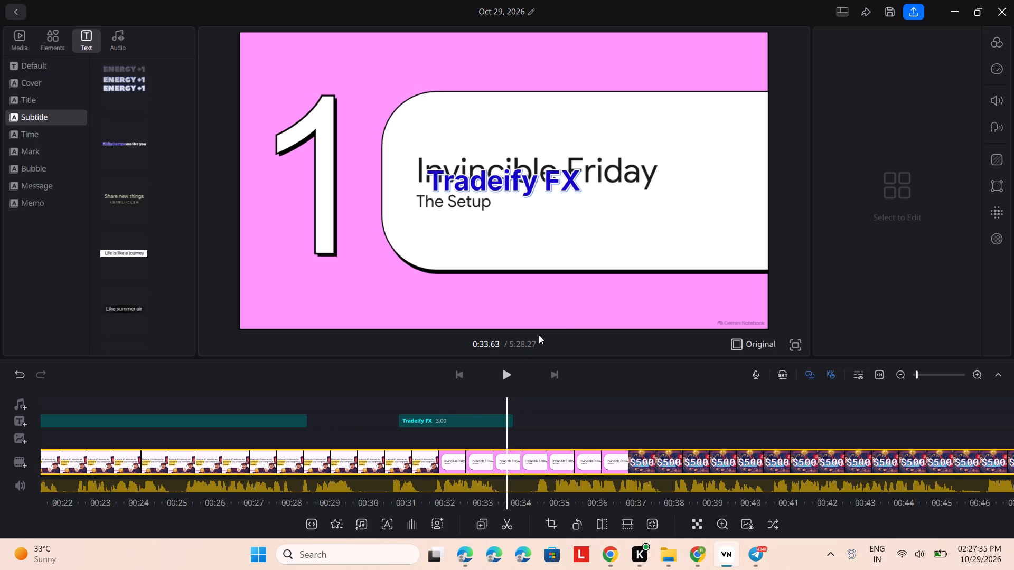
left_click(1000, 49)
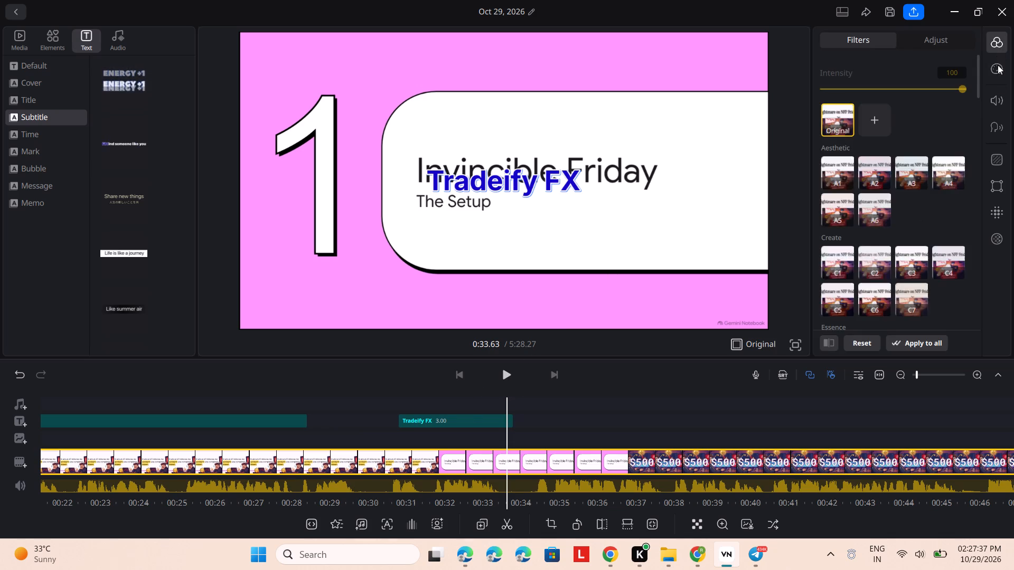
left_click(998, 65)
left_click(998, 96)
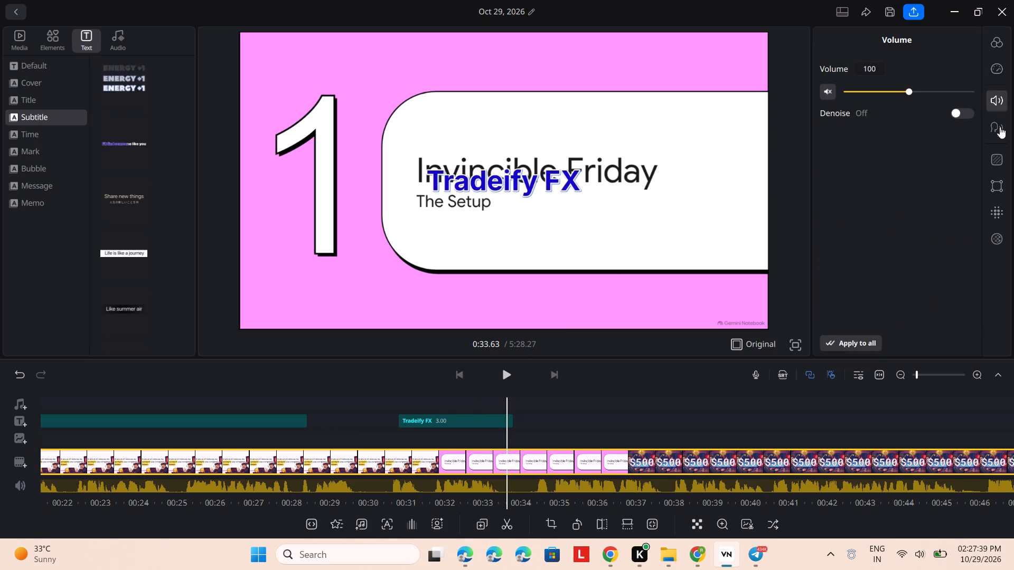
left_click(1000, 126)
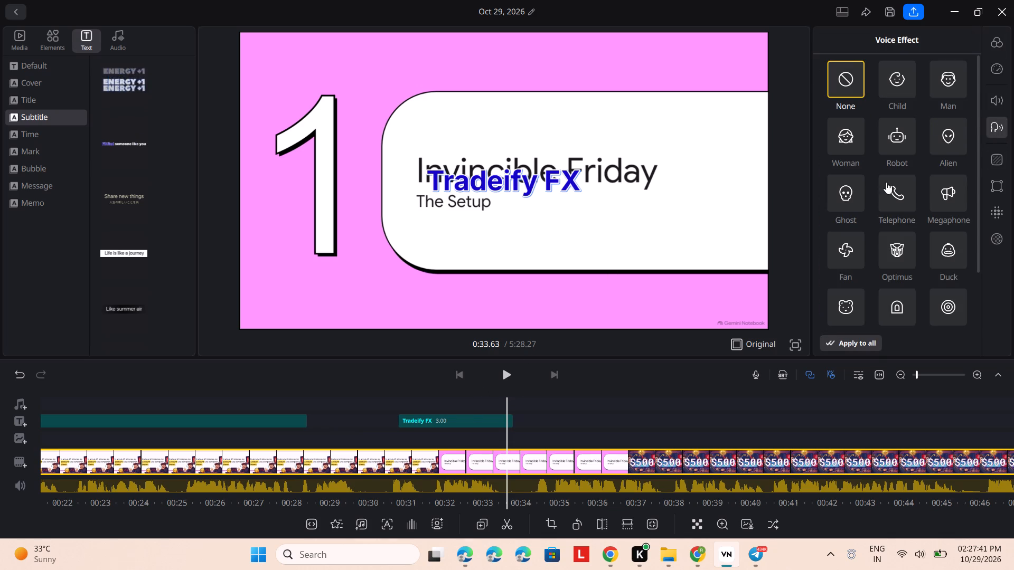
Select the second Tradeify FX overlay and look through its font size, format, spacing, animation and colour settings.
left_click(455, 413)
left_click(459, 419)
left_click(459, 419)
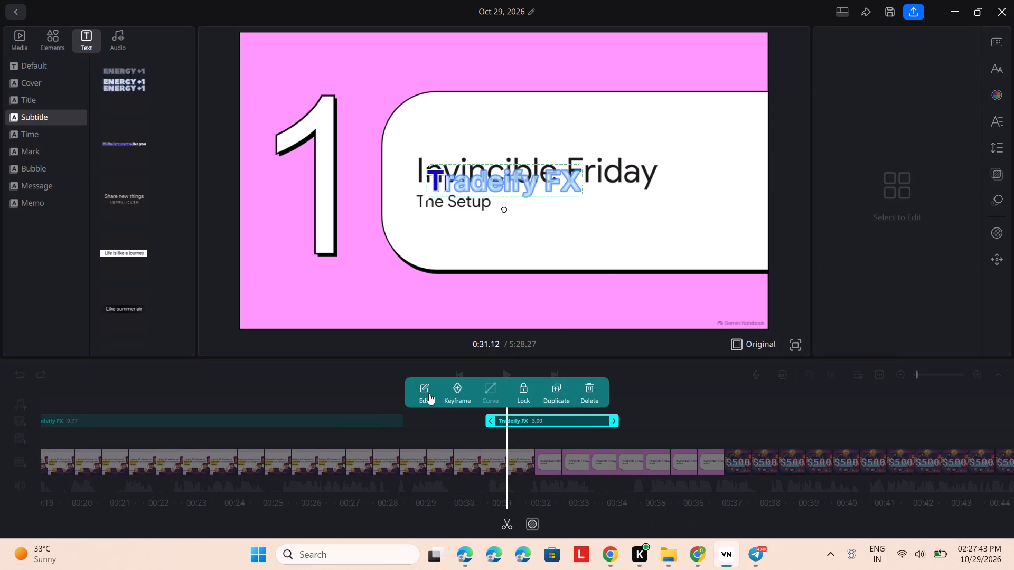
left_click(429, 393)
left_click(1002, 71)
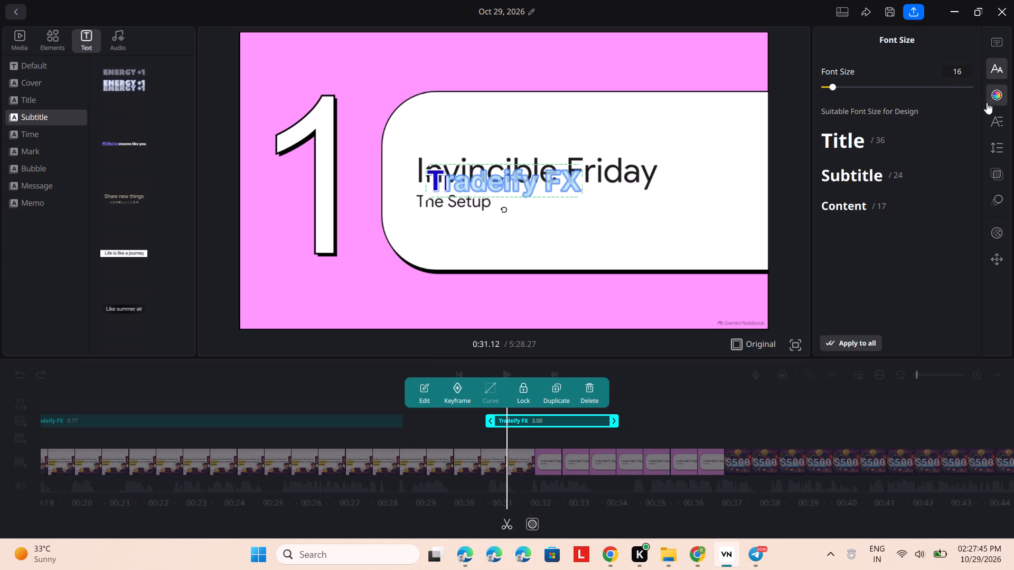
left_click(997, 117)
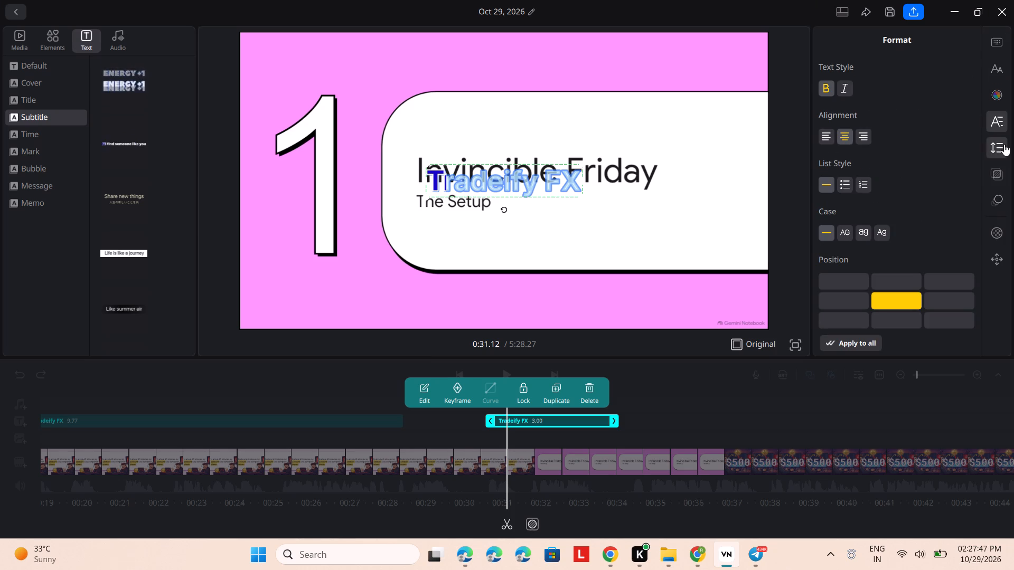
left_click(1004, 144)
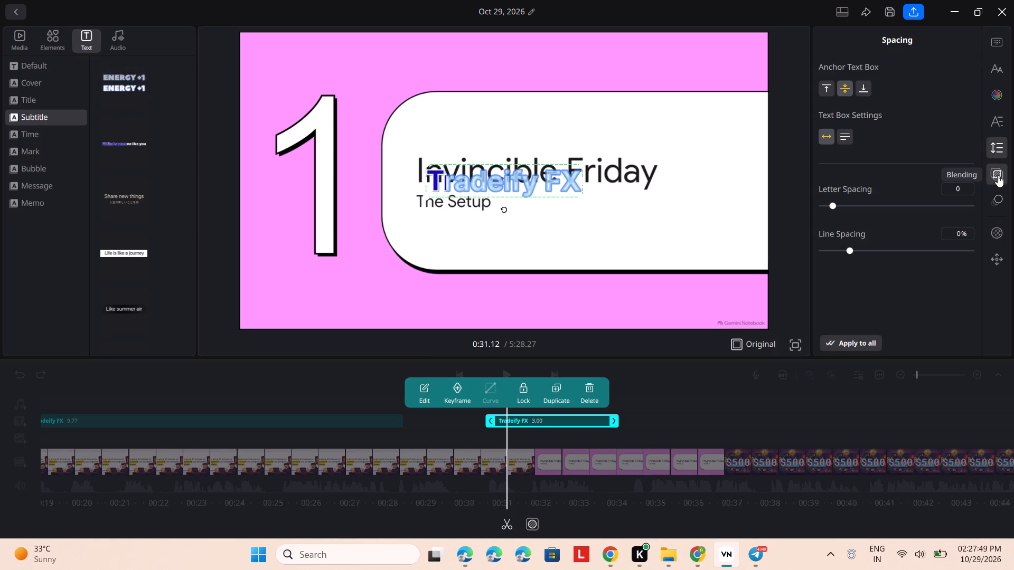
left_click(998, 124)
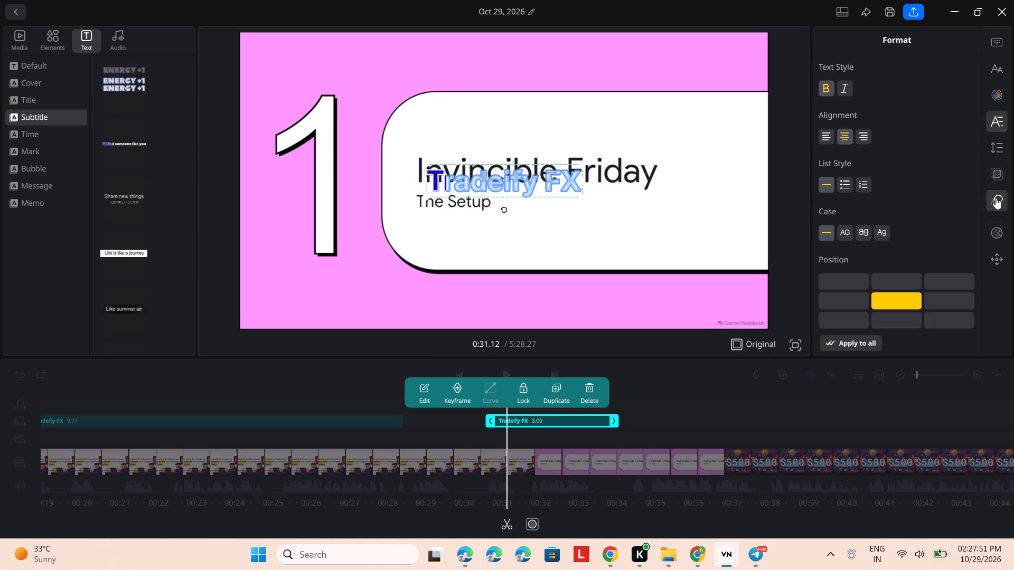
left_click(998, 200)
left_click(1001, 137)
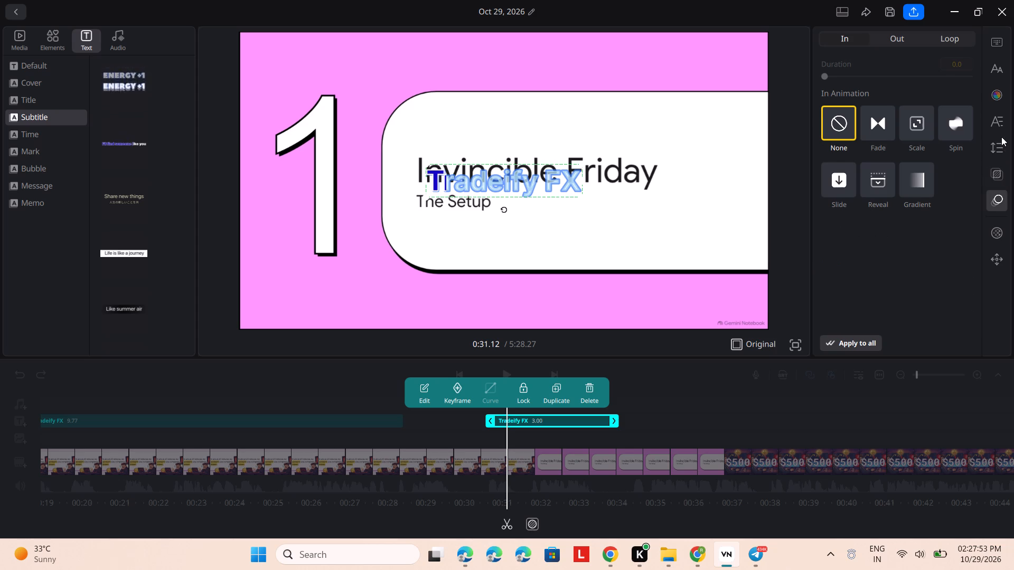
left_click(996, 122)
left_click(999, 100)
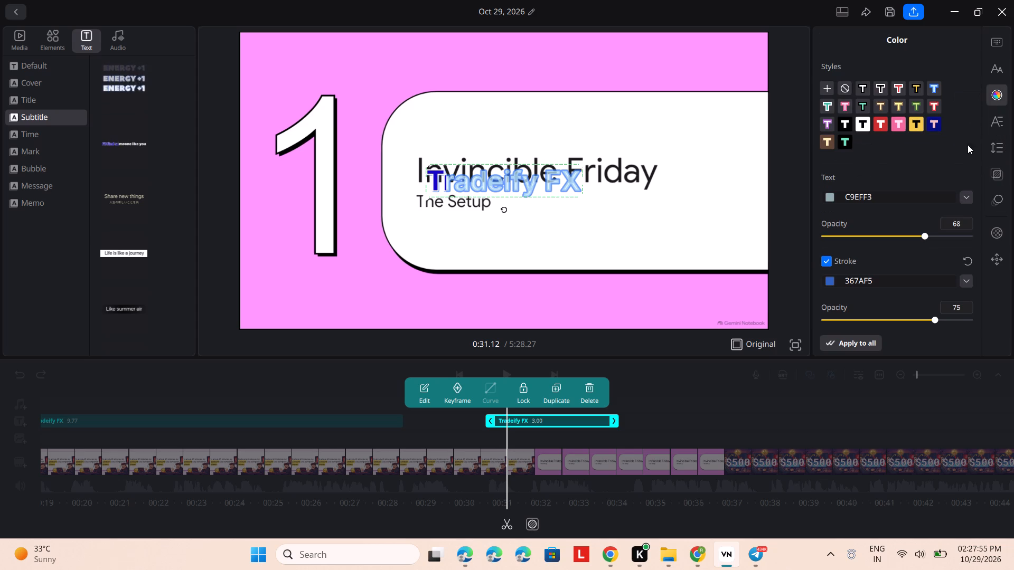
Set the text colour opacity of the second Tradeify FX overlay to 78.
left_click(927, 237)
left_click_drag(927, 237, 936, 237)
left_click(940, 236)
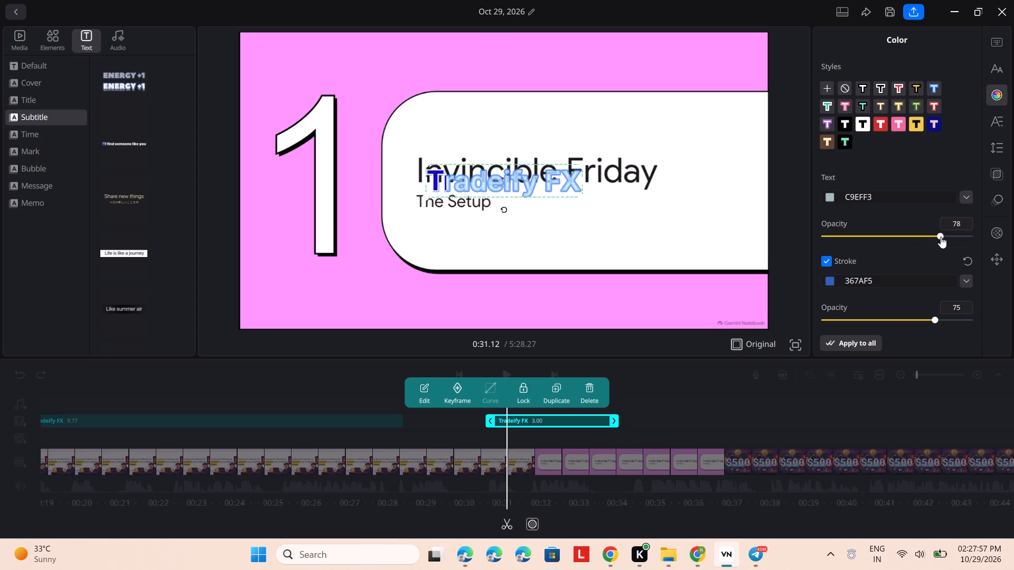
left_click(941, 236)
Look through the overlay's stroke, shadow and background colour settings.
scroll(935, 273, "down", 5)
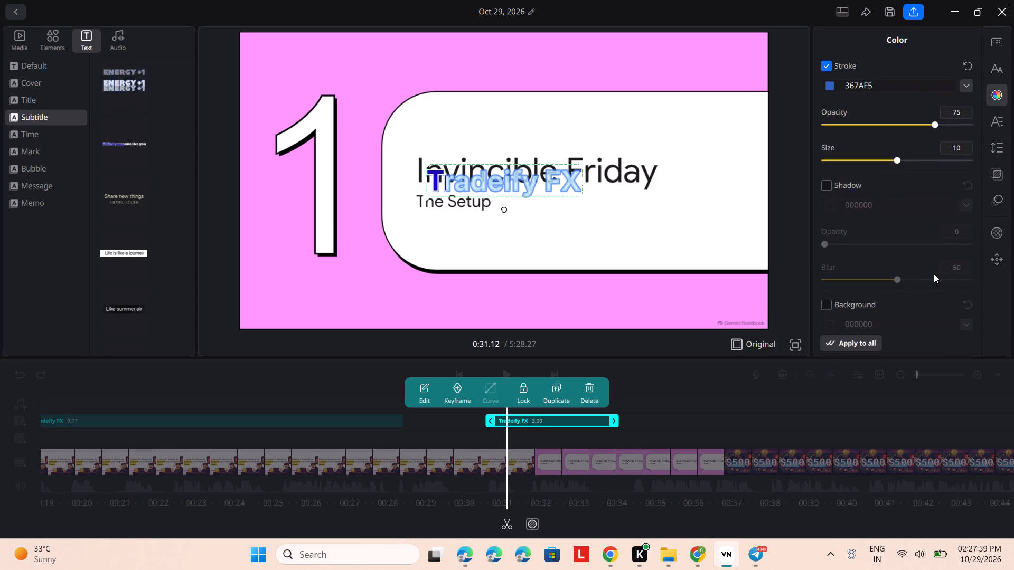
scroll(932, 273, "down", 5)
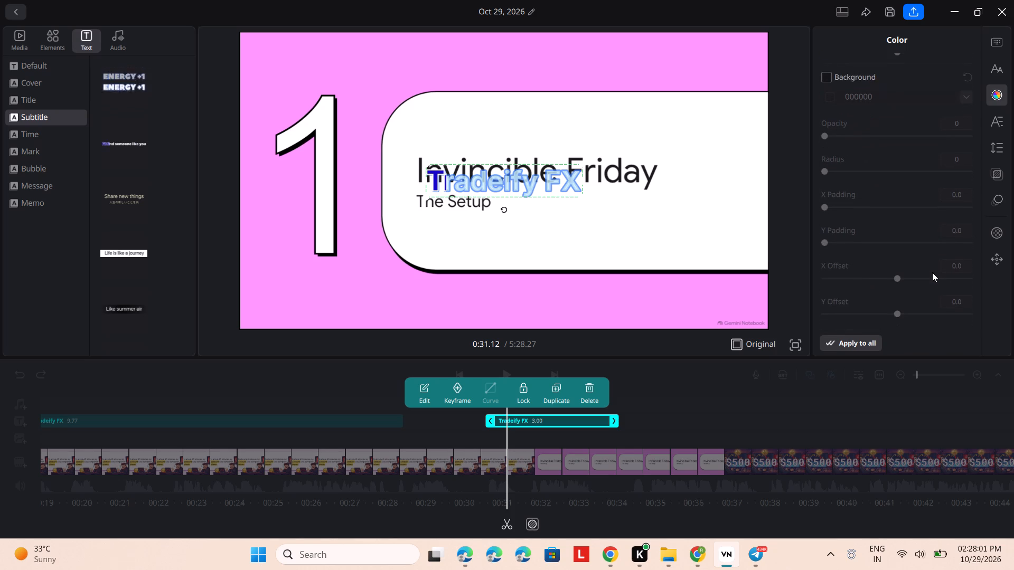
scroll(932, 271, "down", 6)
scroll(932, 271, "up", 7)
left_click(898, 189)
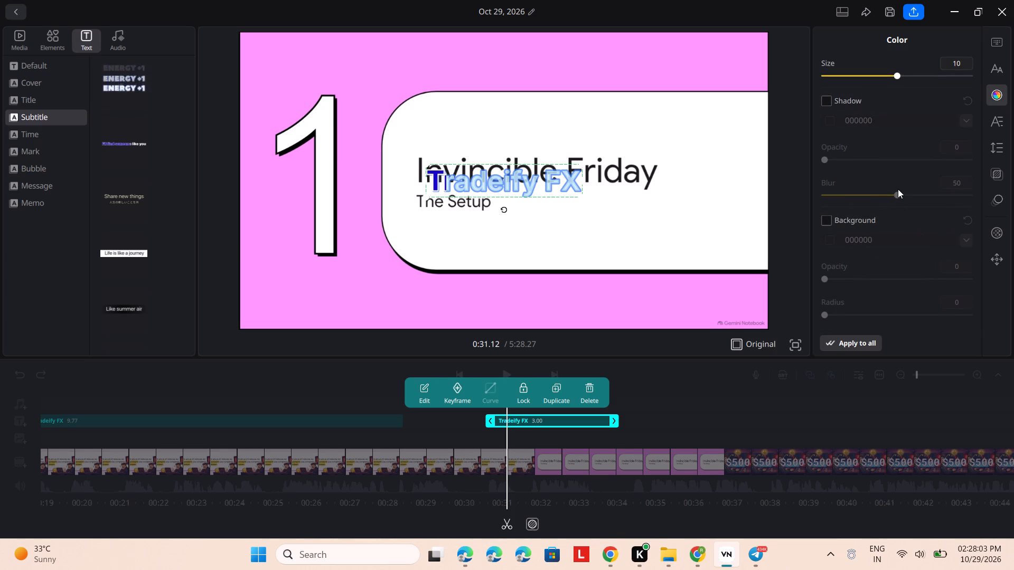
left_click(898, 192)
scroll(898, 192, "up", 8)
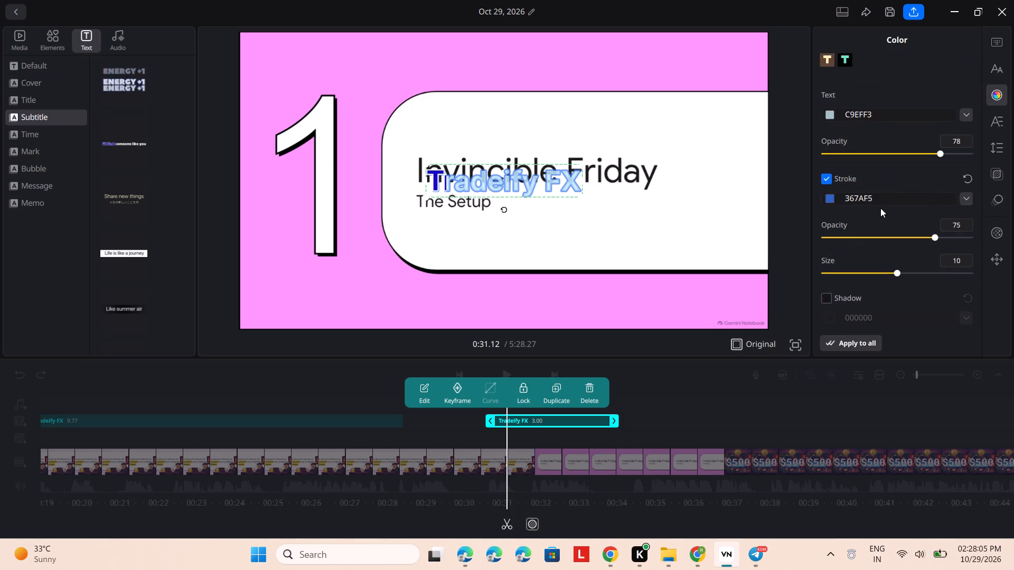
scroll(880, 208, "up", 1)
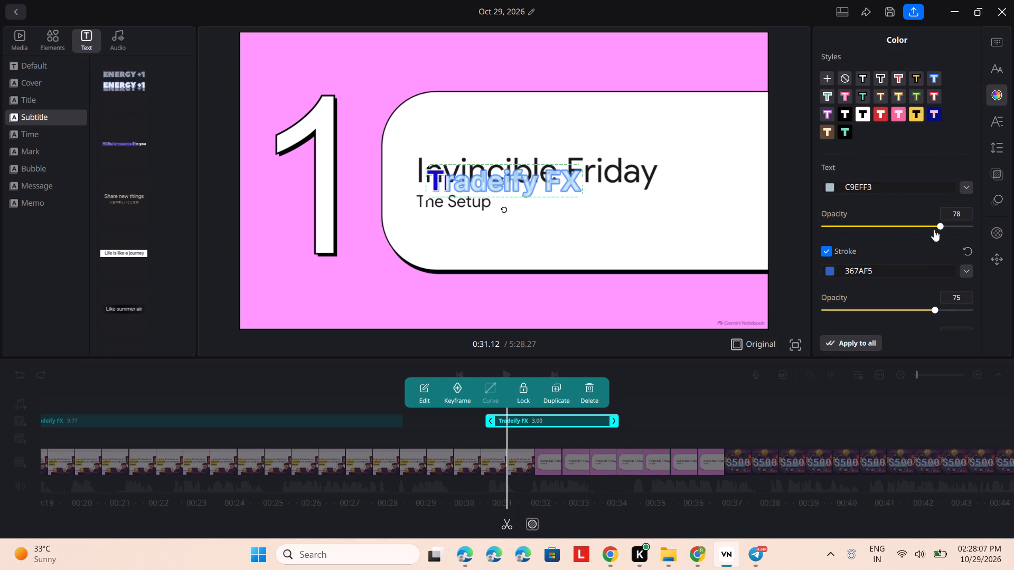
Set the stroke opacity of the second Tradeify FX overlay to 100.
left_click(831, 272)
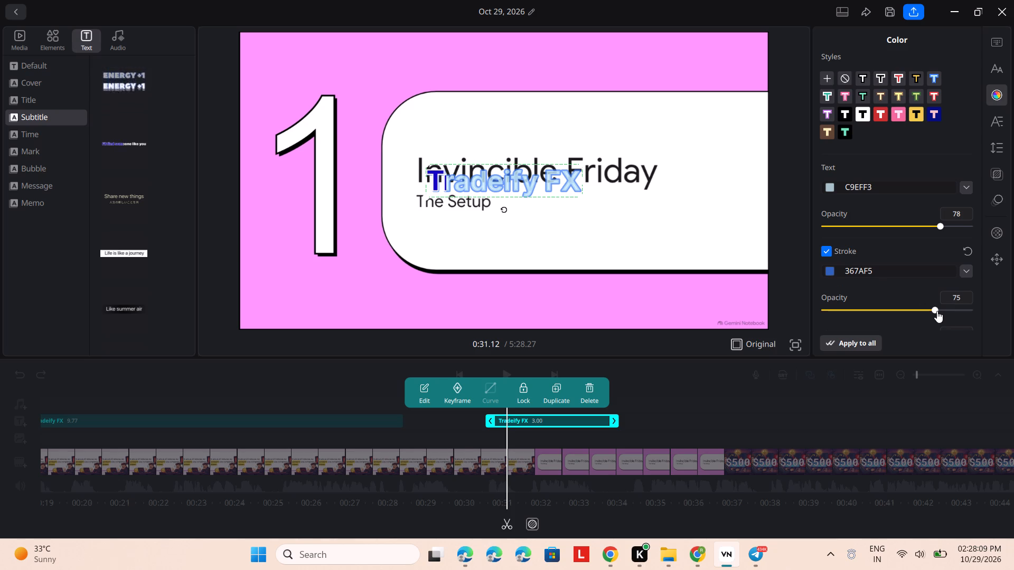
left_click(937, 311)
left_click_drag(937, 311, 846, 309)
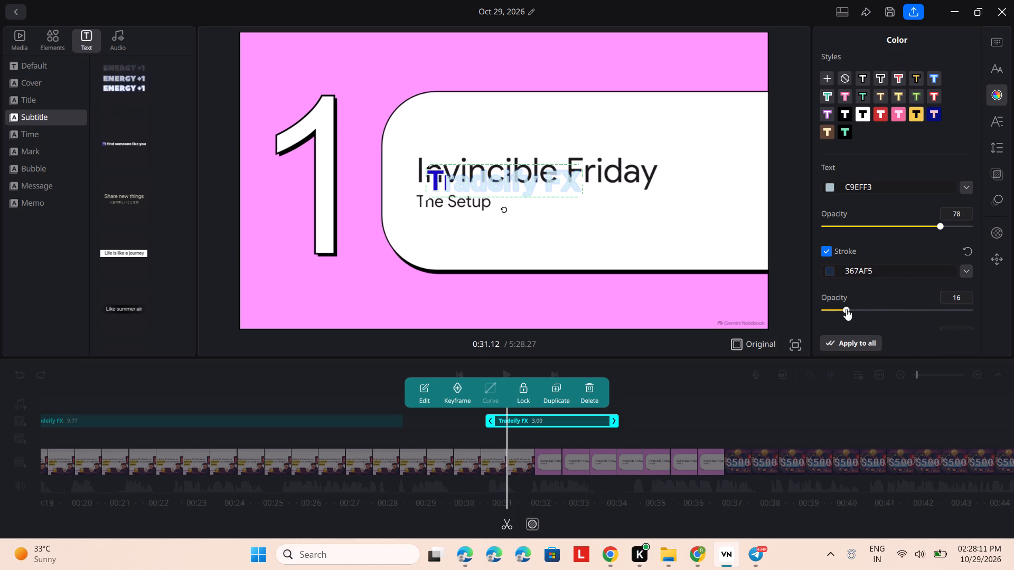
left_click_drag(846, 309, 985, 306)
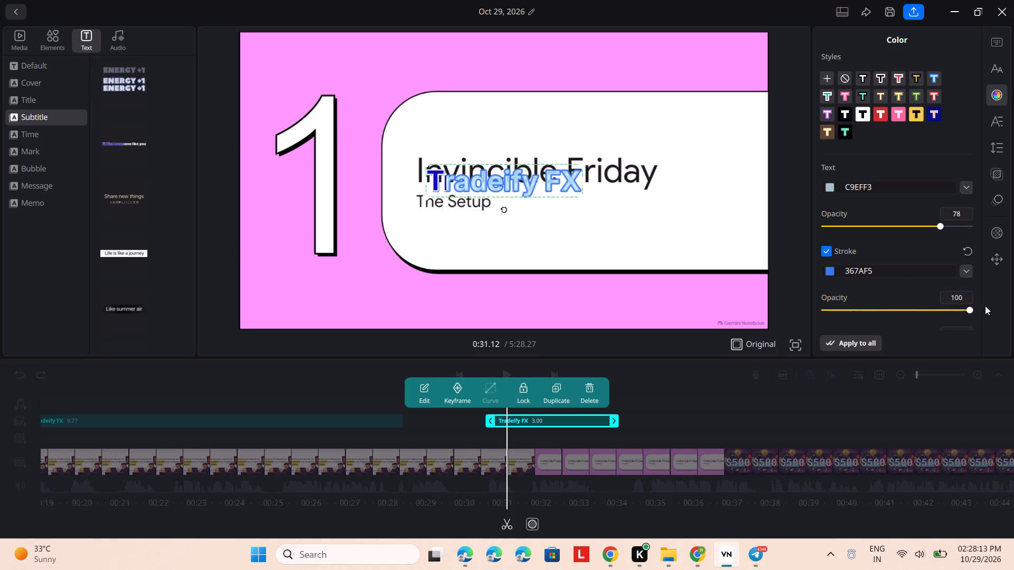
left_click_drag(985, 306, 984, 307)
Set the text colour opacity of the second Tradeify FX overlay to 100.
left_click(941, 225)
left_click_drag(907, 222, 864, 220)
left_click_drag(864, 220, 871, 218)
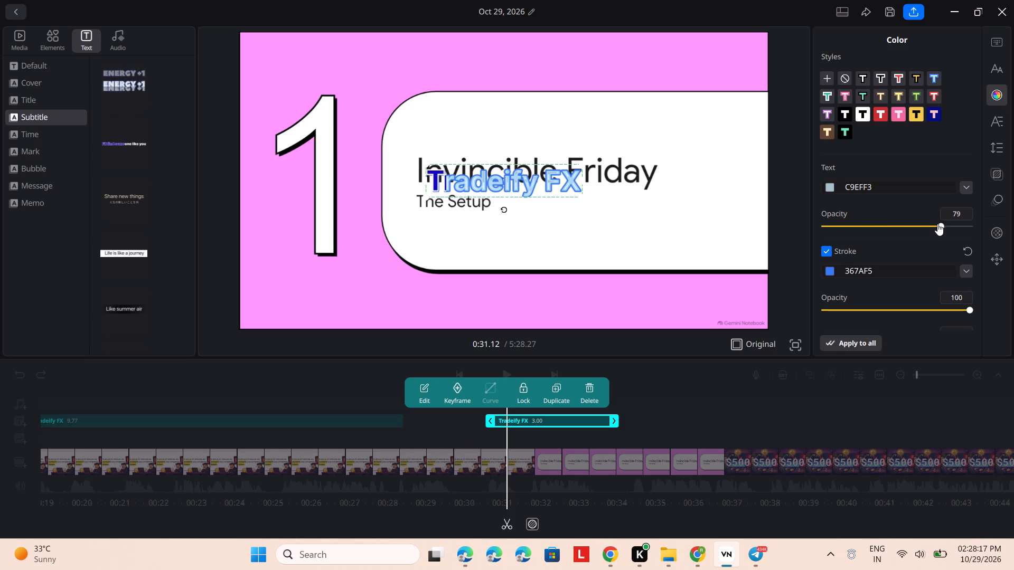
double_click(937, 224)
left_click_drag(923, 224, 914, 224)
left_click_drag(908, 224, 997, 223)
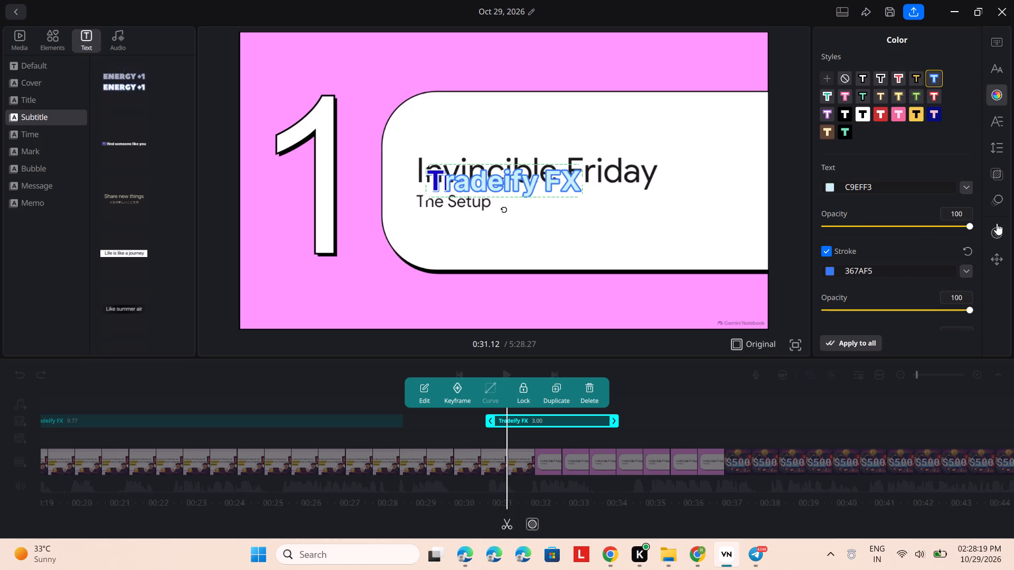
left_click_drag(997, 223, 965, 223)
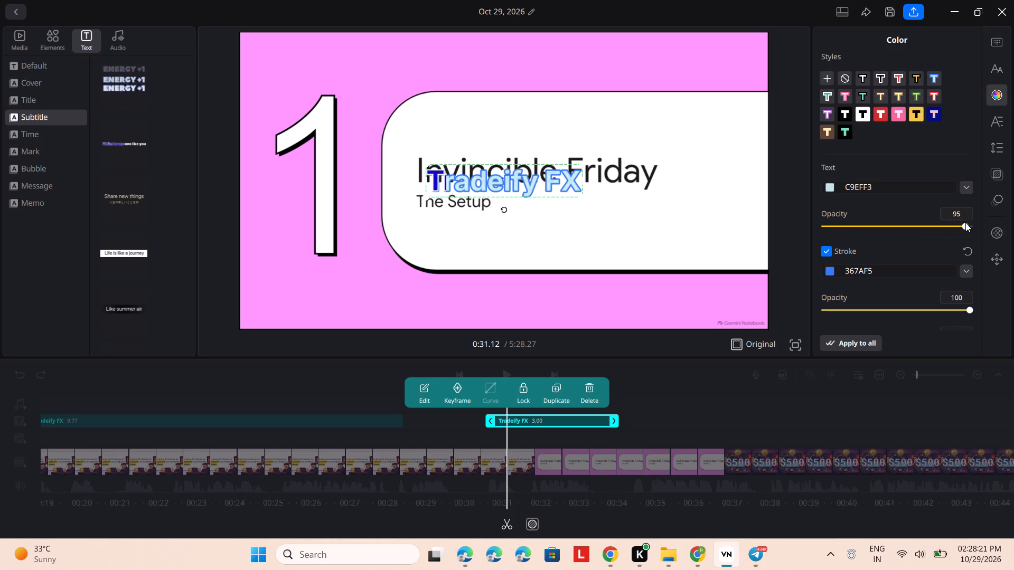
left_click_drag(965, 223, 1013, 223)
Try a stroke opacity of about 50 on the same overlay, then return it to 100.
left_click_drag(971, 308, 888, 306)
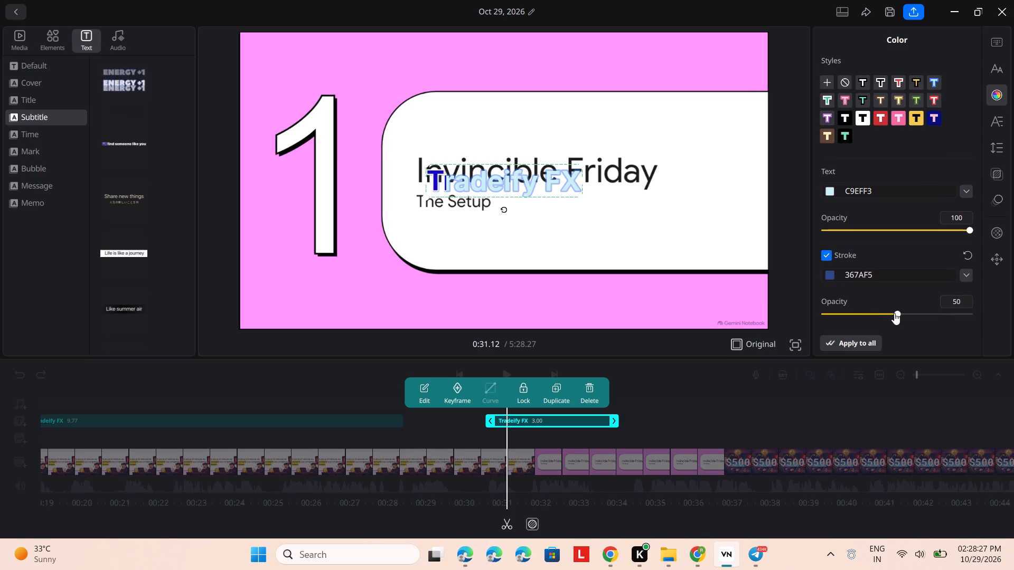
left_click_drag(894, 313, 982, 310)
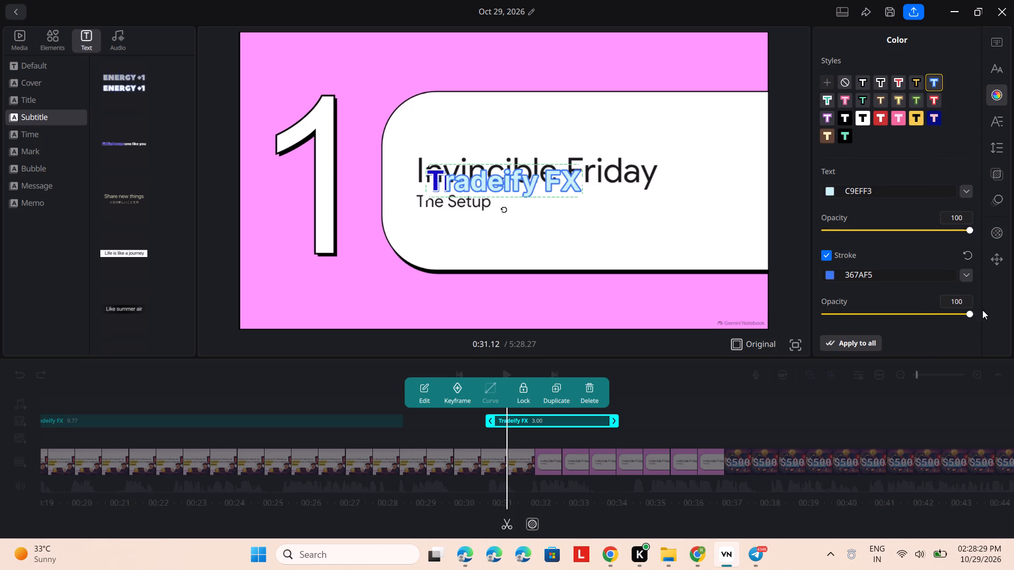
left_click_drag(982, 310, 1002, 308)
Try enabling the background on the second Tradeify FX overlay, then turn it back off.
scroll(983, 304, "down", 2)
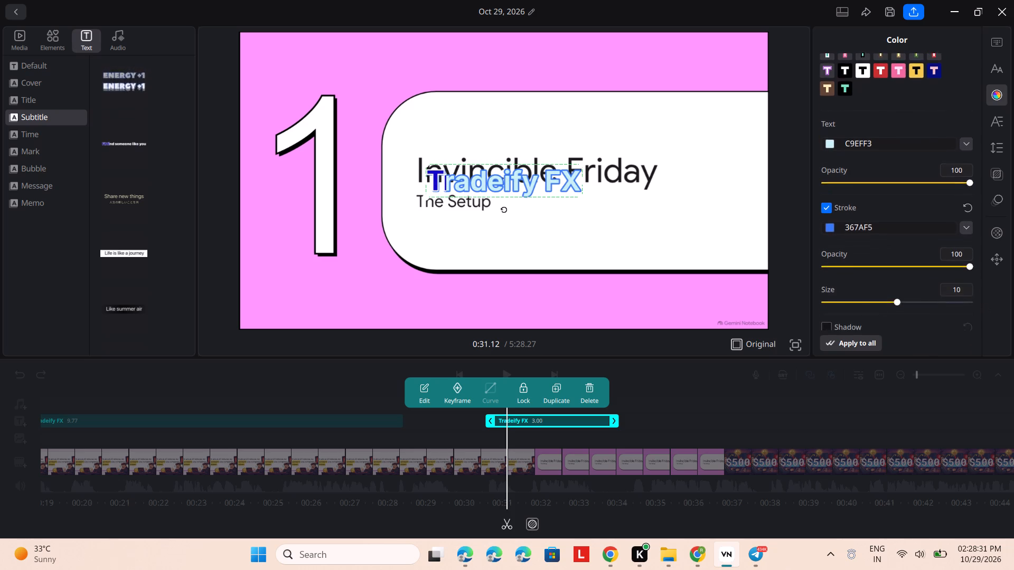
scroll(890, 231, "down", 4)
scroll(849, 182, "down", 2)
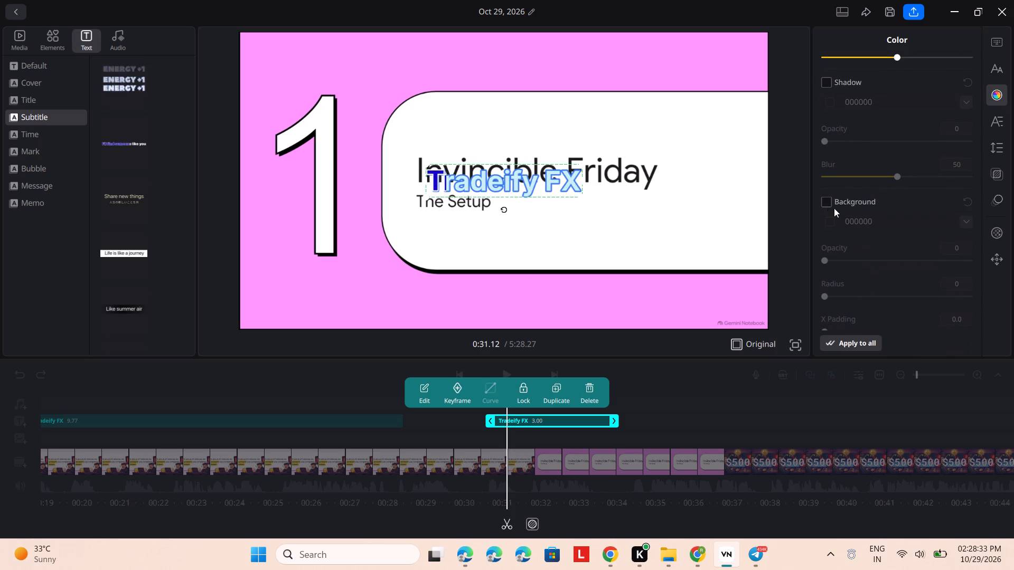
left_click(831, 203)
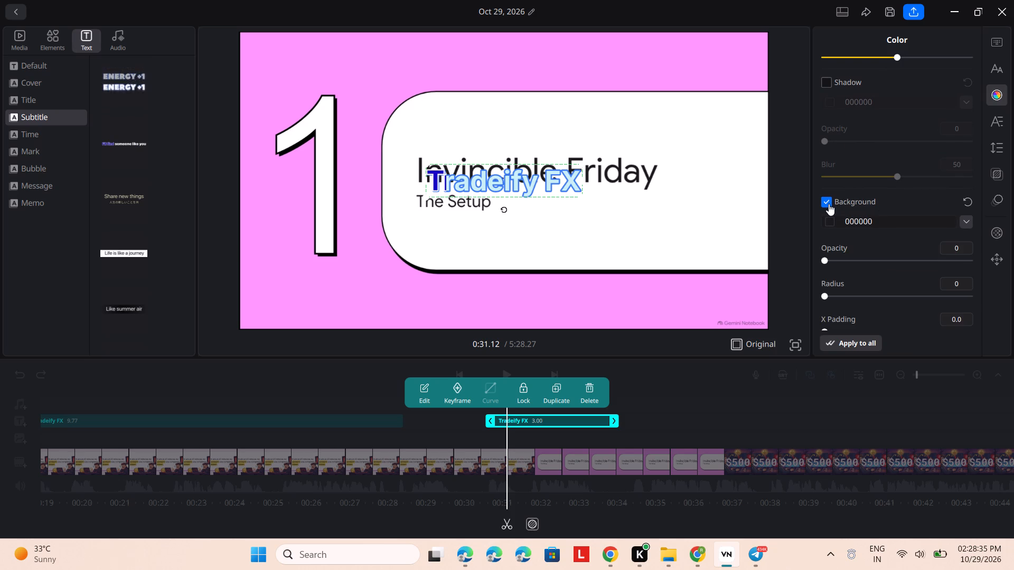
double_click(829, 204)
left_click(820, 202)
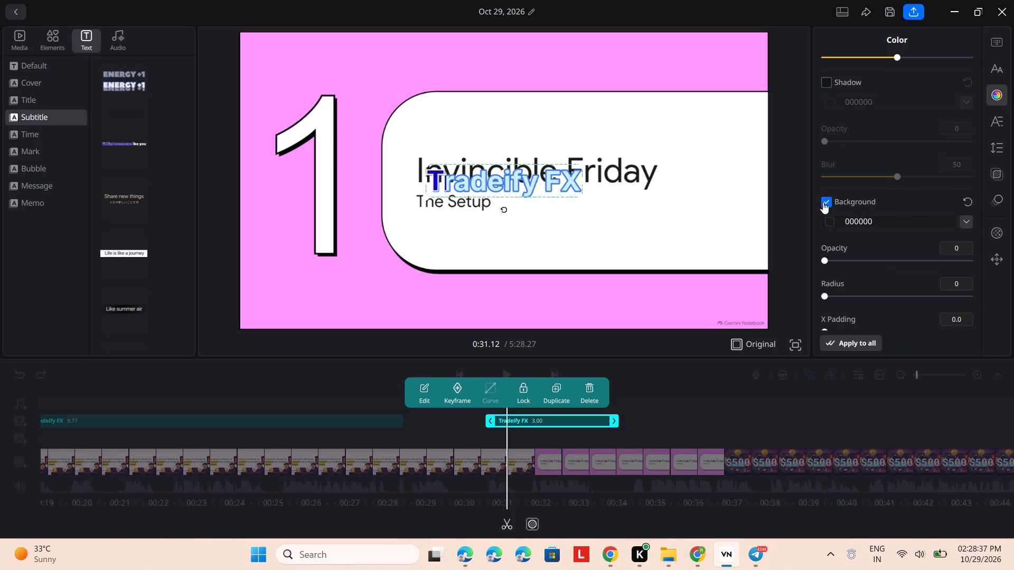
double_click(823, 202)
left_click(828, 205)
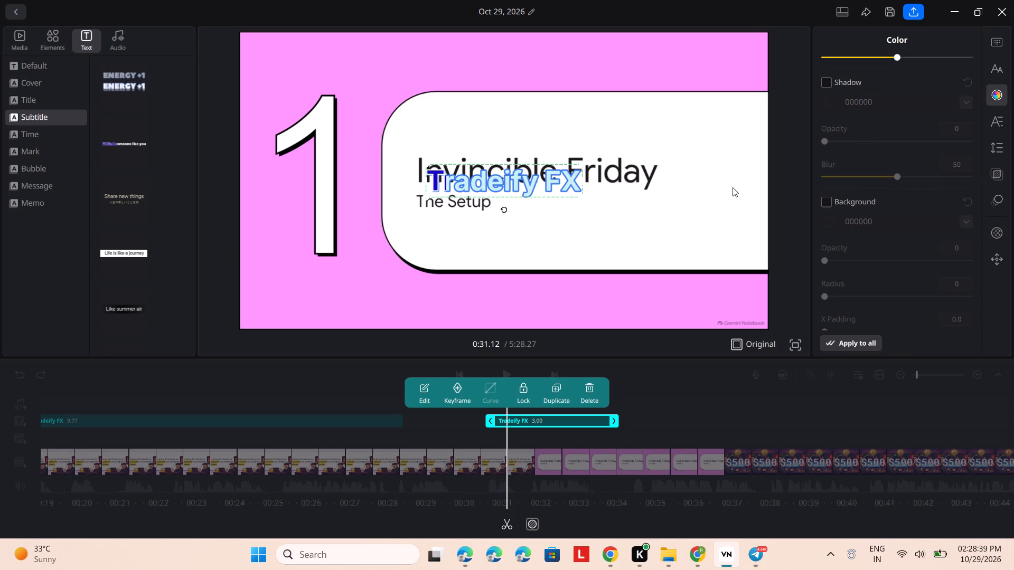
Deselect the overlay and play the video from 0:31.12 to check the Tradeify FX text at its new opacity.
left_click(440, 414)
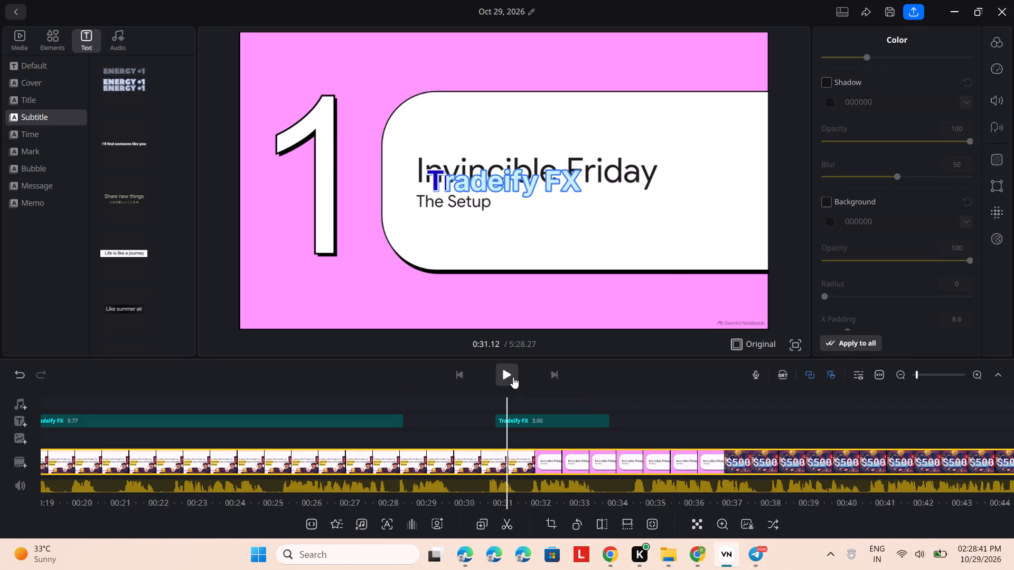
left_click(510, 377)
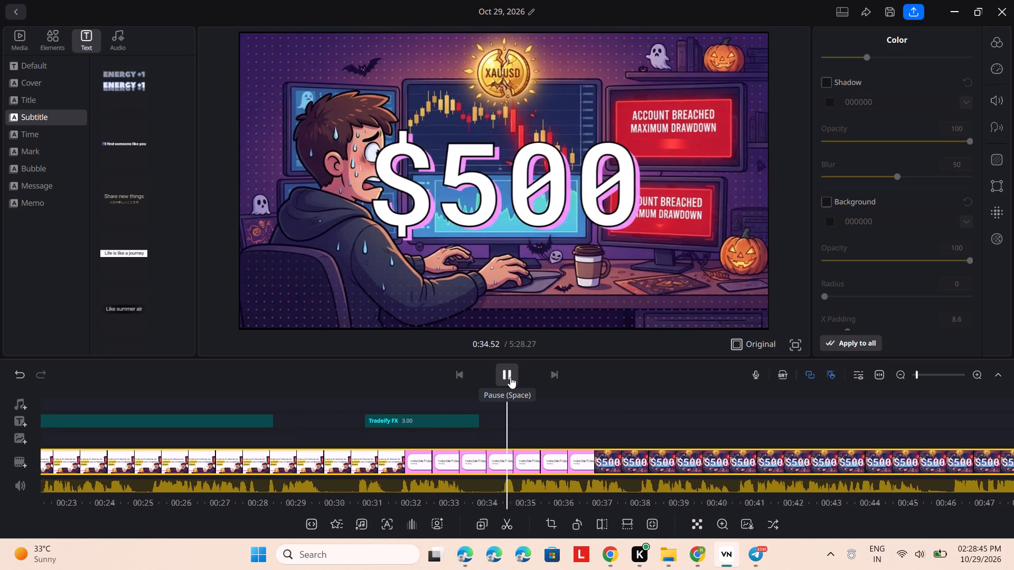
Stop playback and delete the first Tradeify FX text overlay, the 9.77-second one, from the timeline.
left_click(510, 377)
left_click(414, 424)
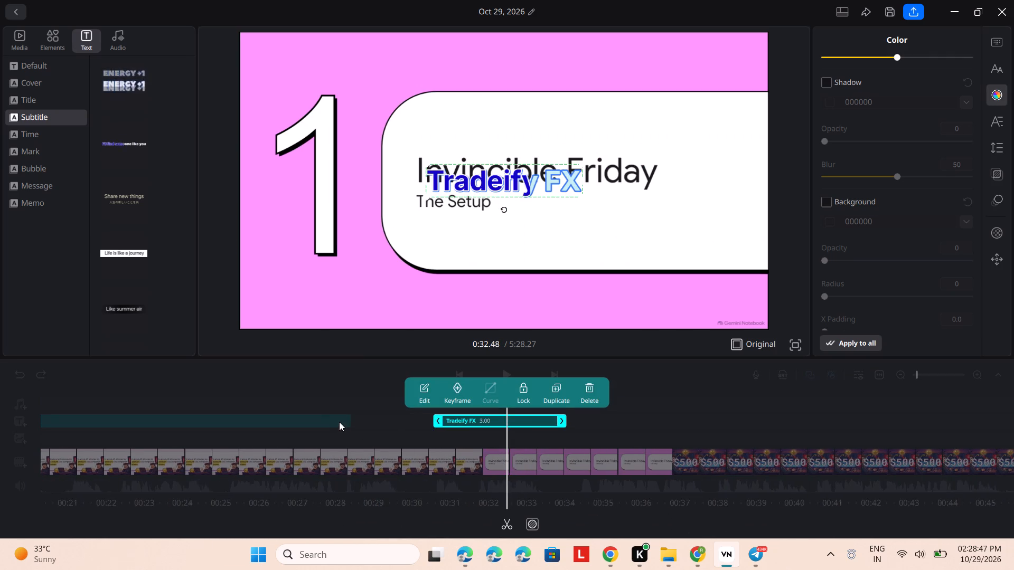
double_click(333, 419)
left_click(590, 388)
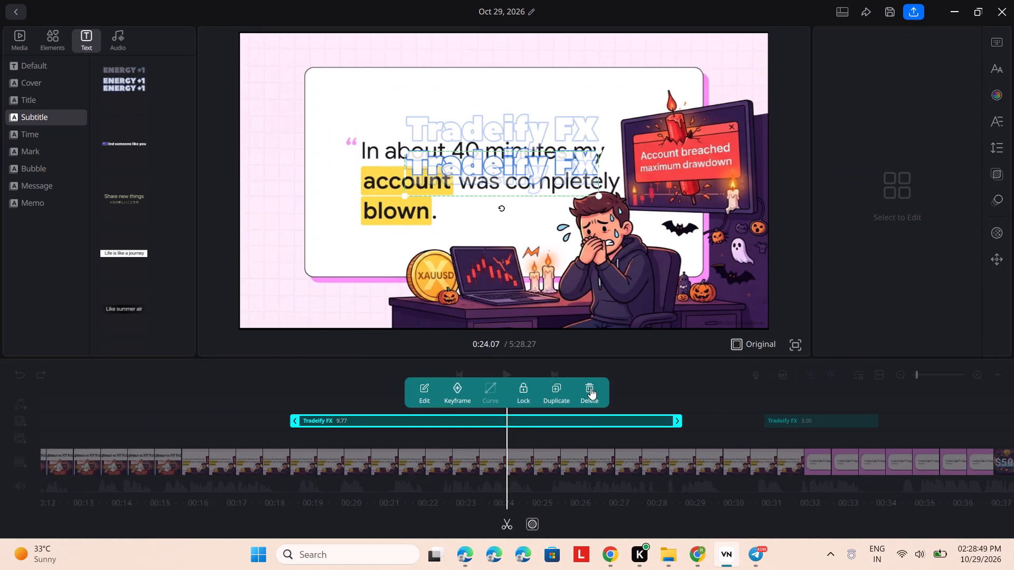
Move the remaining 3-second Tradeify FX overlay to the very start of the timeline at 0:00.00.
left_click(573, 422)
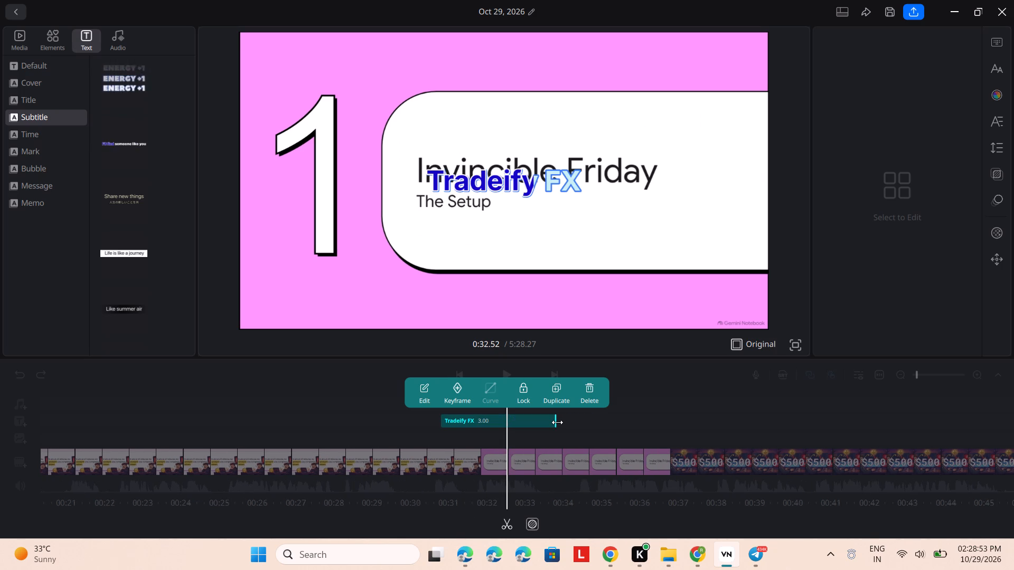
left_click_drag(514, 420, 44, 435)
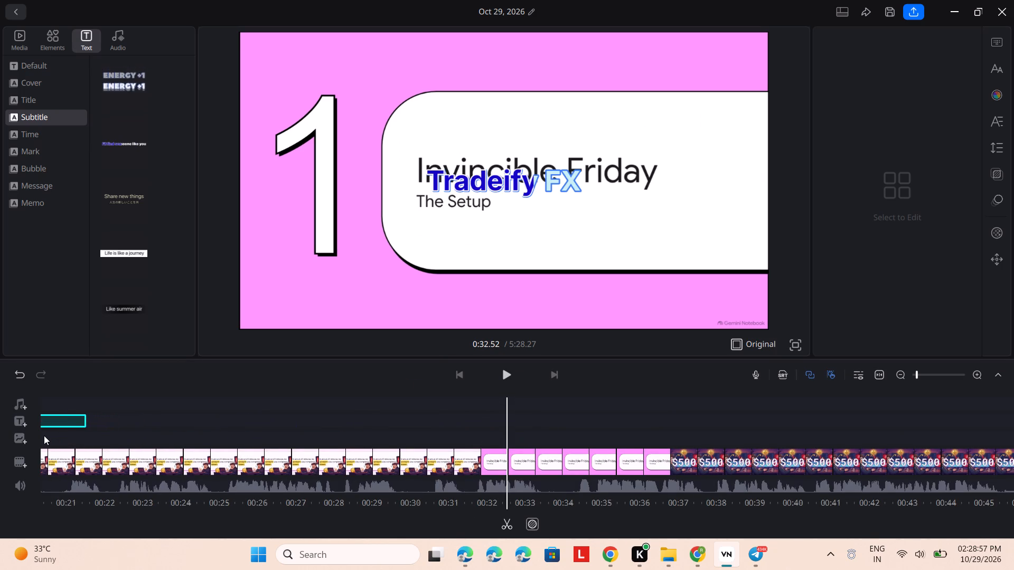
left_click_drag(44, 435, 0, 434)
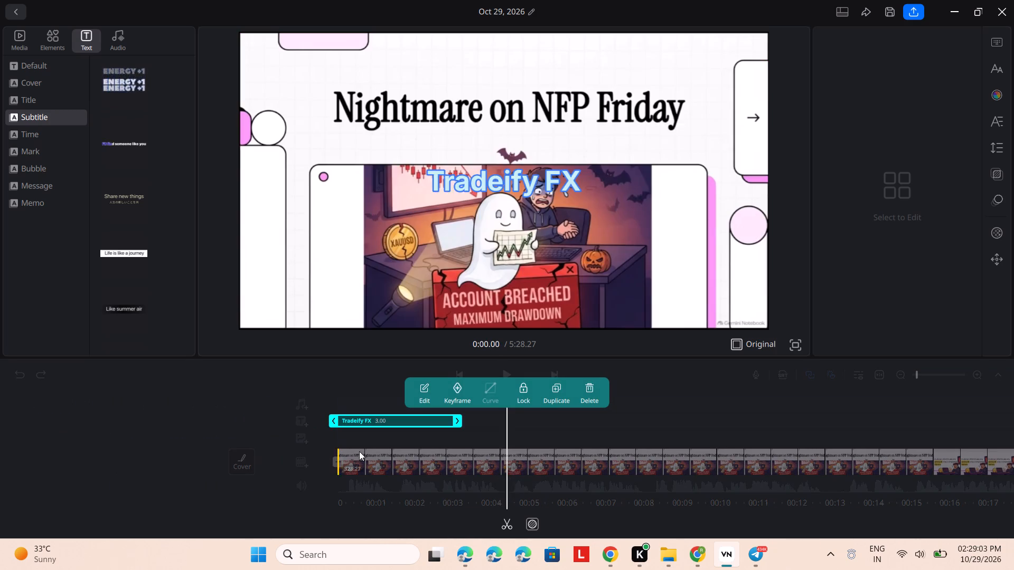
left_click(418, 411)
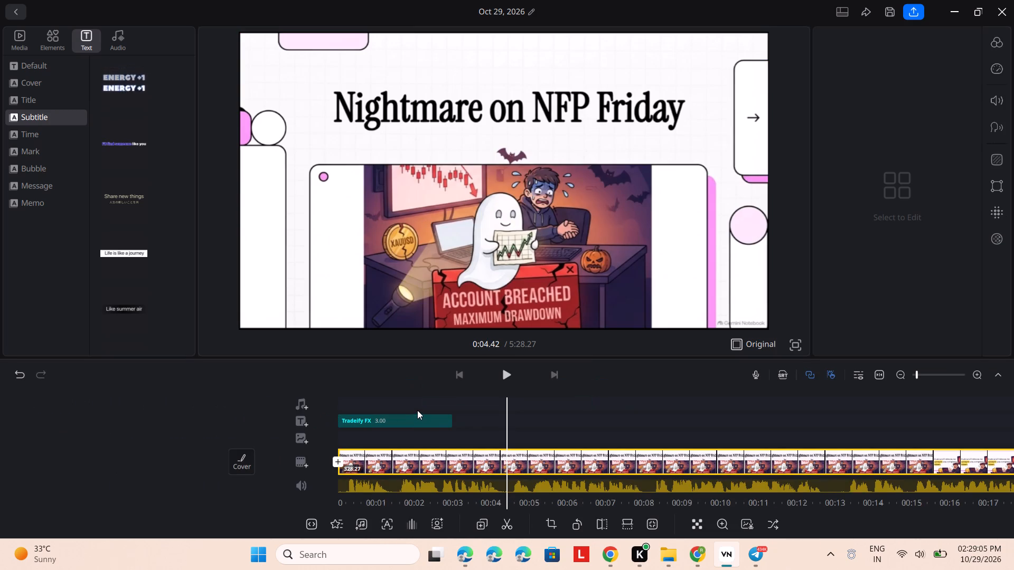
Move the Tradeify FX text down beside the red Account Breached sign and shrink it to about half its width.
left_click(408, 421)
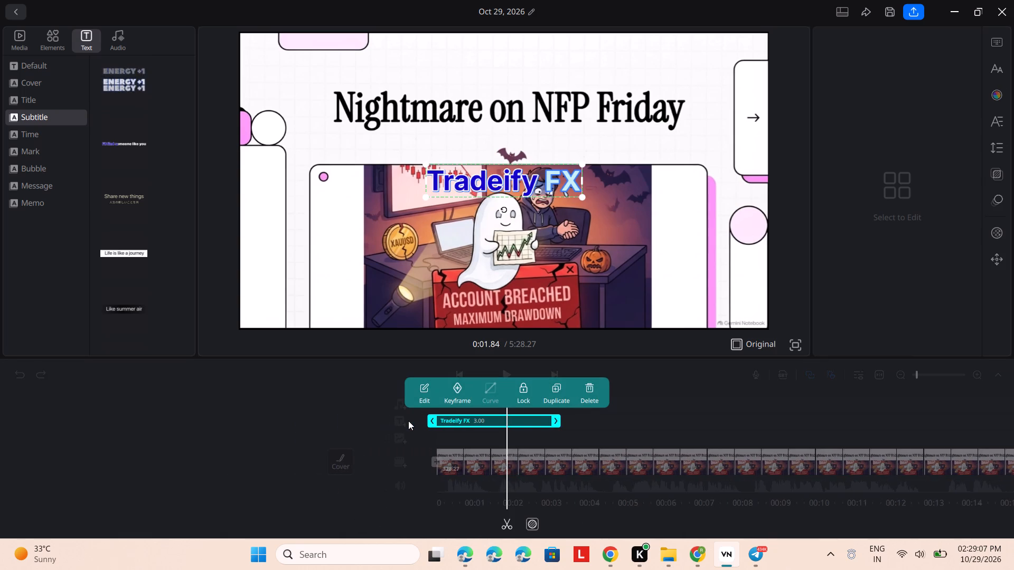
left_click_drag(539, 186, 678, 282)
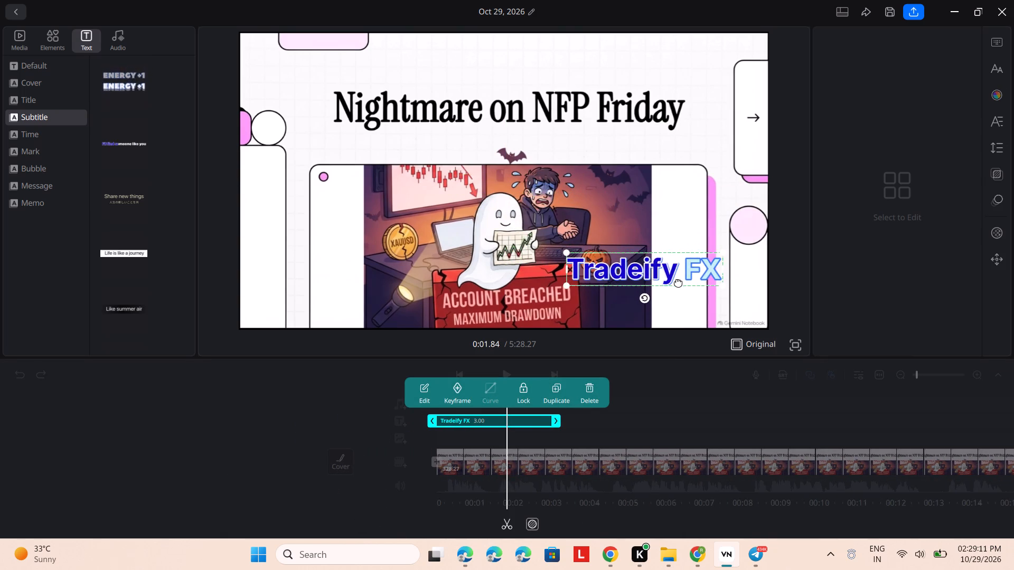
left_click_drag(678, 282, 679, 282)
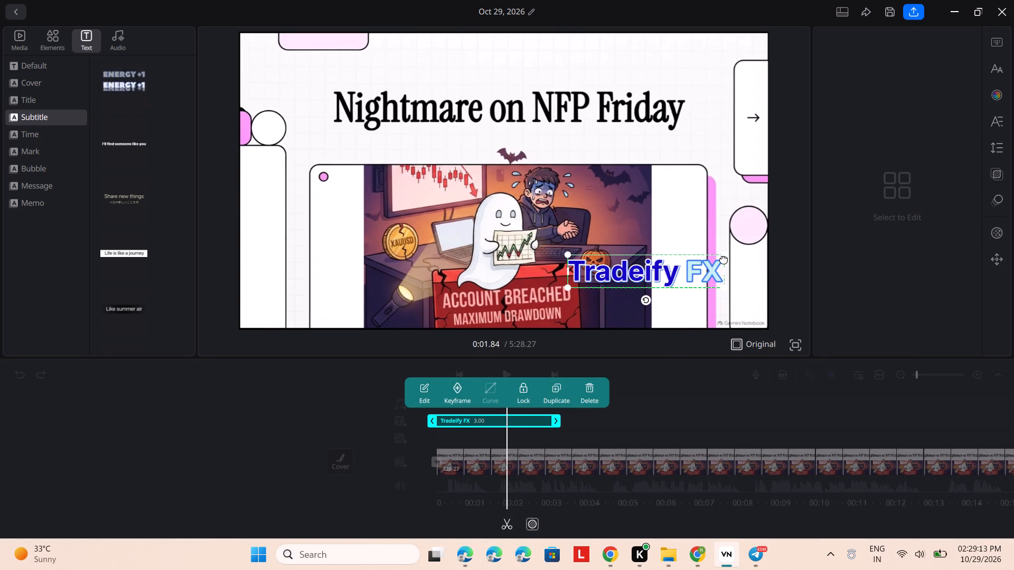
left_click(724, 259)
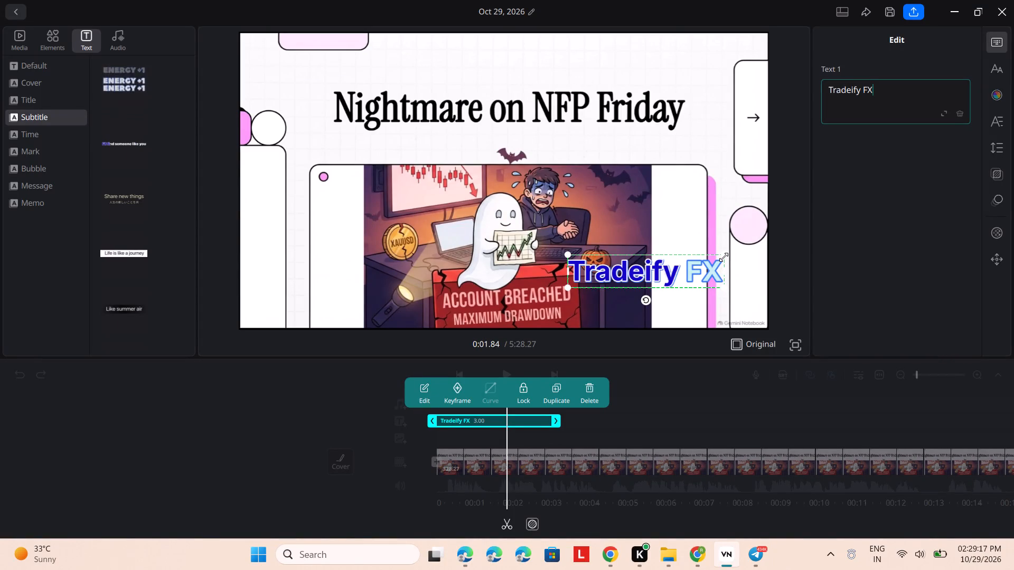
left_click_drag(724, 256, 650, 290)
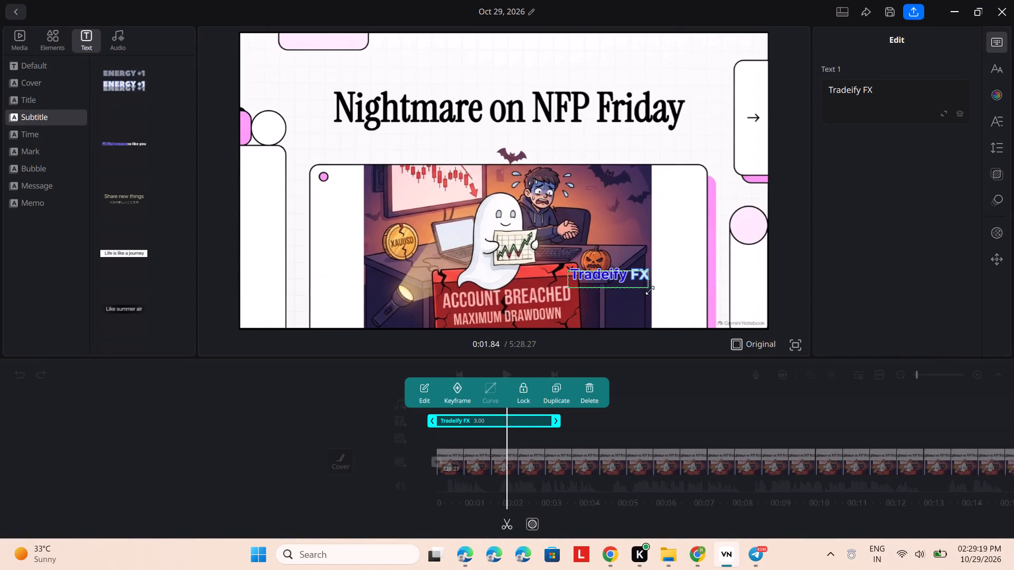
left_click_drag(650, 290, 641, 286)
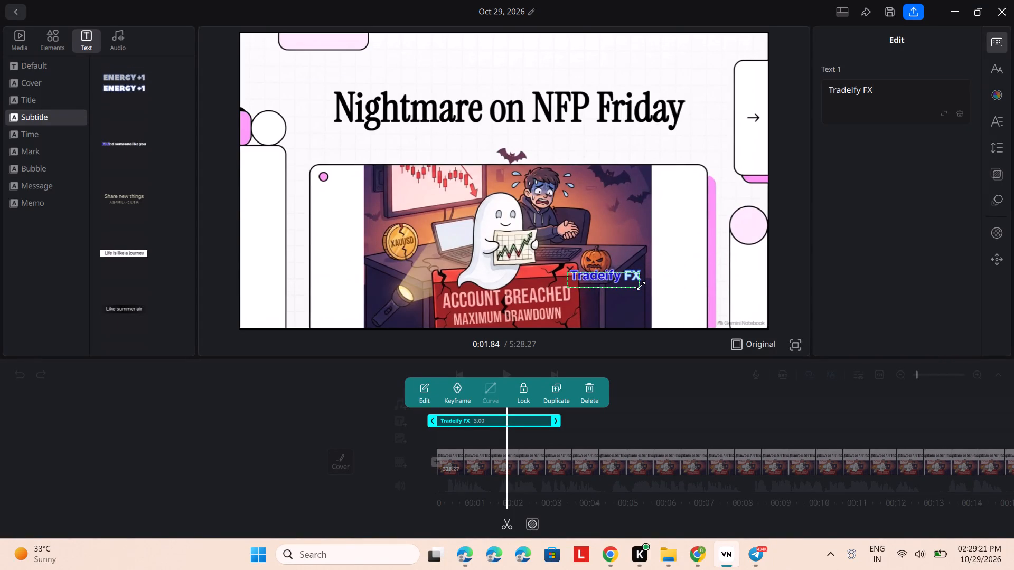
left_click_drag(641, 286, 640, 286)
Place the Tradeify FX text over the Gemini Notebook watermark in the frame's lower-right corner, shrinking it a little more to fit.
left_click_drag(623, 280, 711, 308)
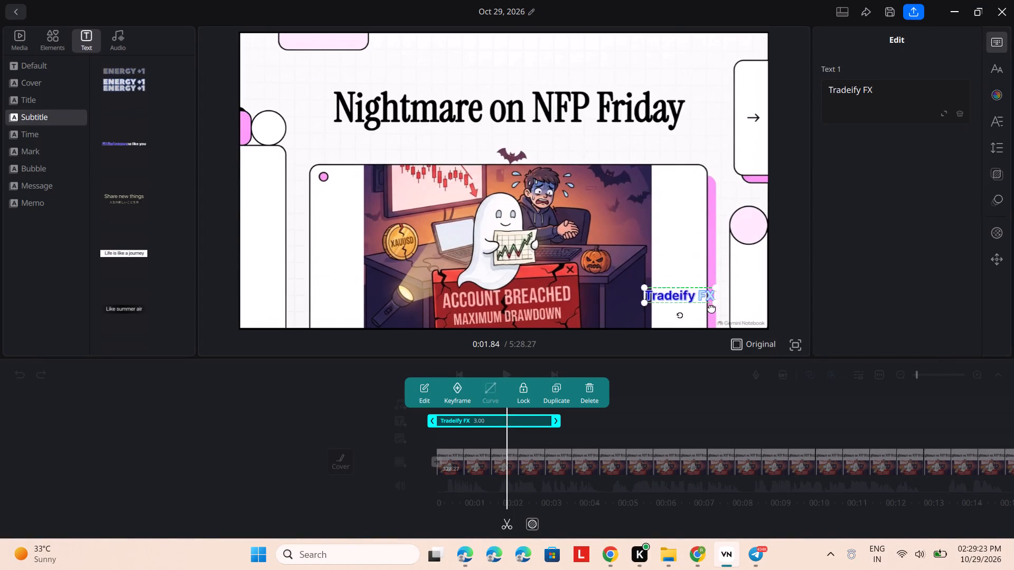
left_click_drag(711, 308, 747, 326)
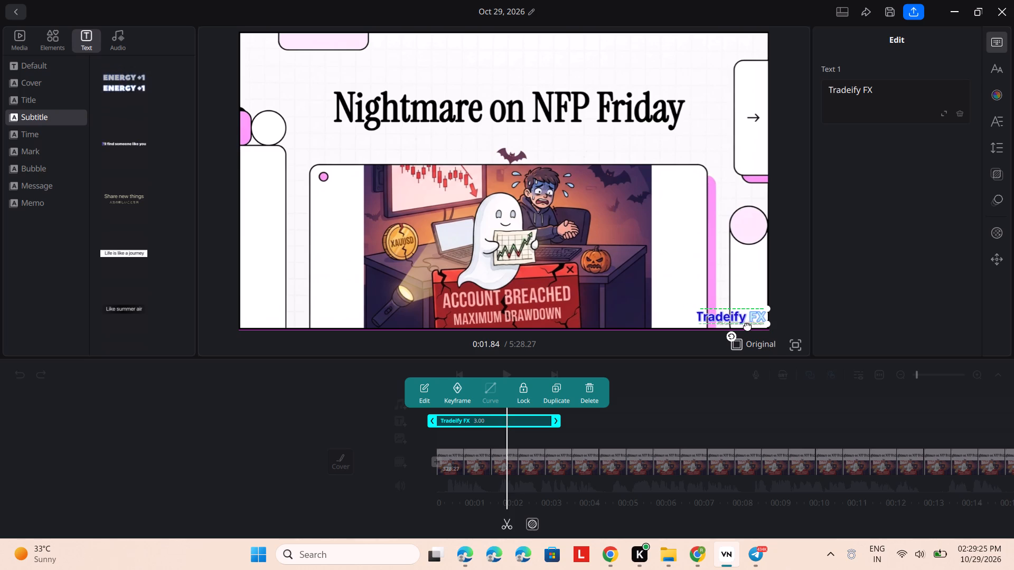
left_click_drag(747, 326, 748, 329)
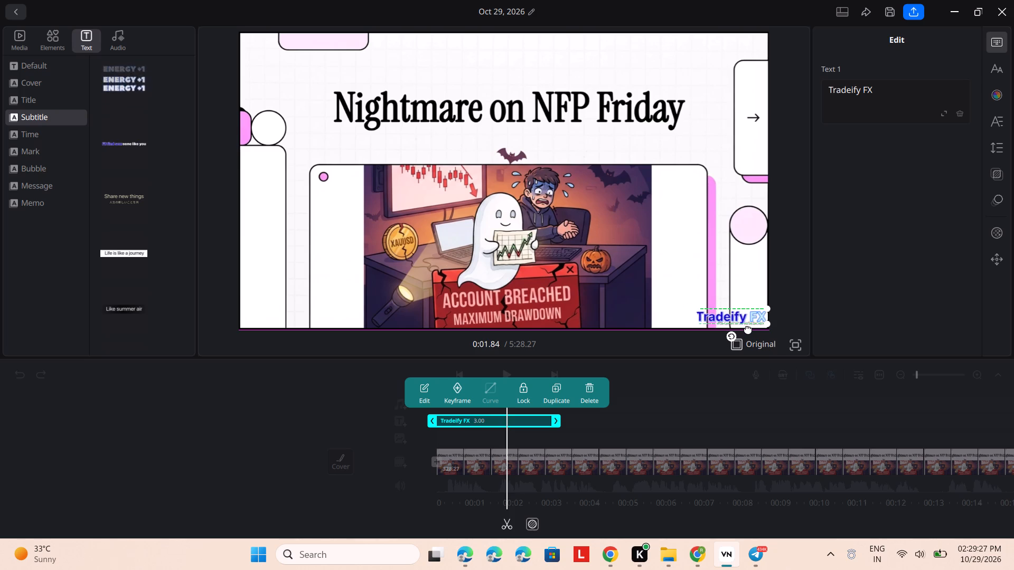
left_click_drag(748, 329, 749, 331)
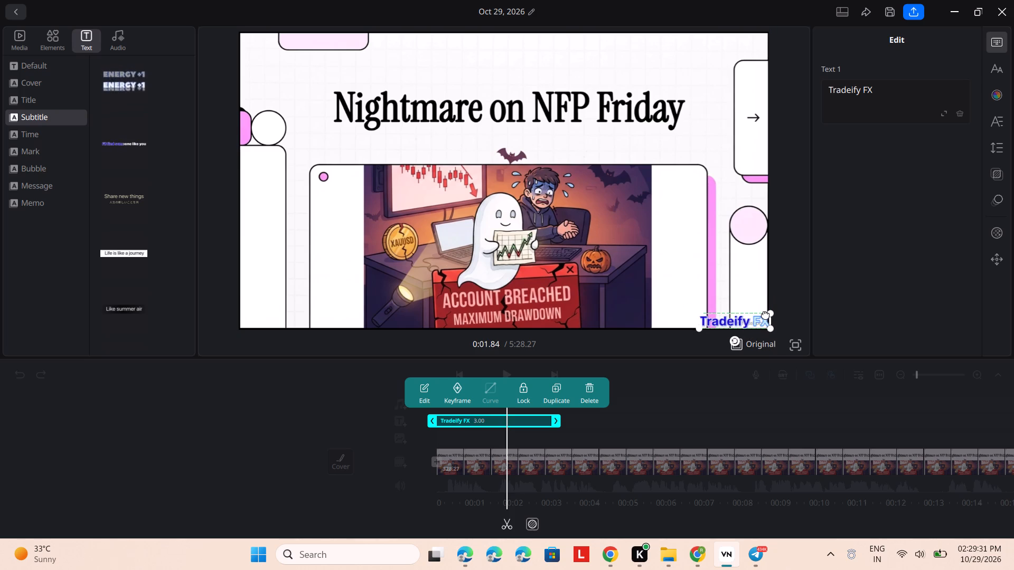
left_click(771, 315)
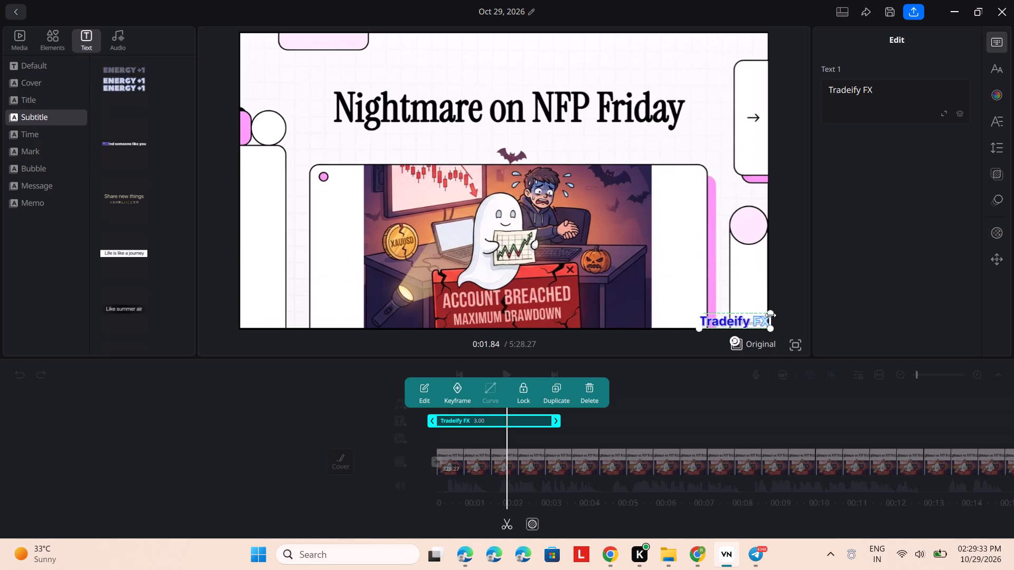
left_click_drag(768, 313, 762, 319)
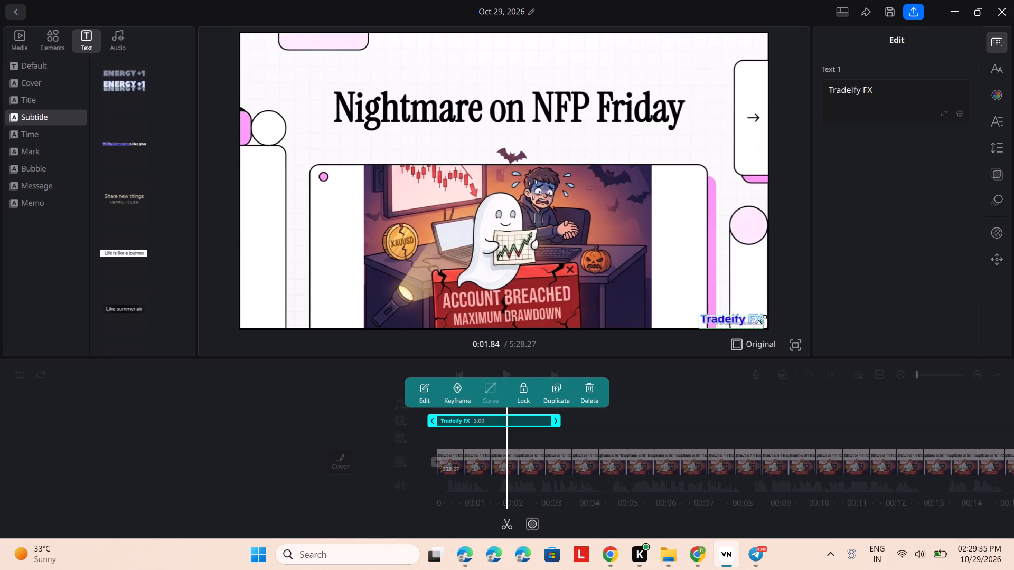
left_click_drag(762, 319, 746, 331)
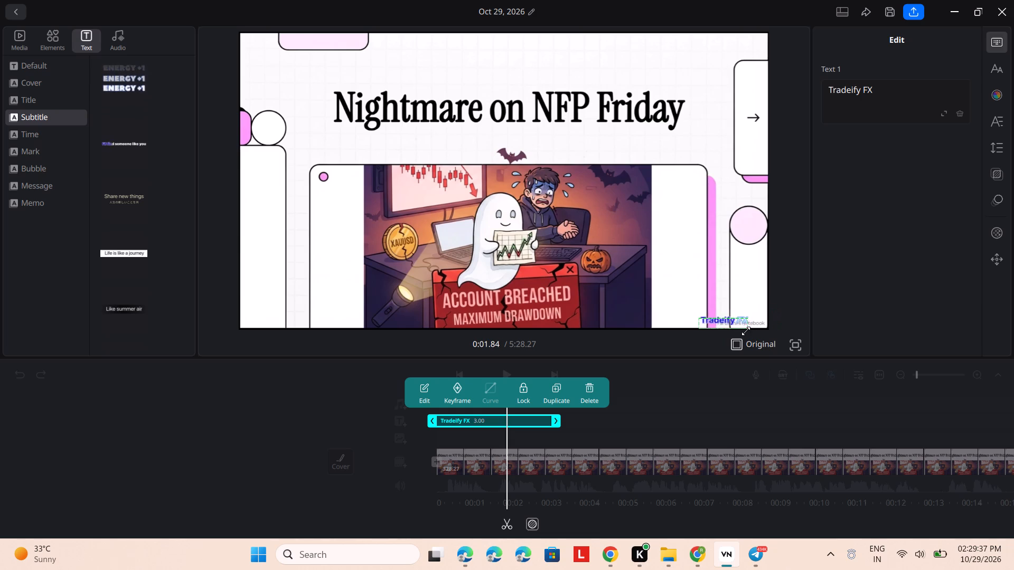
left_click_drag(746, 331, 753, 328)
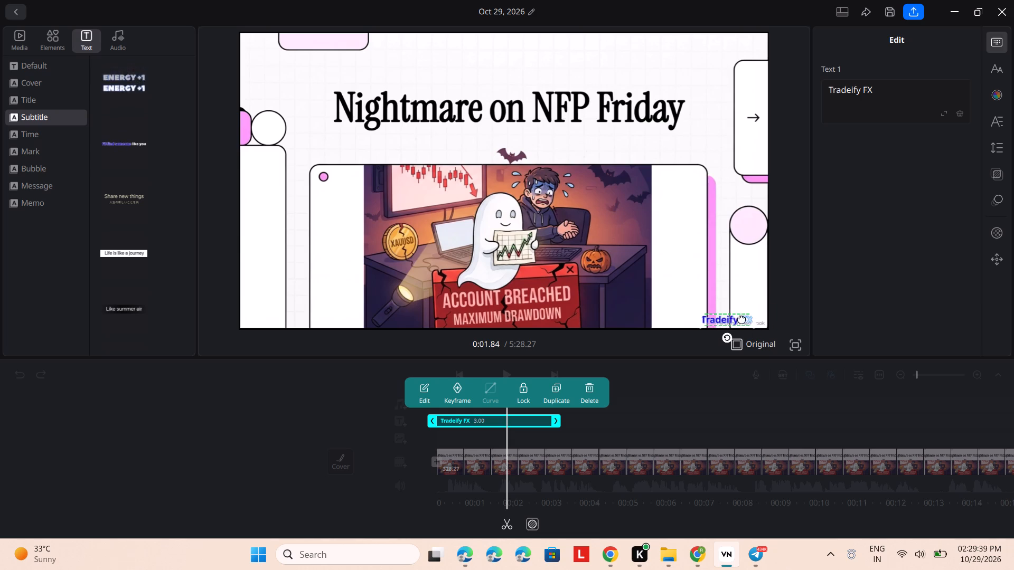
left_click_drag(739, 318, 752, 328)
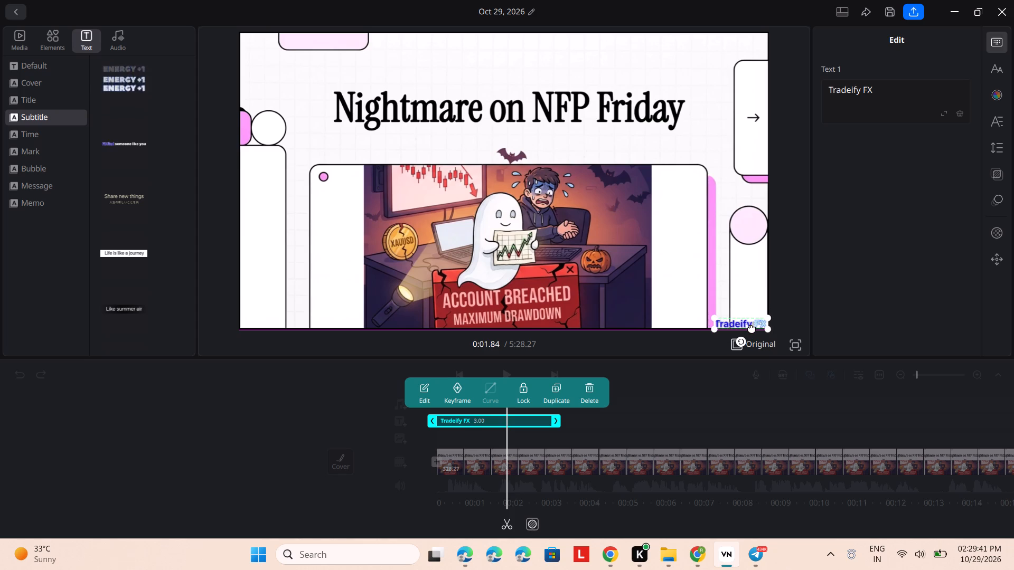
left_click_drag(752, 328, 750, 328)
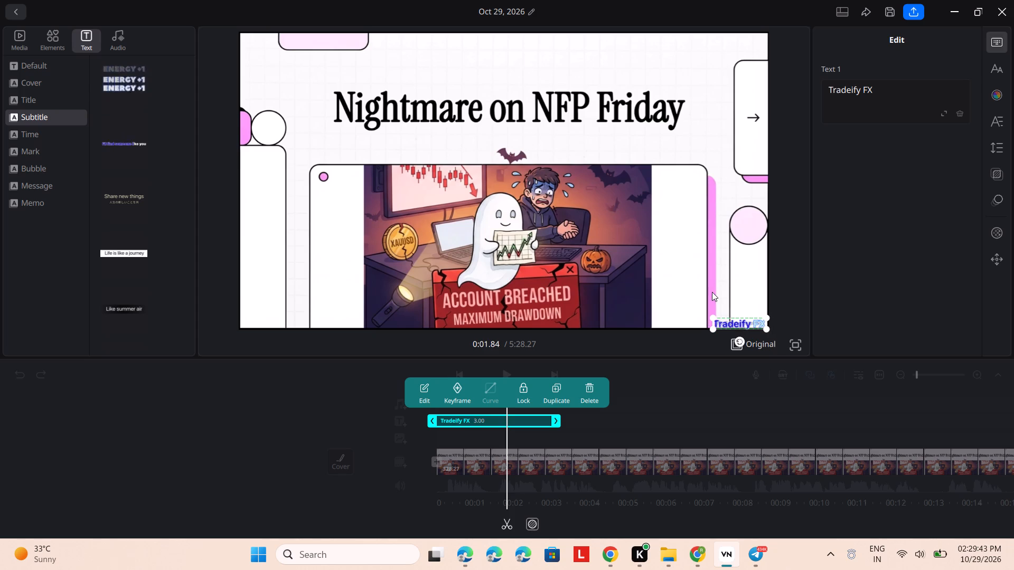
Deselect the overlay and play the video from 0:00.00 to about 0:05 to check the text over the watermark.
left_click(712, 292)
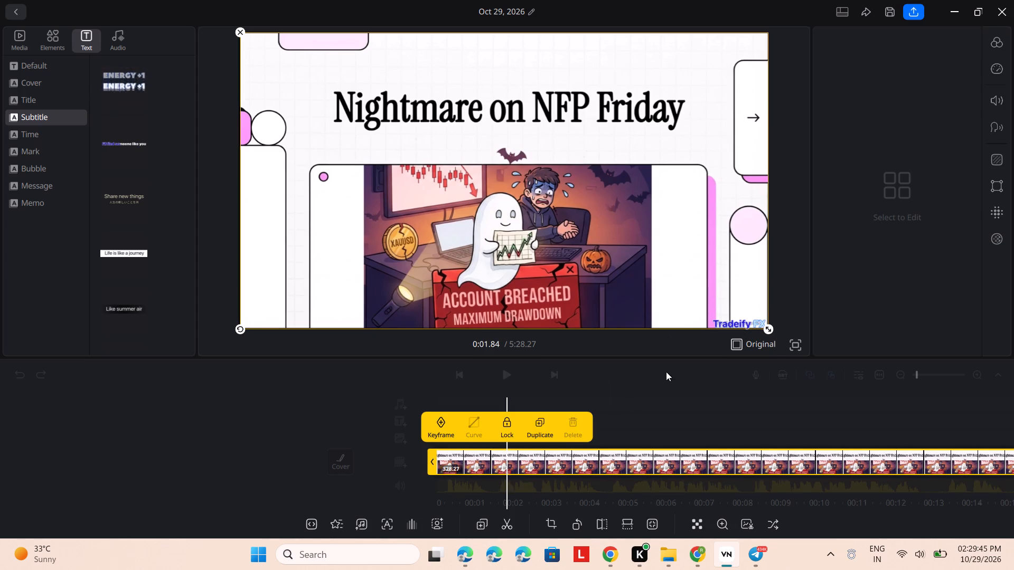
left_click_drag(500, 388, 483, 389)
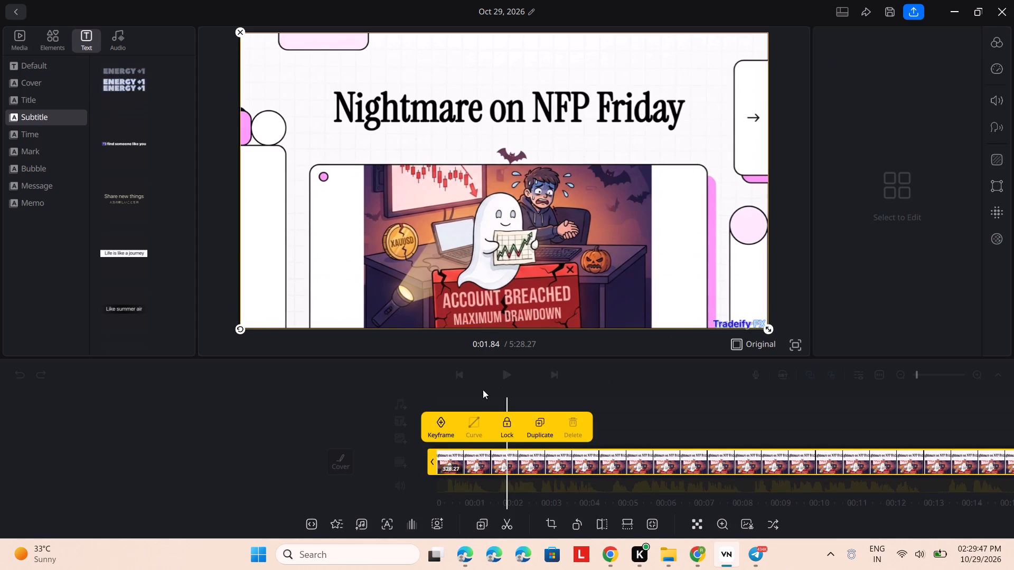
left_click_drag(483, 389, 520, 379)
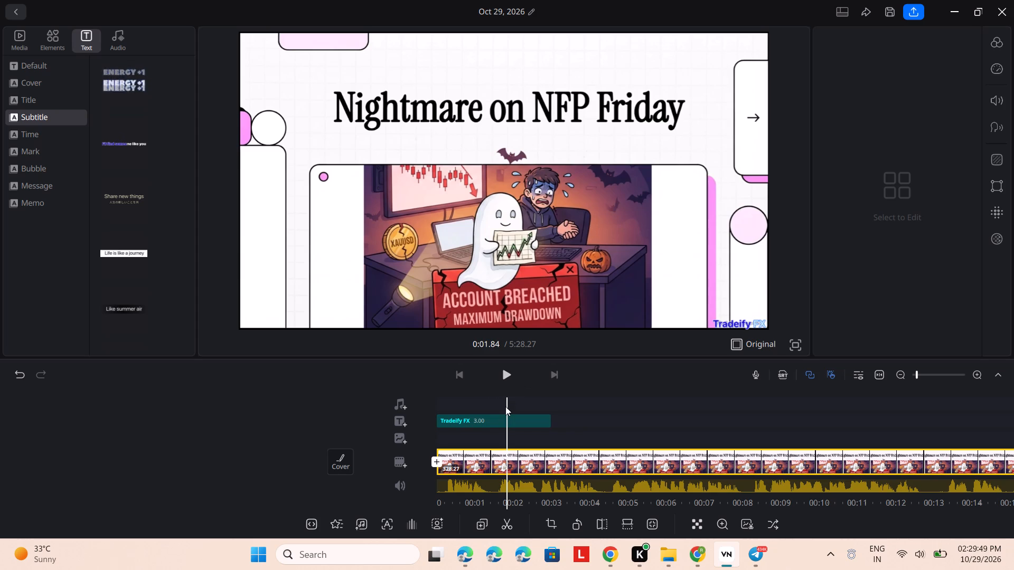
left_click_drag(505, 404, 646, 402)
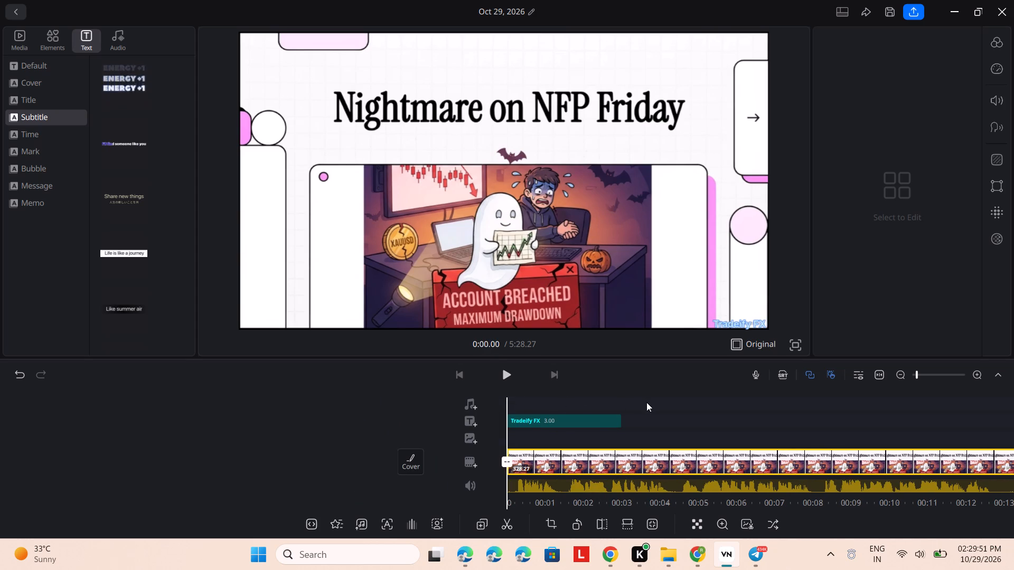
left_click(501, 374)
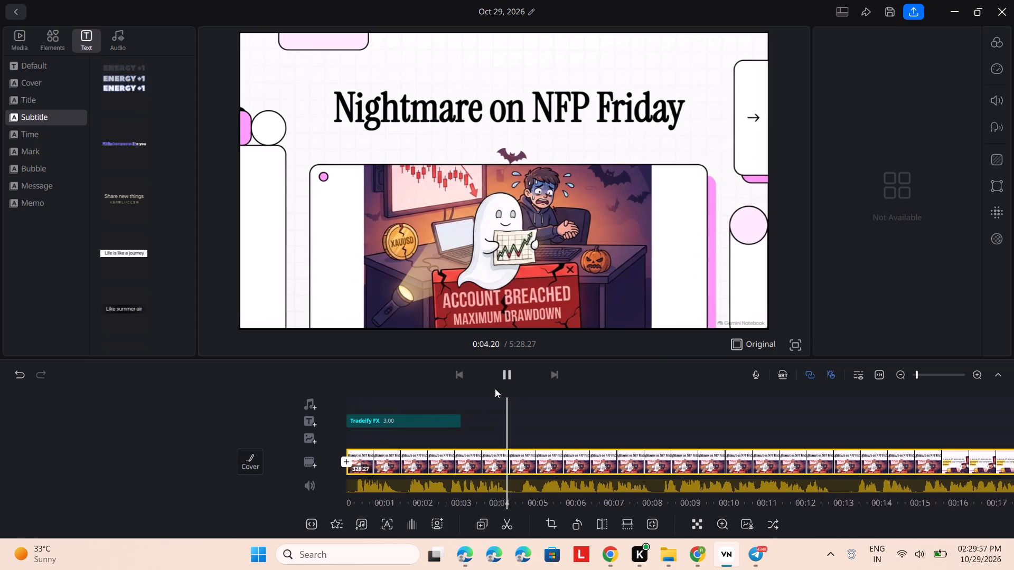
left_click(506, 380)
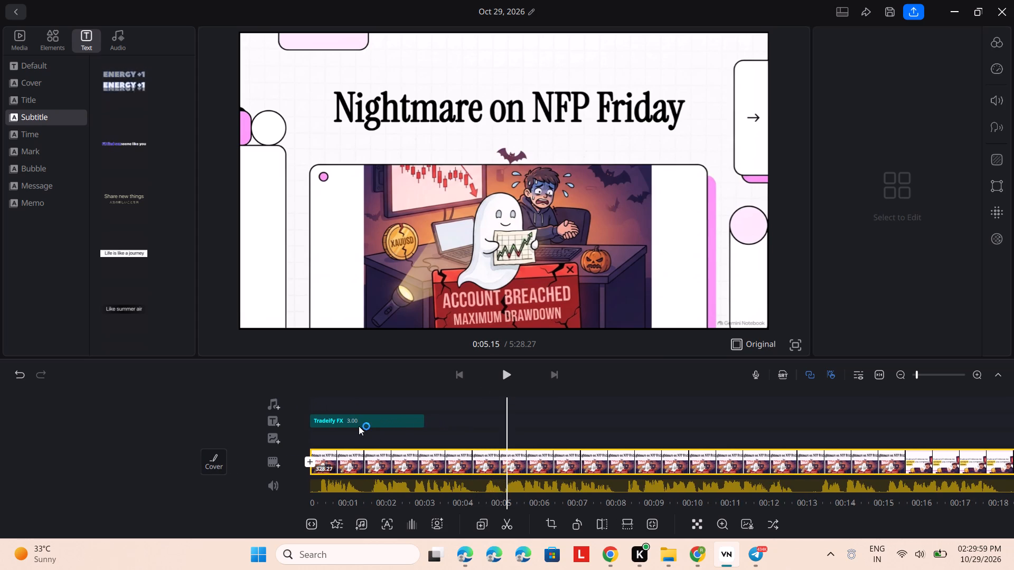
Nudge the Tradeify FX text slightly upward over the Gemini Notebook watermark and deselect it.
left_click(359, 426)
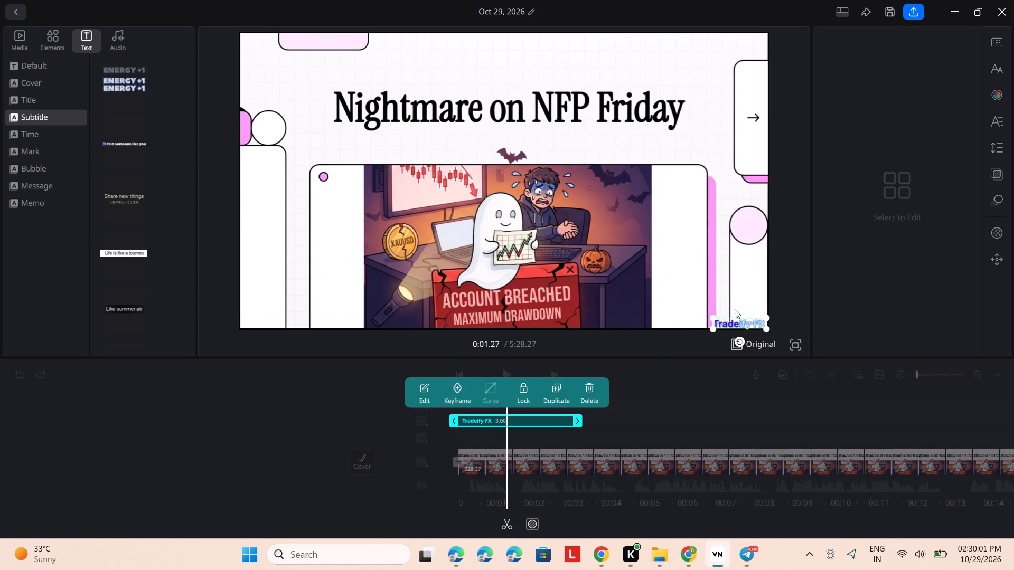
left_click(736, 325)
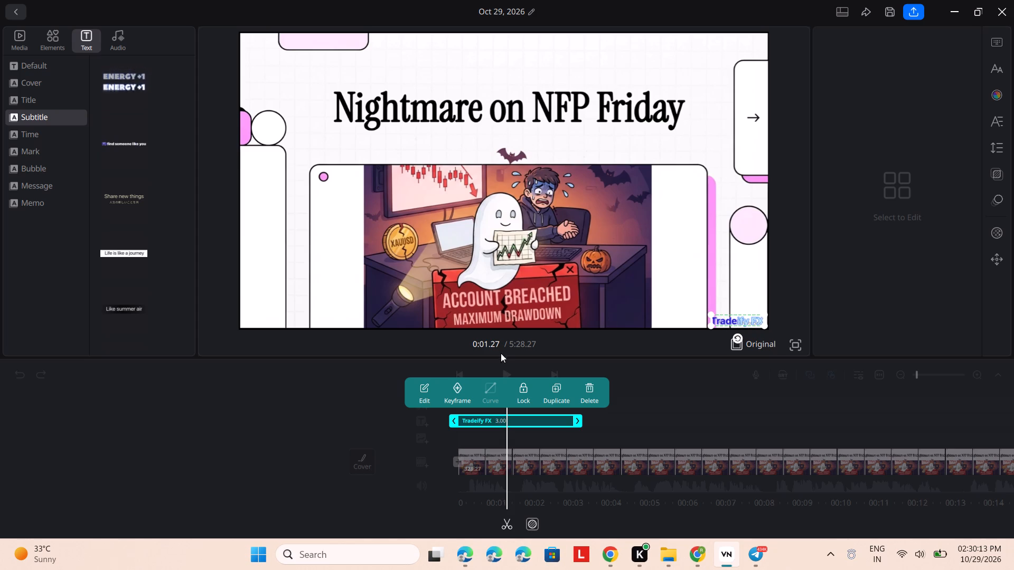
left_click(492, 368)
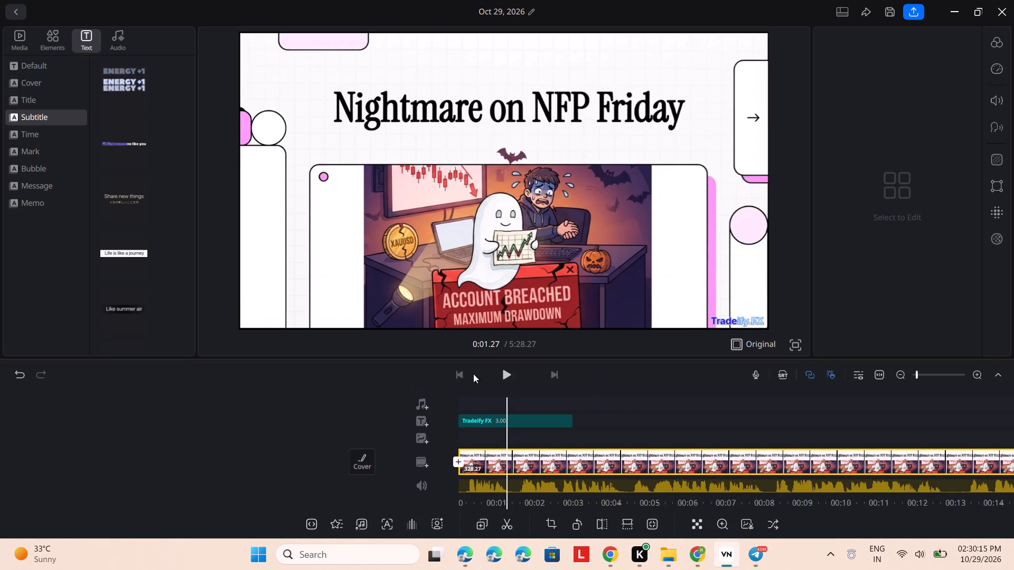
Play the video from the start to 0:02.95 to check how the text covers the watermark.
left_click_drag(491, 403, 570, 402)
left_click(513, 376)
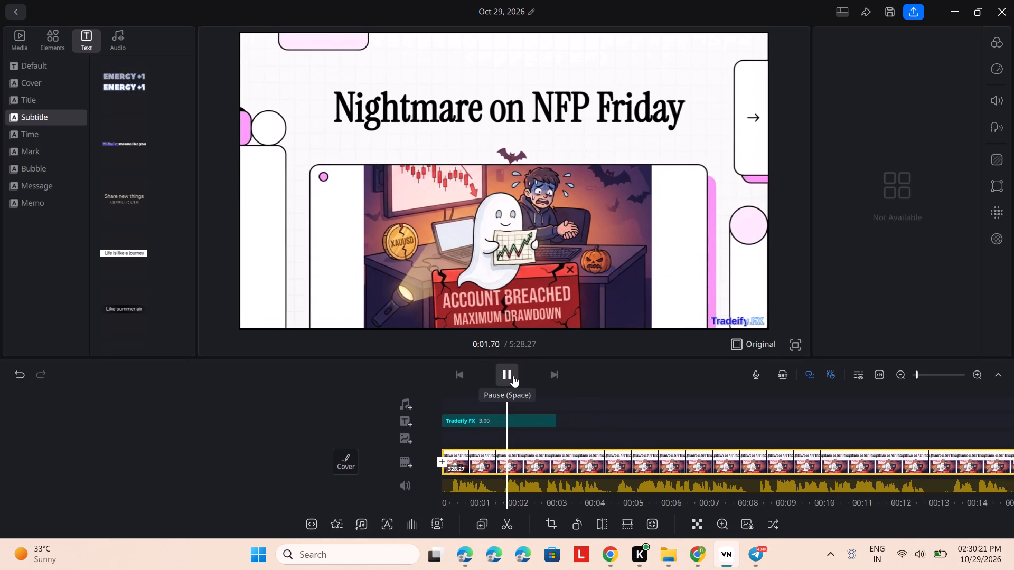
left_click(513, 376)
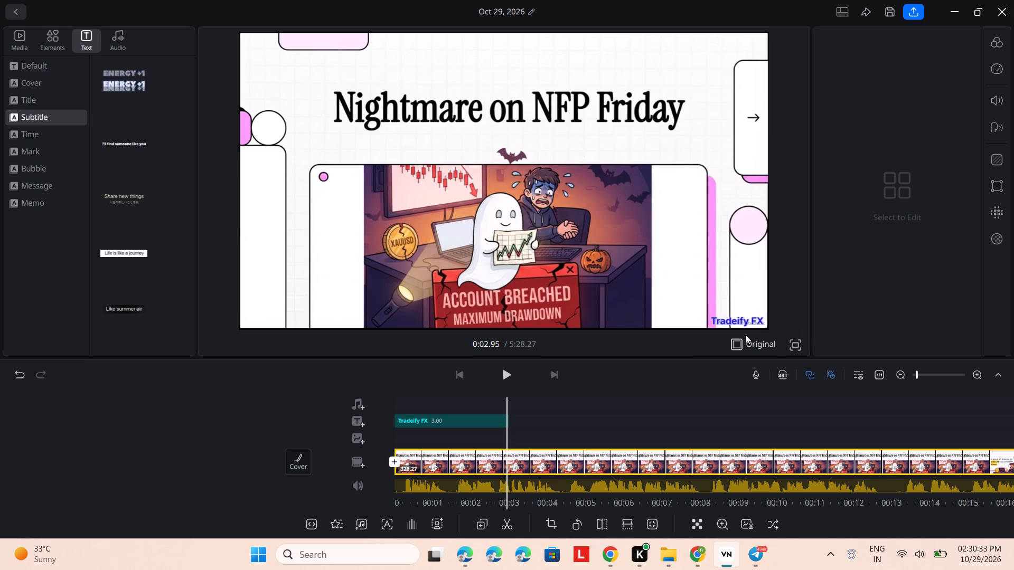
Reposition the Tradeify FX text so it sits over the Gemini Notebook watermark in the frame's lower-right corner, and deselect it.
left_click_drag(750, 322, 749, 322)
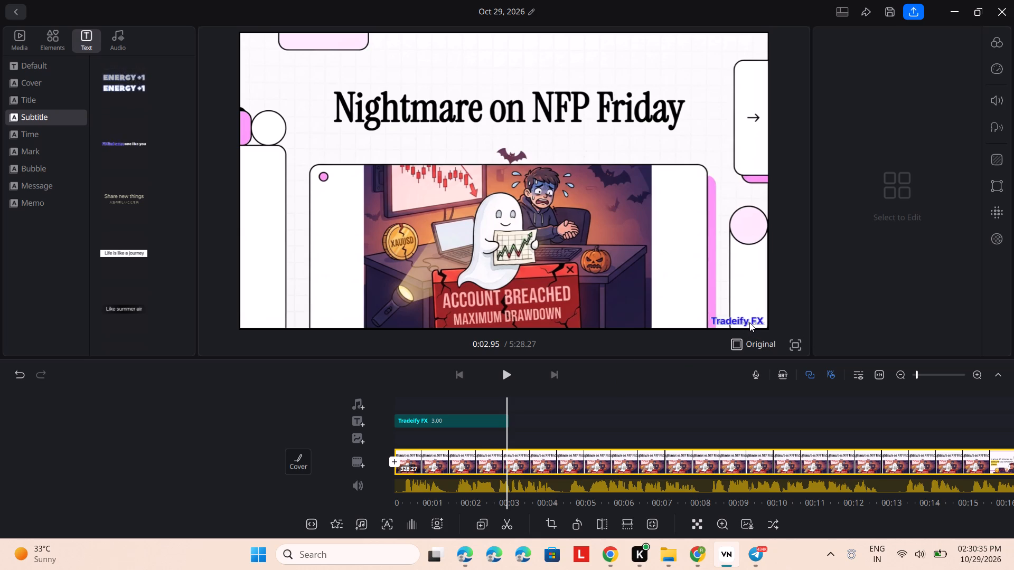
left_click_drag(749, 322, 740, 321)
left_click_drag(740, 321, 734, 308)
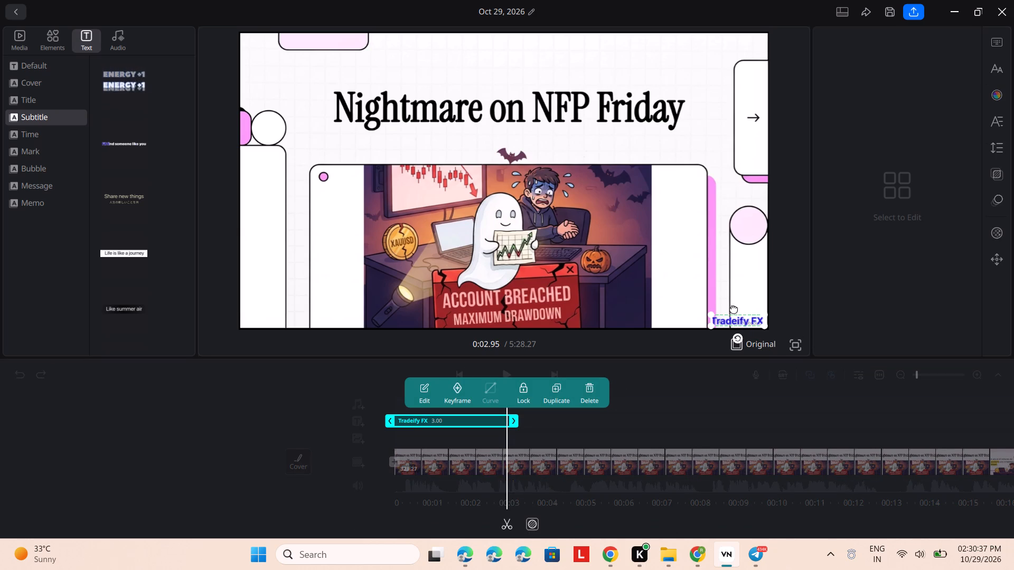
left_click_drag(734, 308, 733, 327)
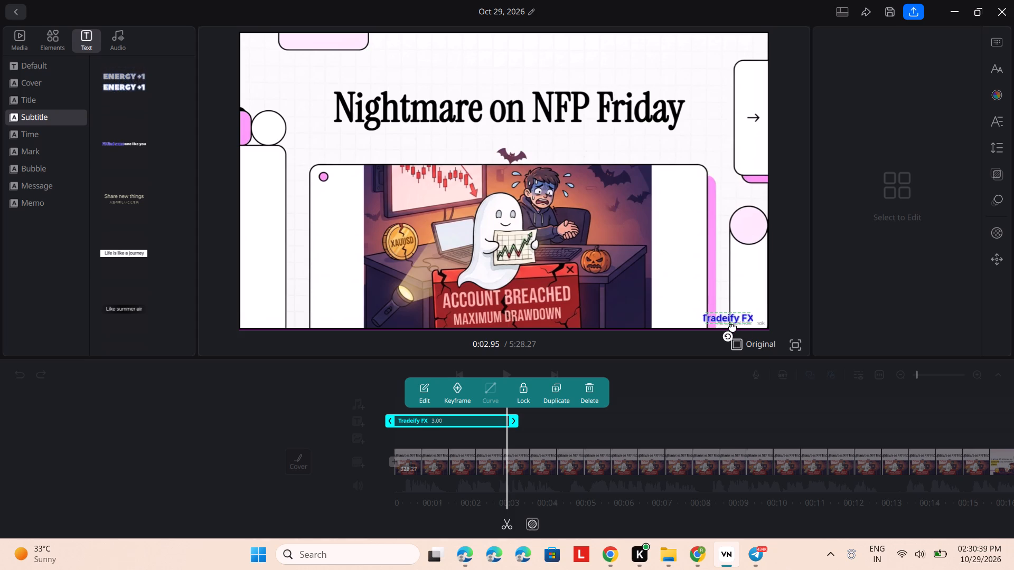
left_click_drag(733, 327, 741, 327)
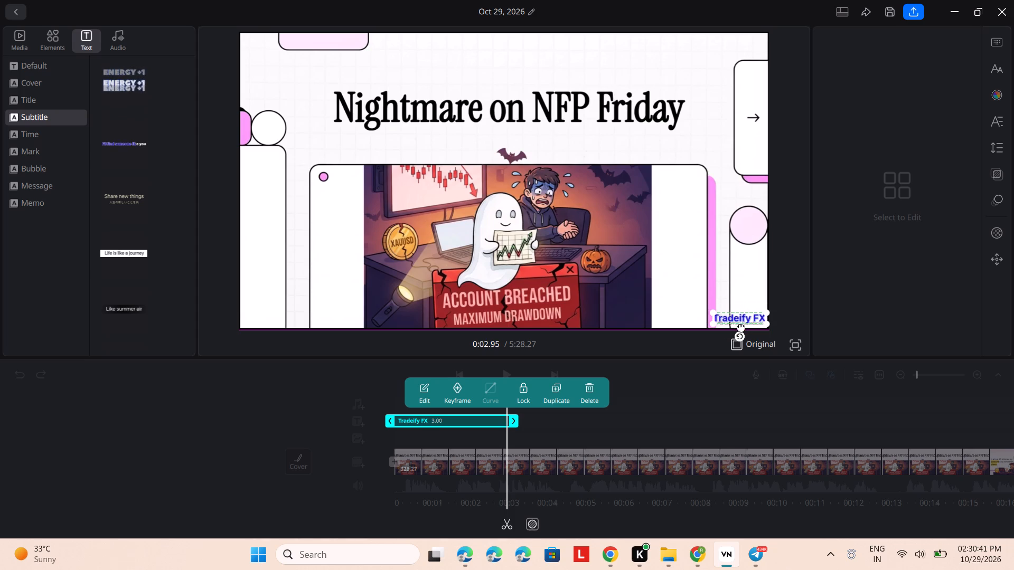
left_click_drag(741, 327, 742, 328)
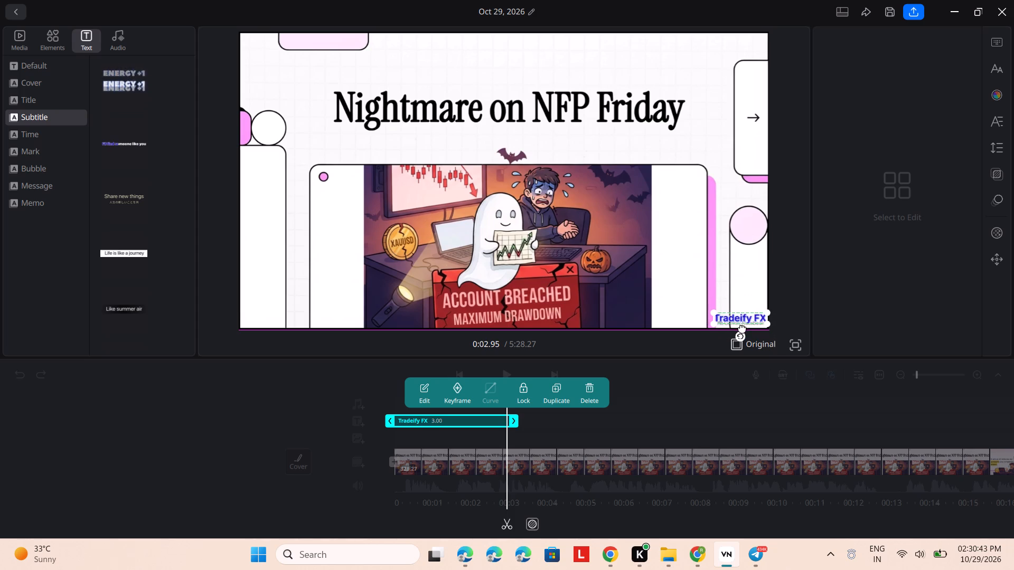
left_click_drag(742, 328, 743, 329)
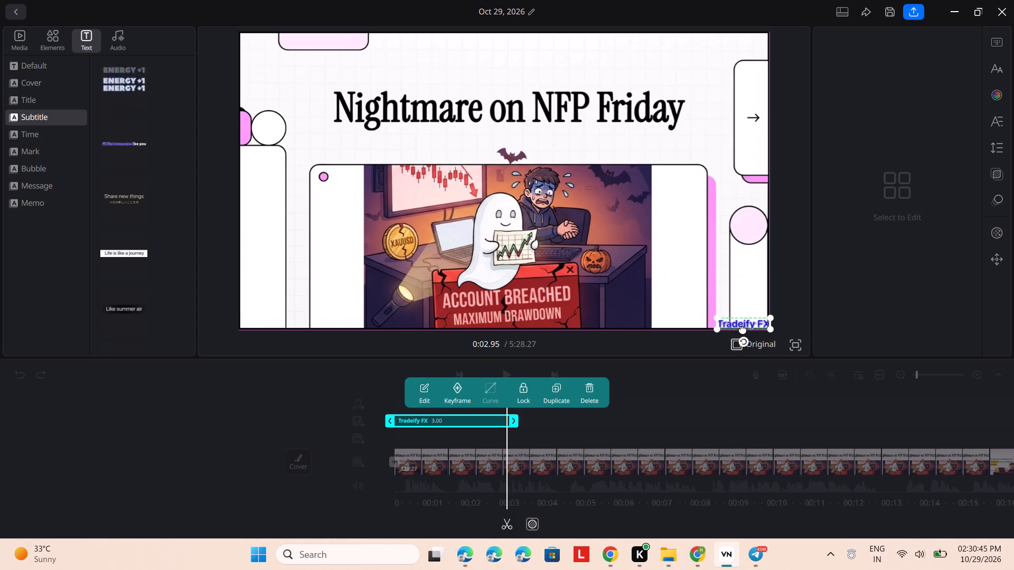
left_click_drag(743, 329, 740, 328)
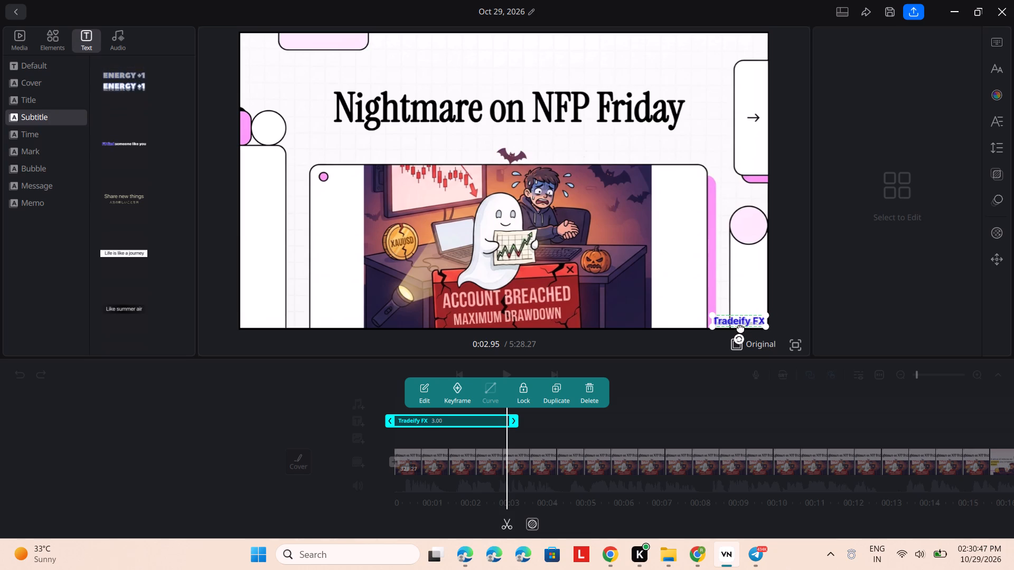
left_click_drag(740, 328, 741, 328)
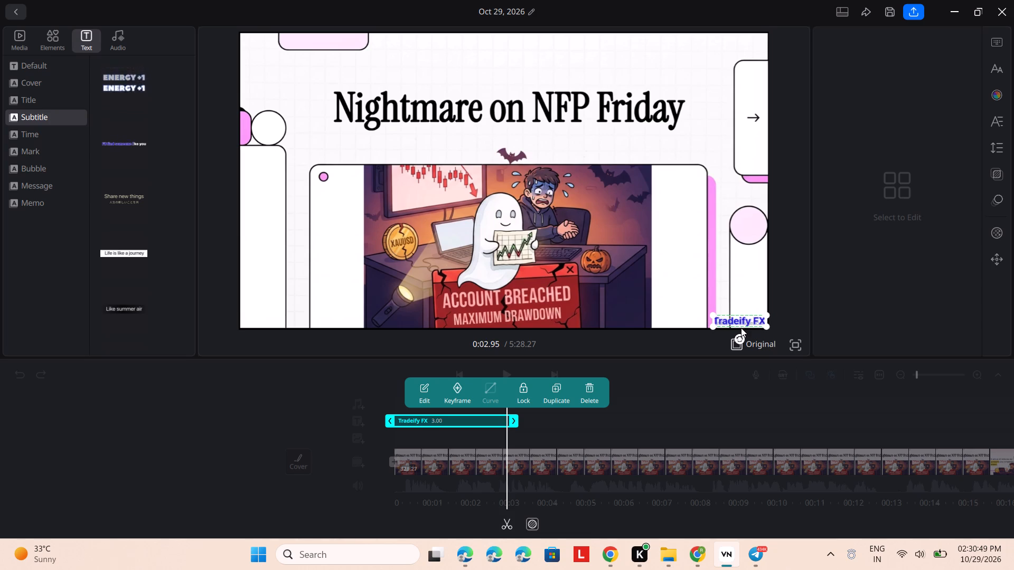
left_click(780, 312)
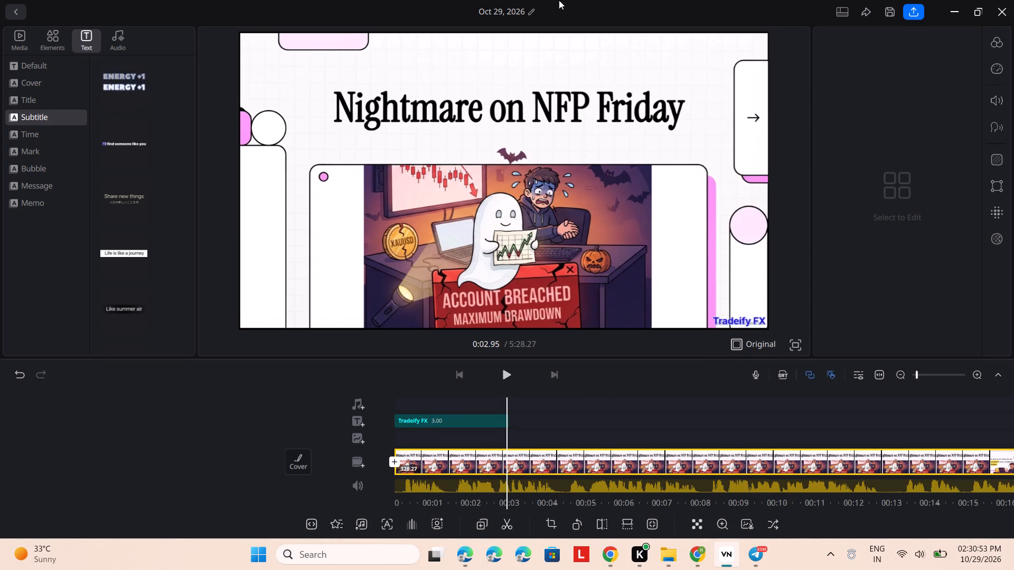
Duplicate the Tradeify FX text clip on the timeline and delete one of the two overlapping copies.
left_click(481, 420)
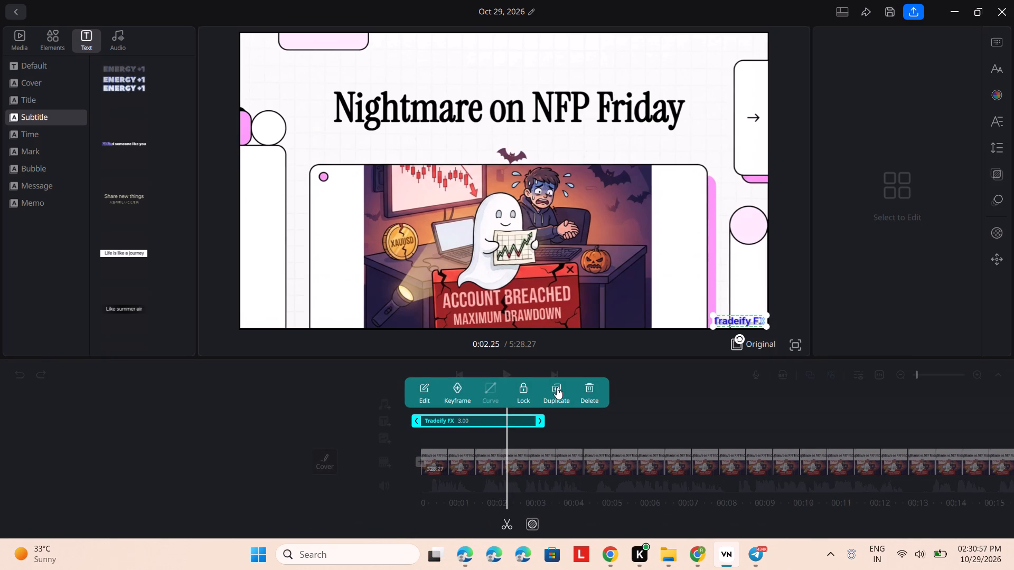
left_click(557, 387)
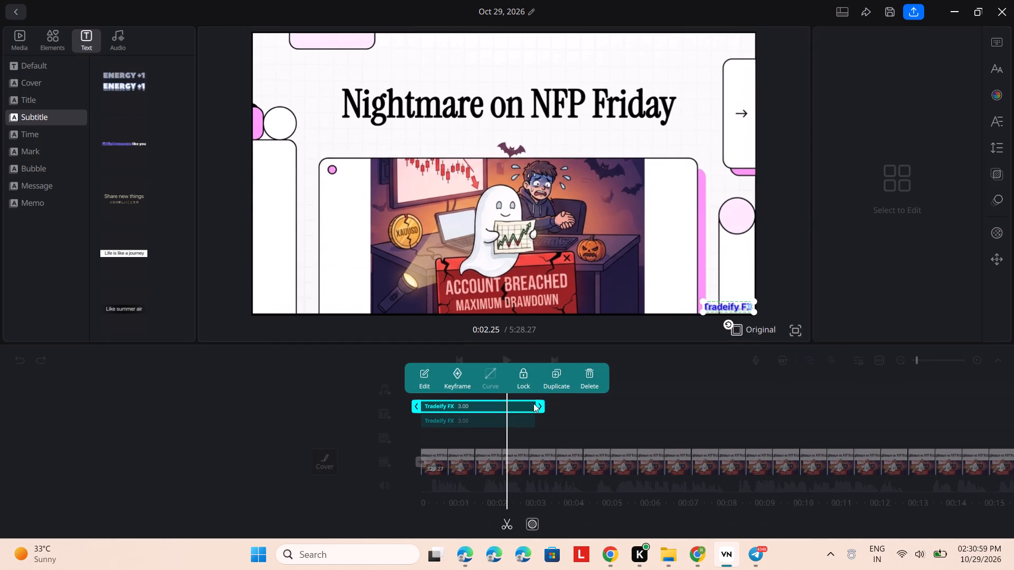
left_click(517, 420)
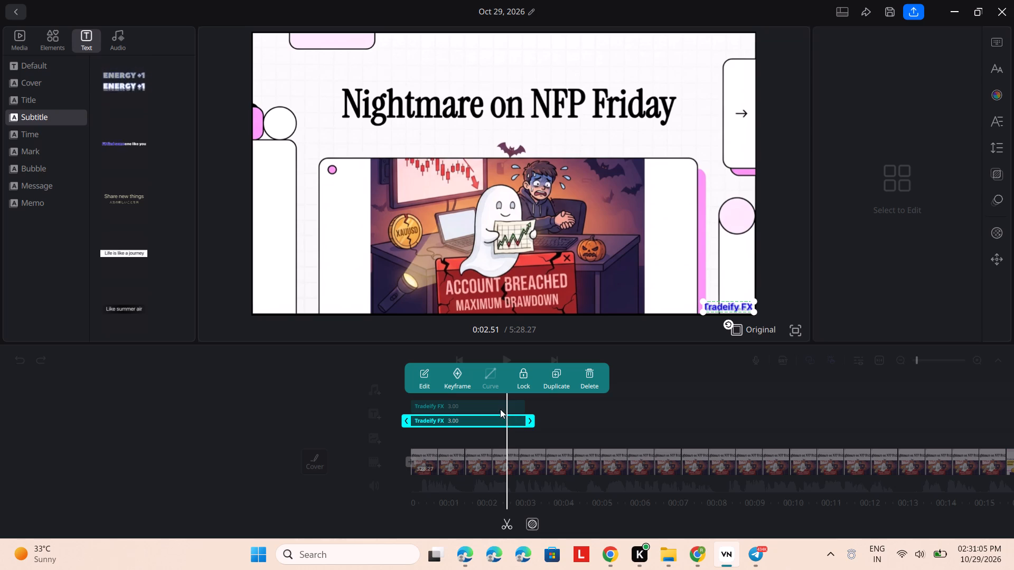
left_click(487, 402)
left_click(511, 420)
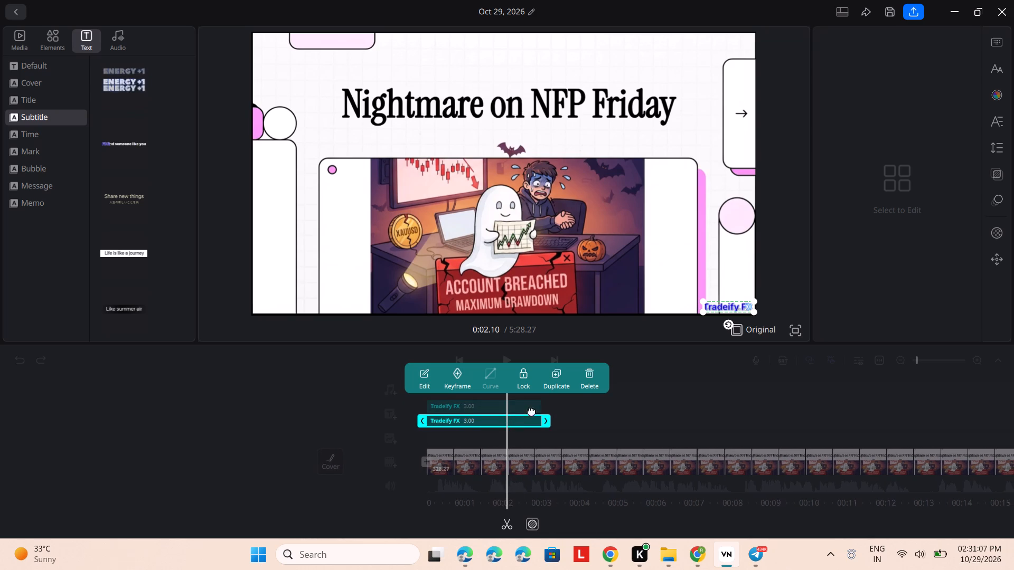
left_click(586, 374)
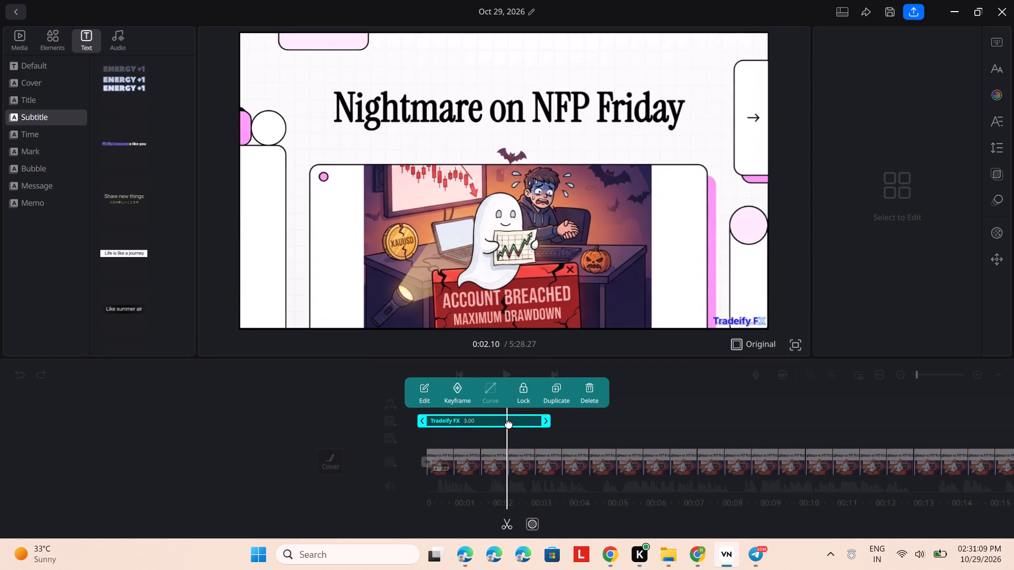
Extend the end of the Tradeify FX text clip past the end of the video, to a duration of 332.00 seconds.
left_click(570, 428)
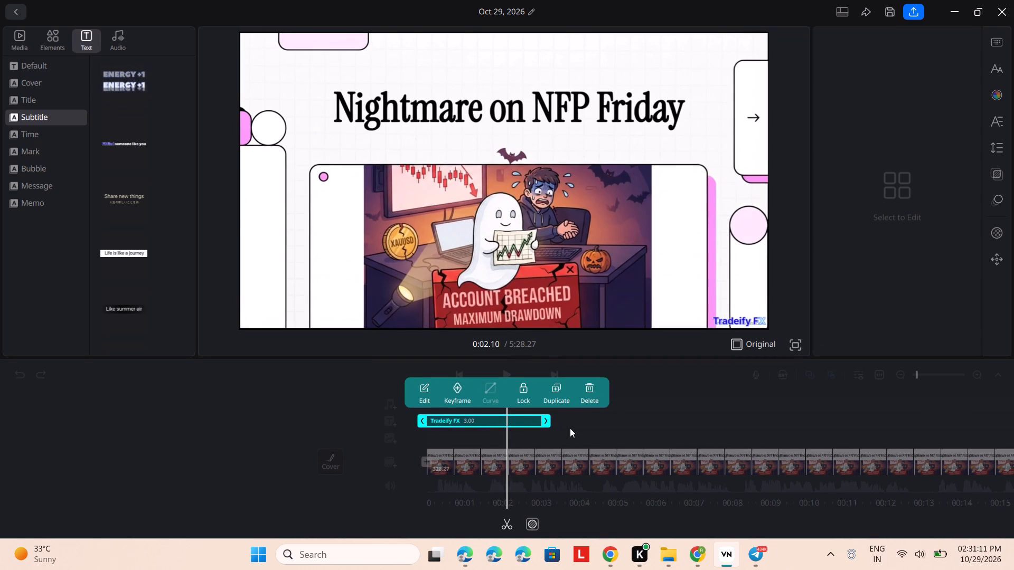
left_click(519, 416)
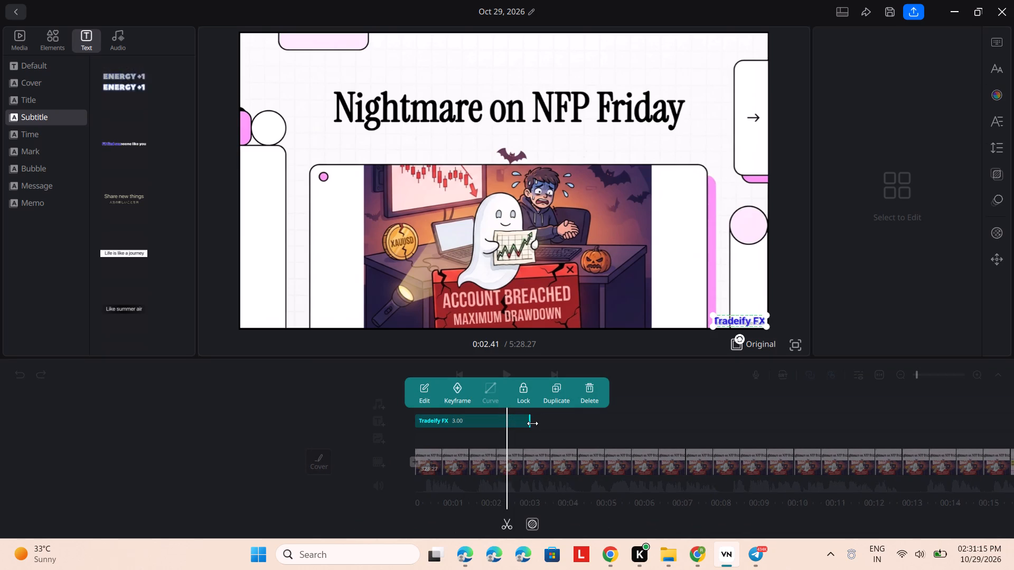
left_click_drag(532, 423, 712, 435)
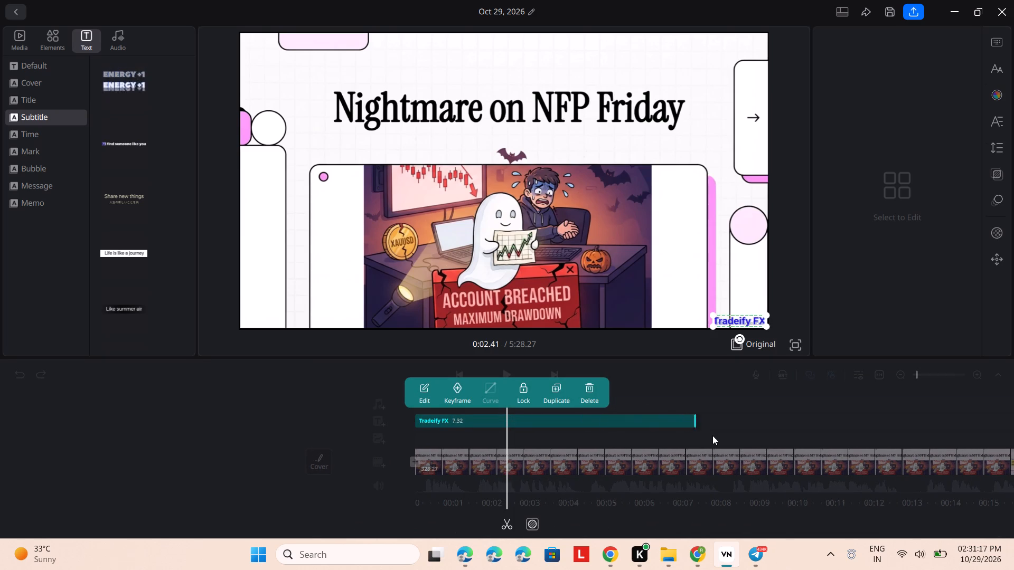
left_click_drag(712, 435, 1013, 396)
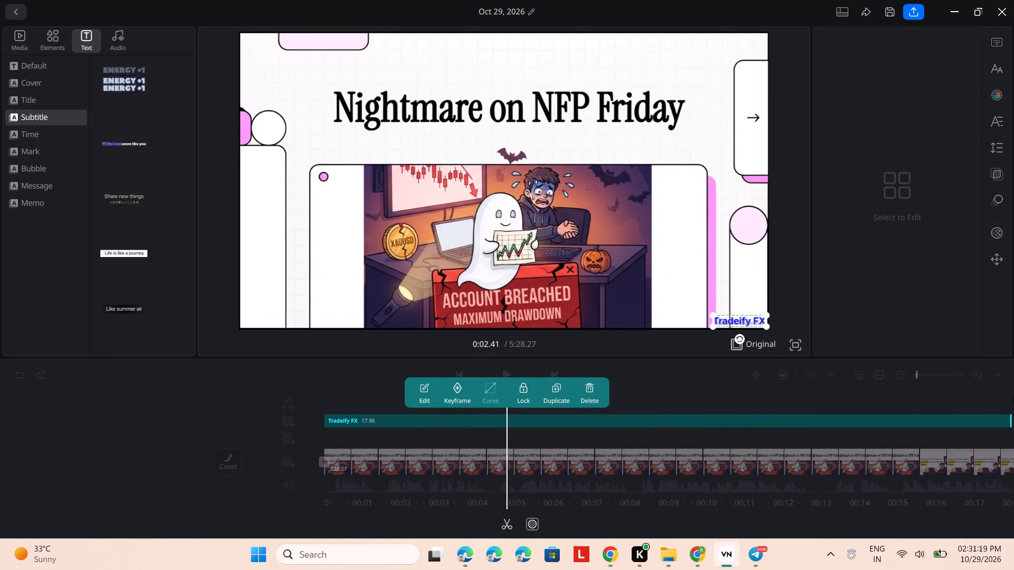
left_click_drag(1013, 396, 1013, 397)
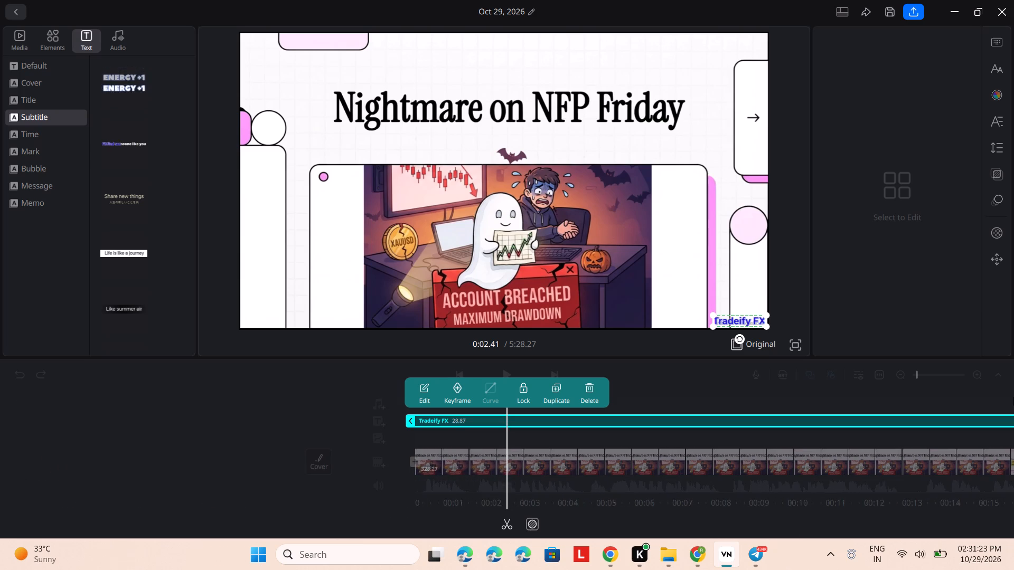
scroll(765, 476, "down", 8, "ctrl")
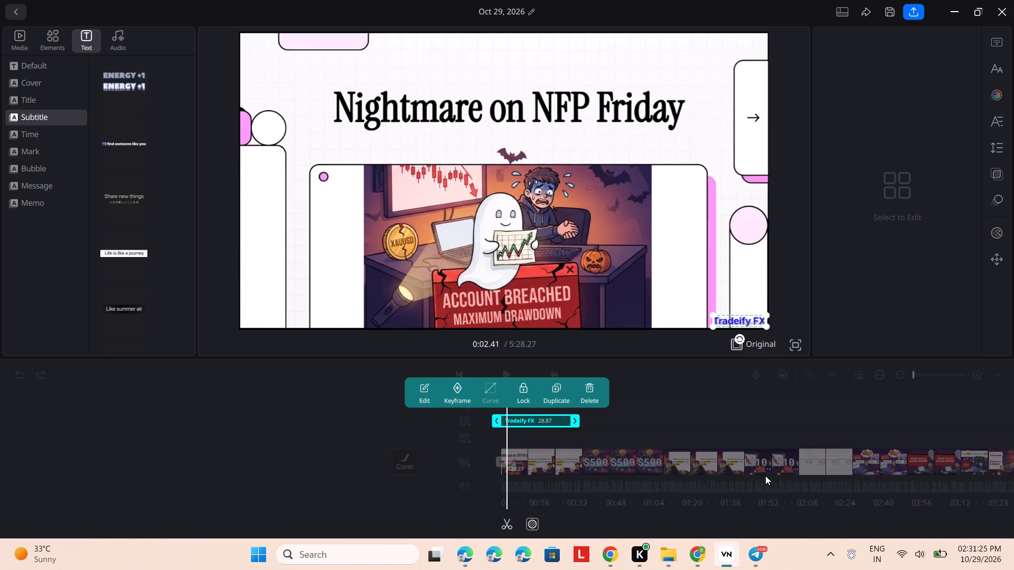
scroll(765, 476, "down", 1, "ctrl")
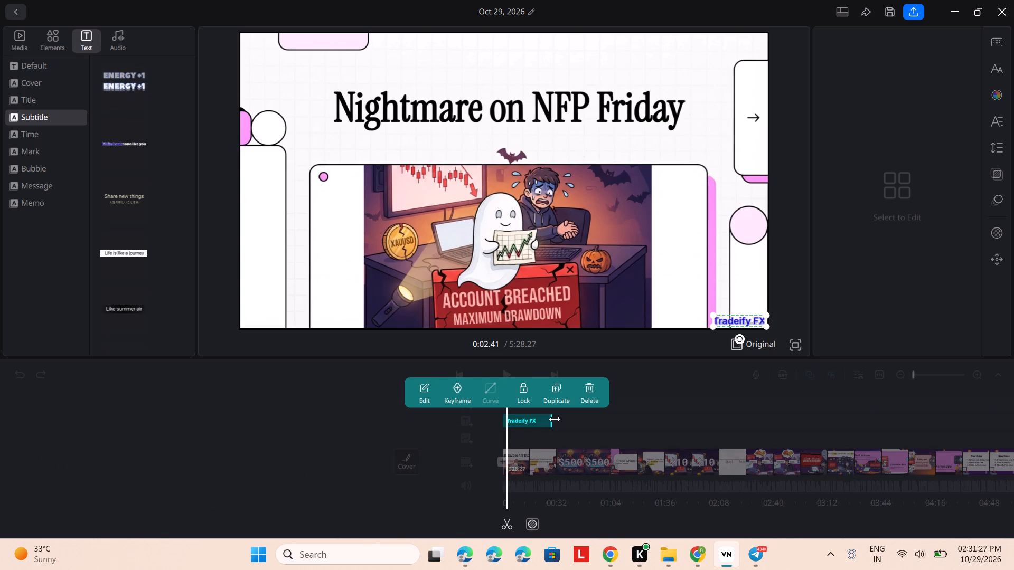
left_click_drag(555, 419, 914, 404)
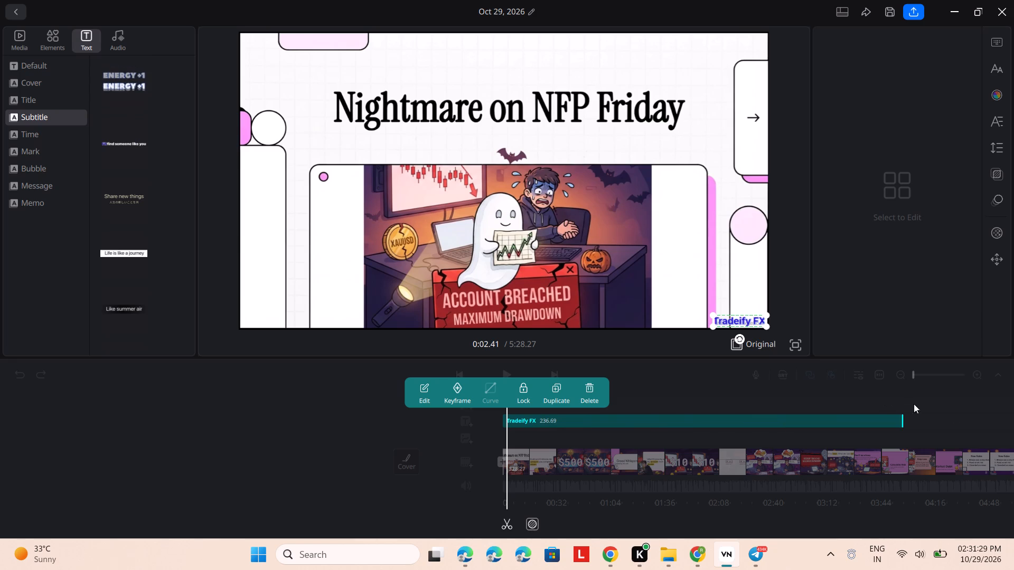
left_click_drag(914, 404, 1013, 416)
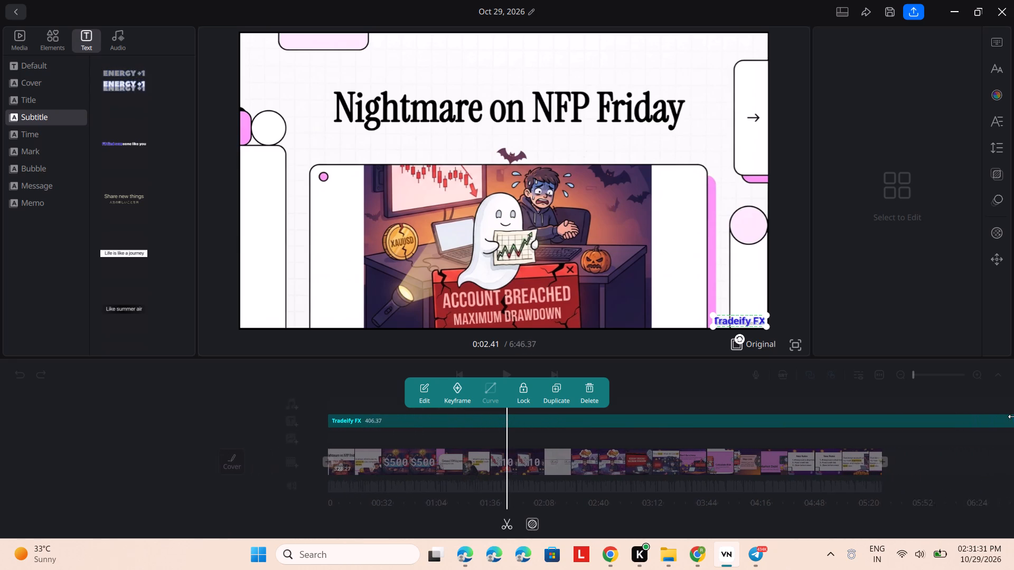
left_click_drag(1013, 416, 833, 444)
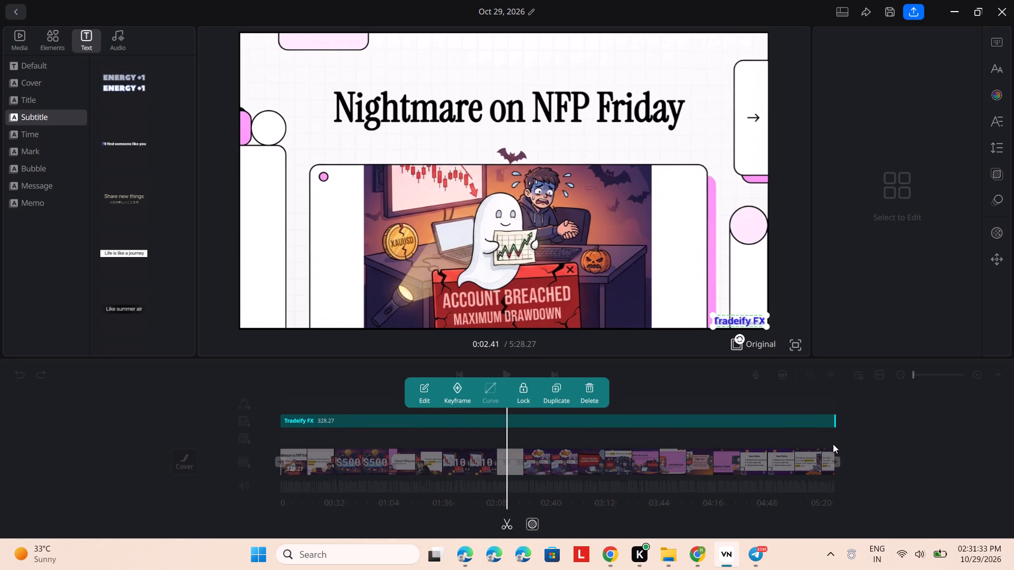
left_click_drag(833, 444, 831, 442)
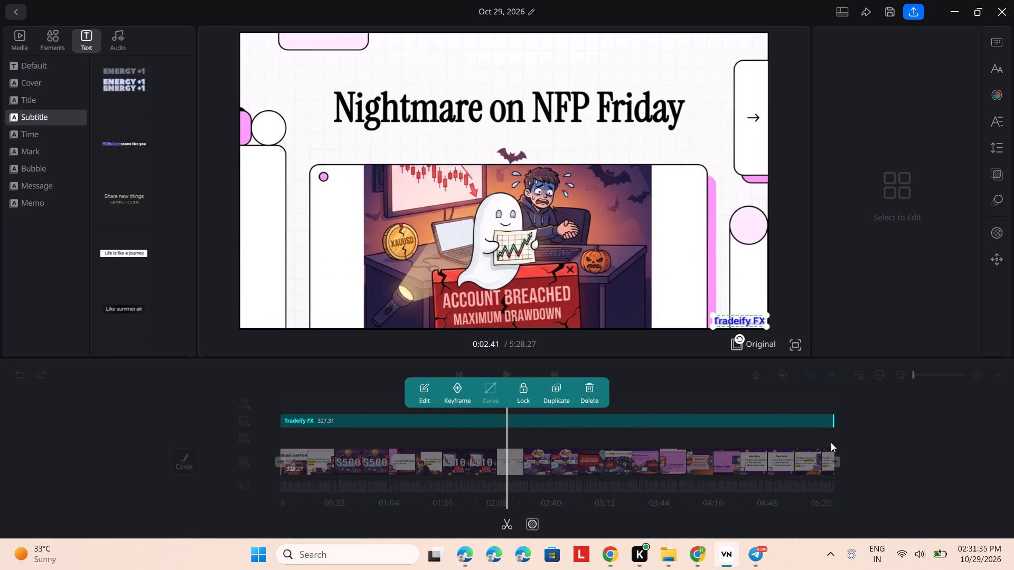
left_click_drag(831, 442, 839, 443)
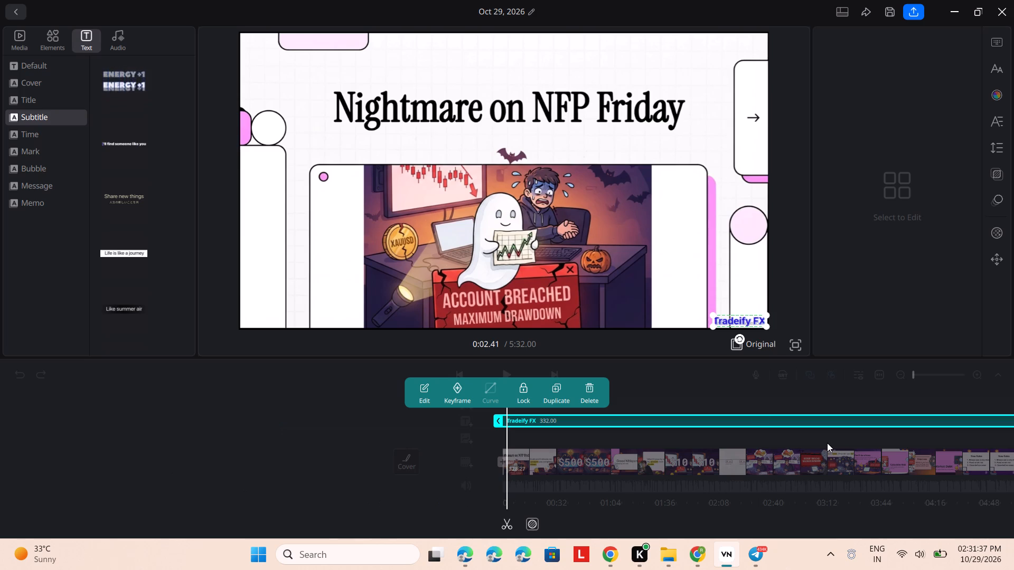
Play the video from 0:02.41 to 0:19.52 to check the extended Tradeify FX text over the watermark.
left_click(504, 168)
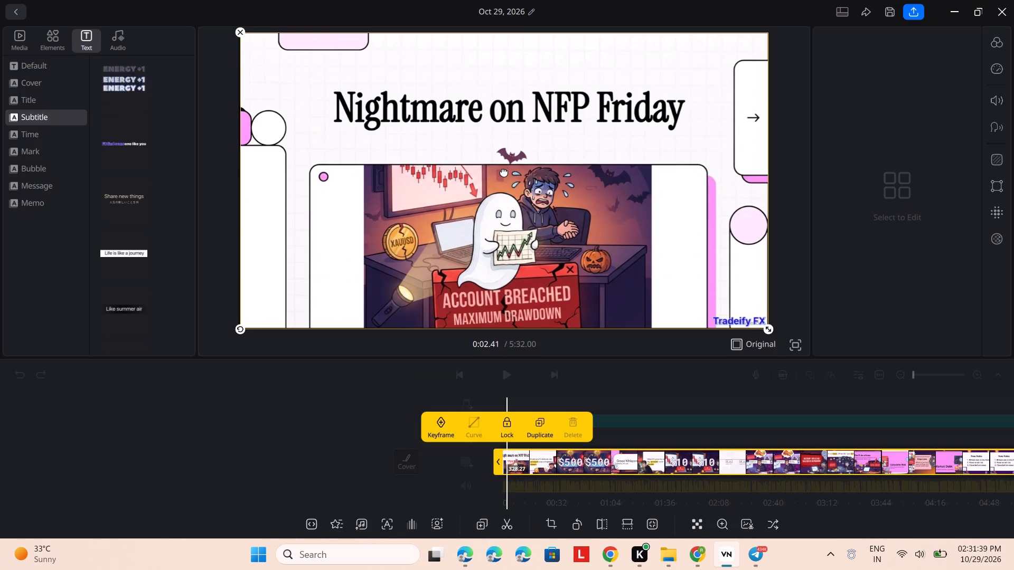
left_click(503, 175)
left_click(502, 366)
left_click(506, 375)
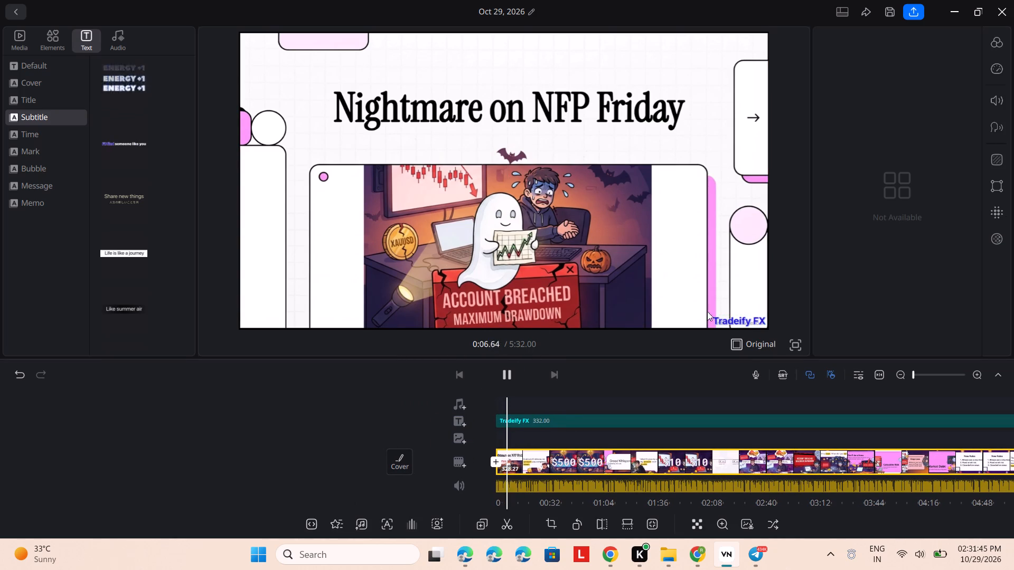
left_click(752, 319)
left_click(752, 320)
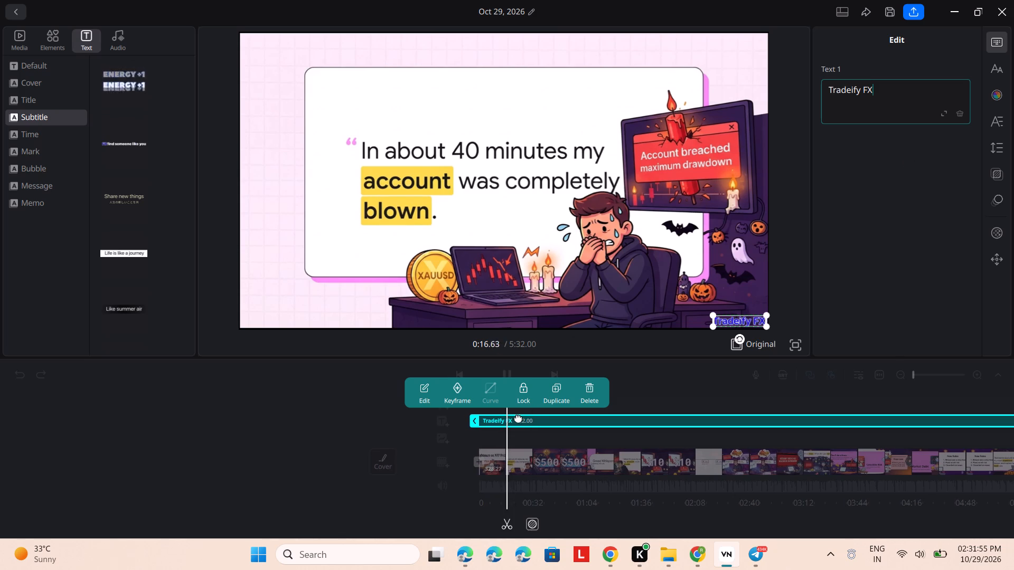
left_click(549, 261)
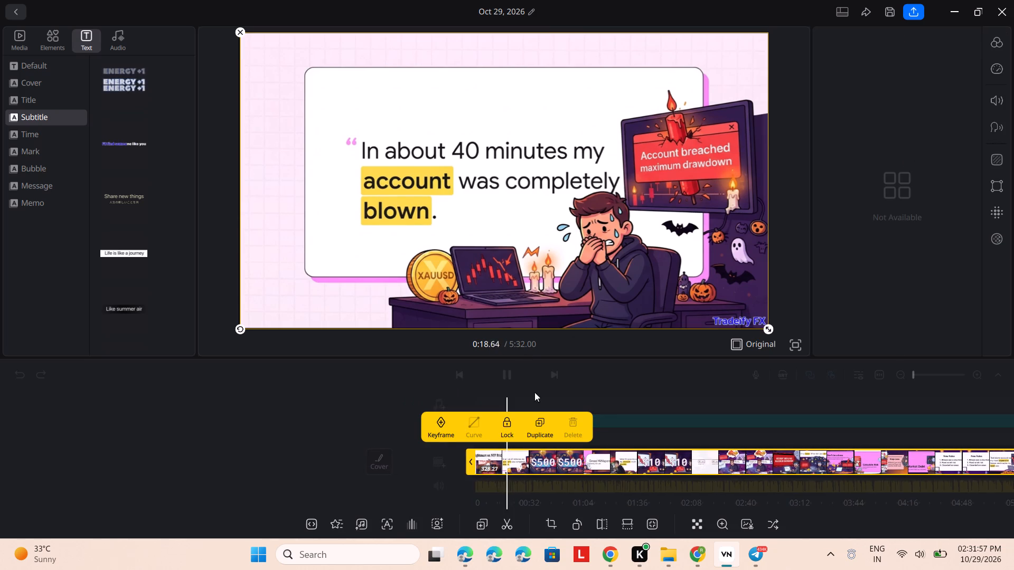
left_click(541, 376)
left_click_drag(541, 376, 531, 376)
left_click(511, 373)
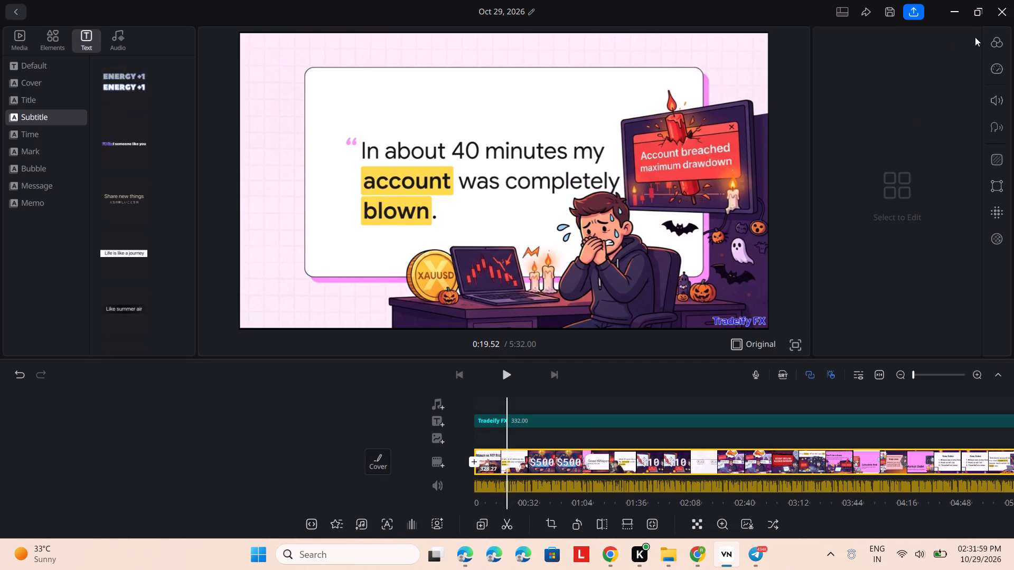
Review the Tradeify FX text clip's font size, colour, format, spacing, animation, opacity, position and text content settings.
double_click(548, 421)
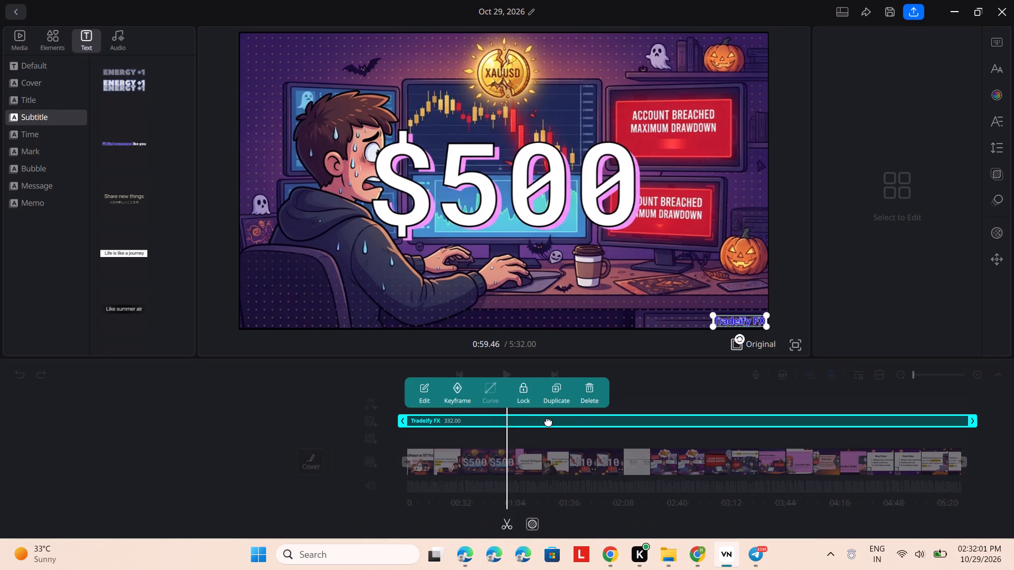
left_click(428, 392)
left_click(1000, 70)
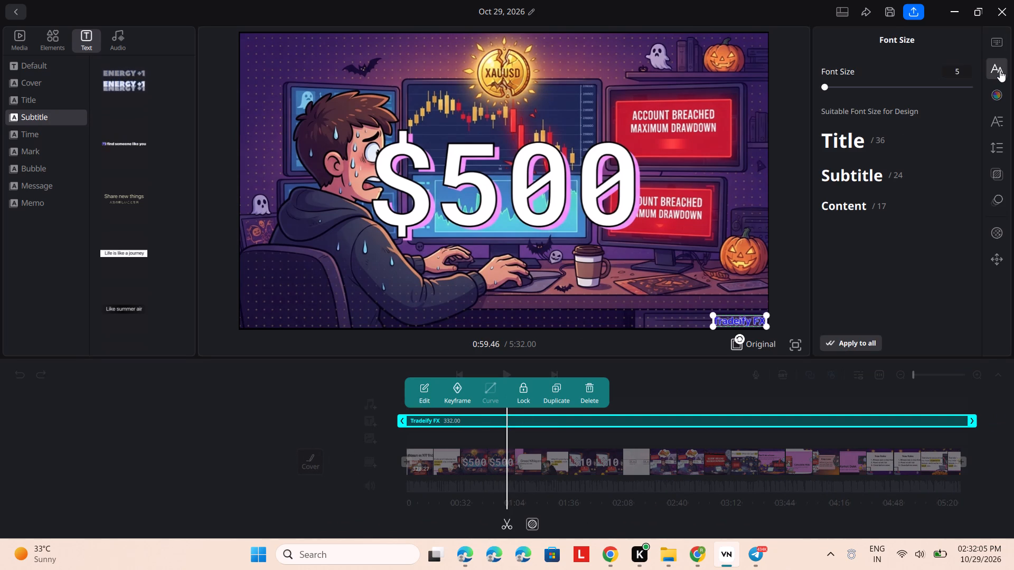
left_click(997, 86)
left_click(998, 122)
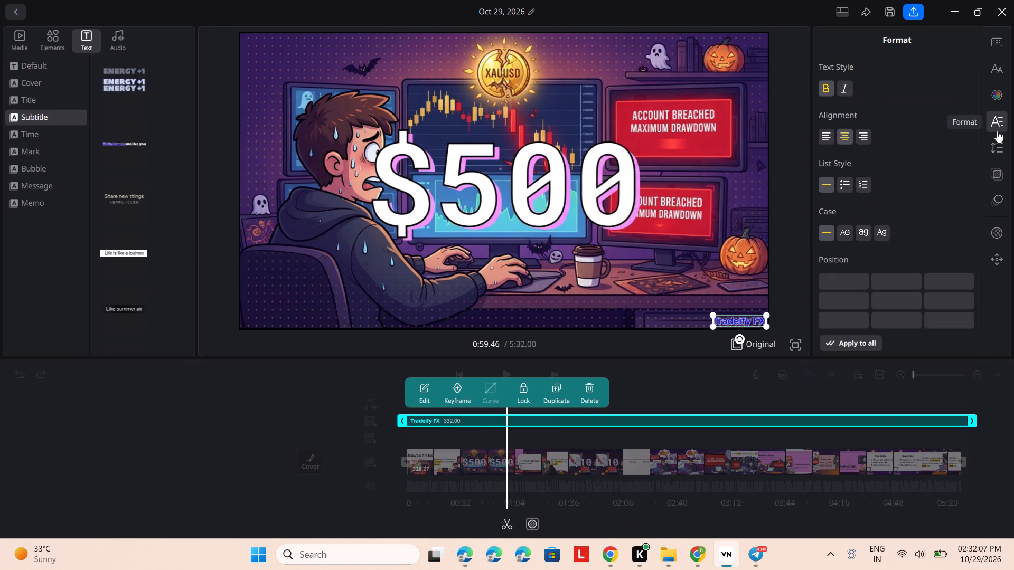
left_click(994, 147)
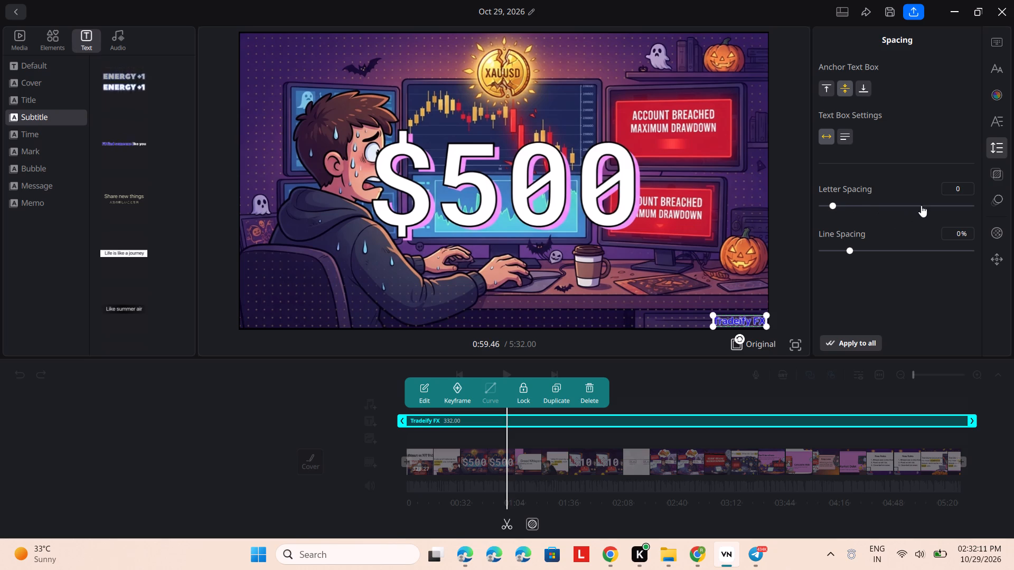
left_click(994, 170)
left_click(998, 202)
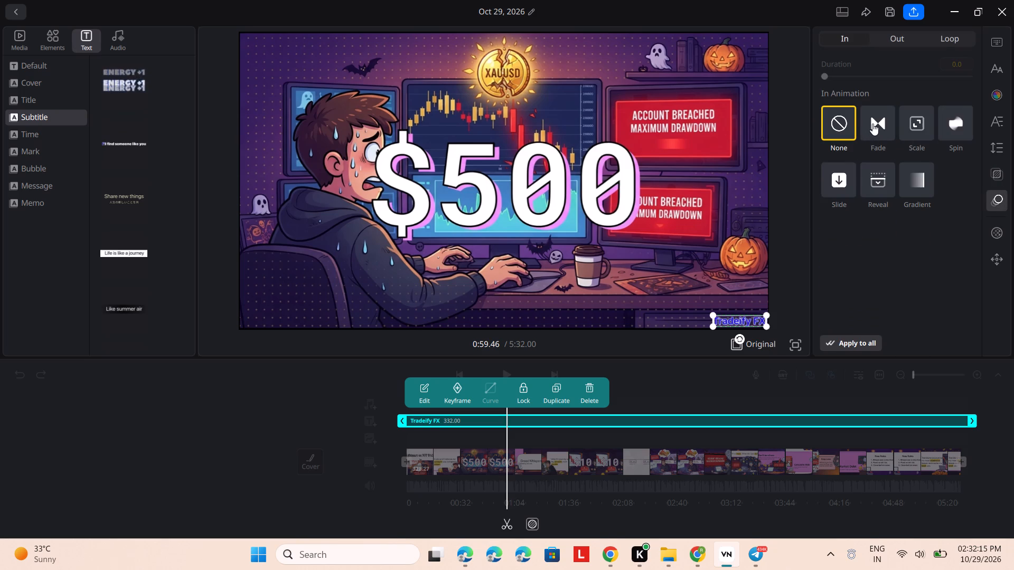
left_click(999, 232)
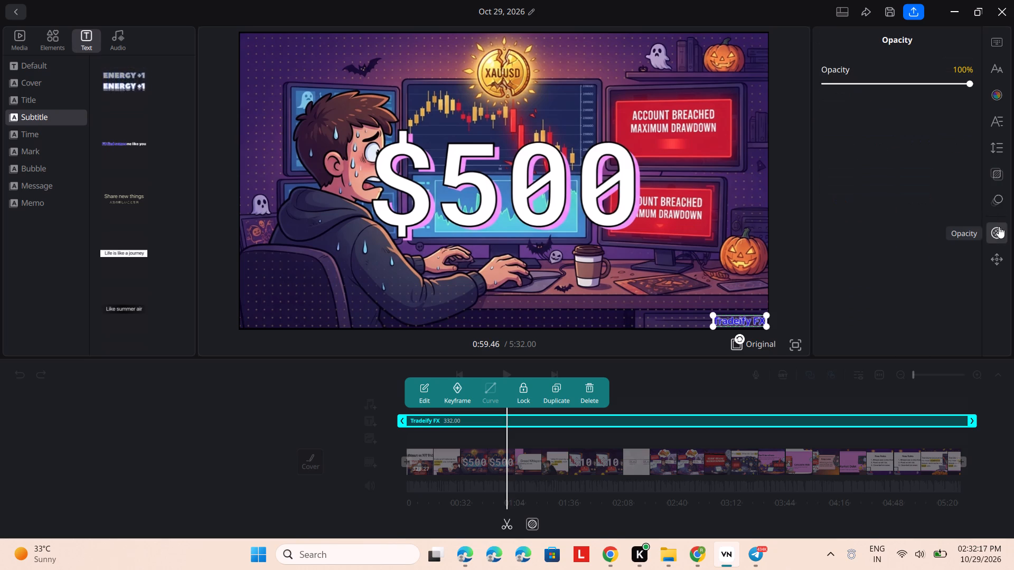
double_click(961, 79)
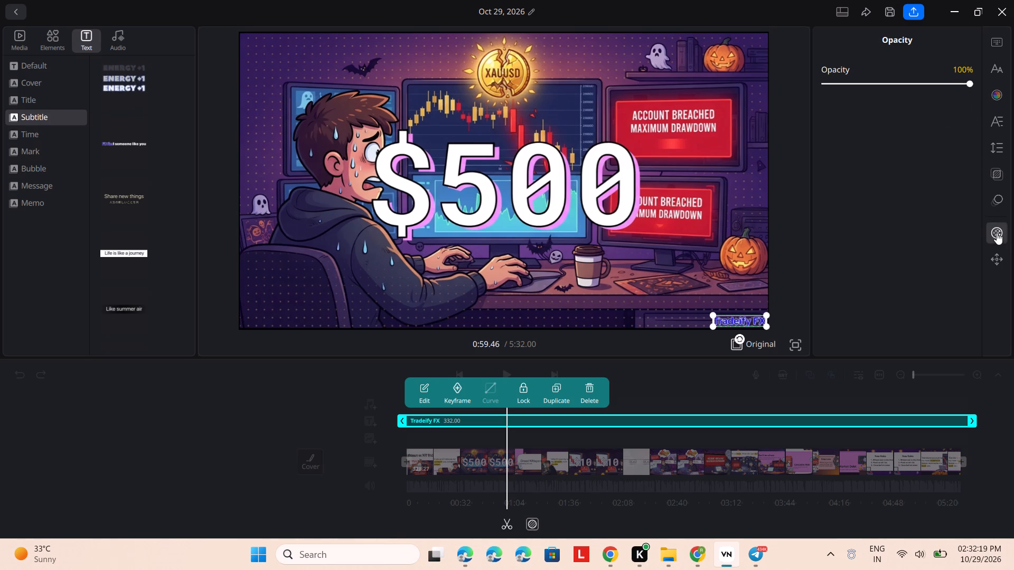
left_click(999, 253)
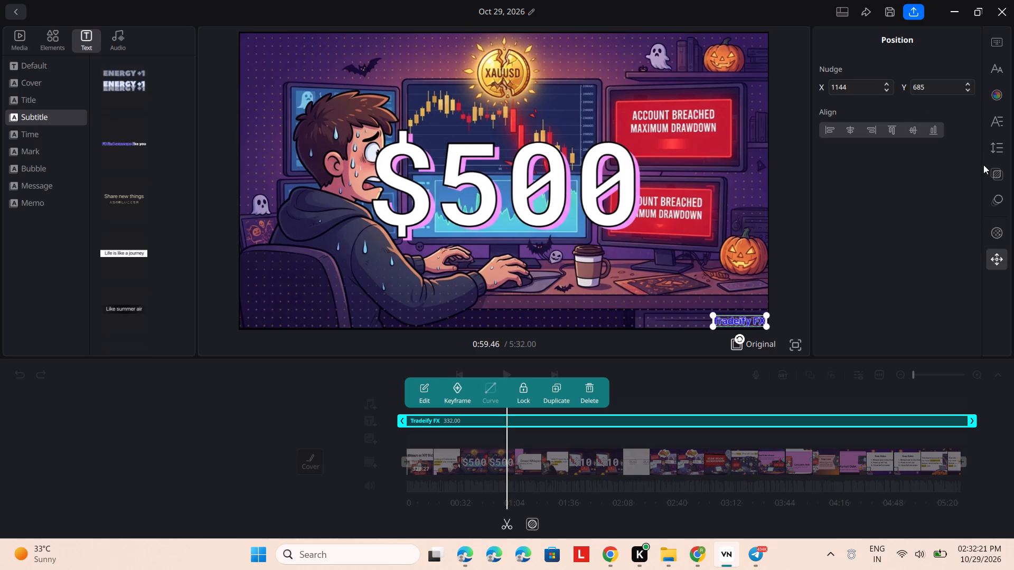
left_click(999, 260)
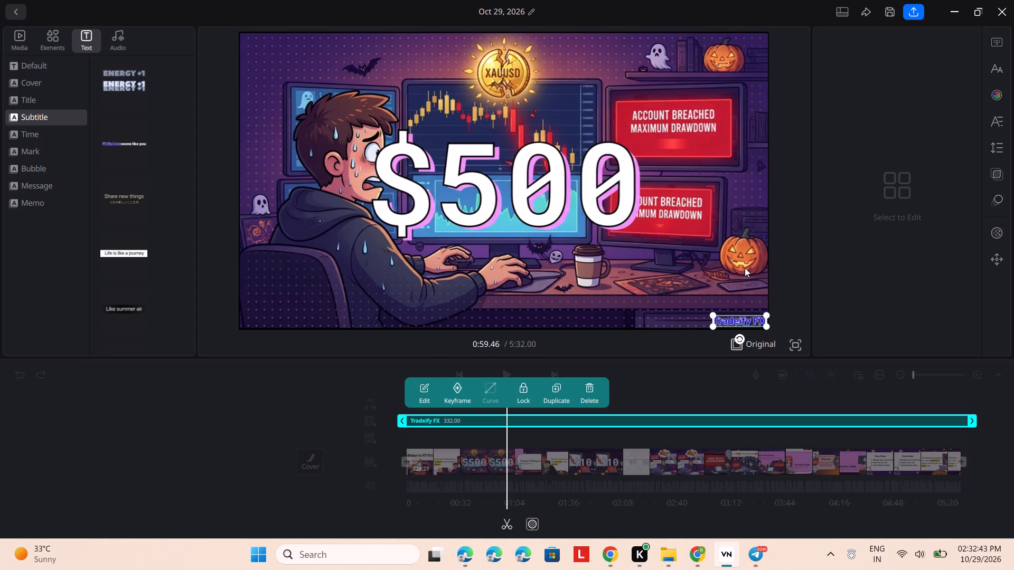
double_click(419, 388)
left_click(419, 388)
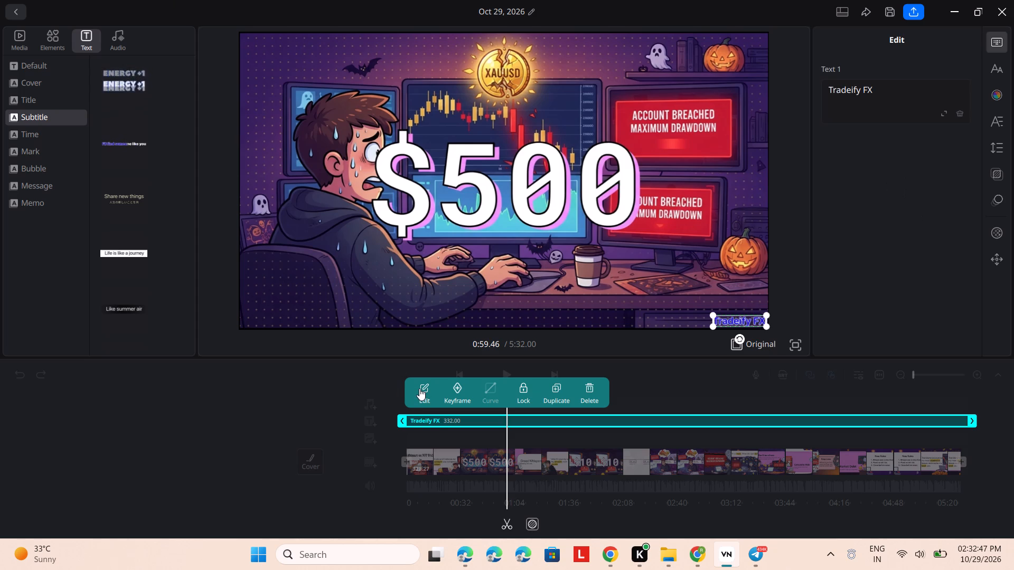
left_click(419, 388)
double_click(599, 278)
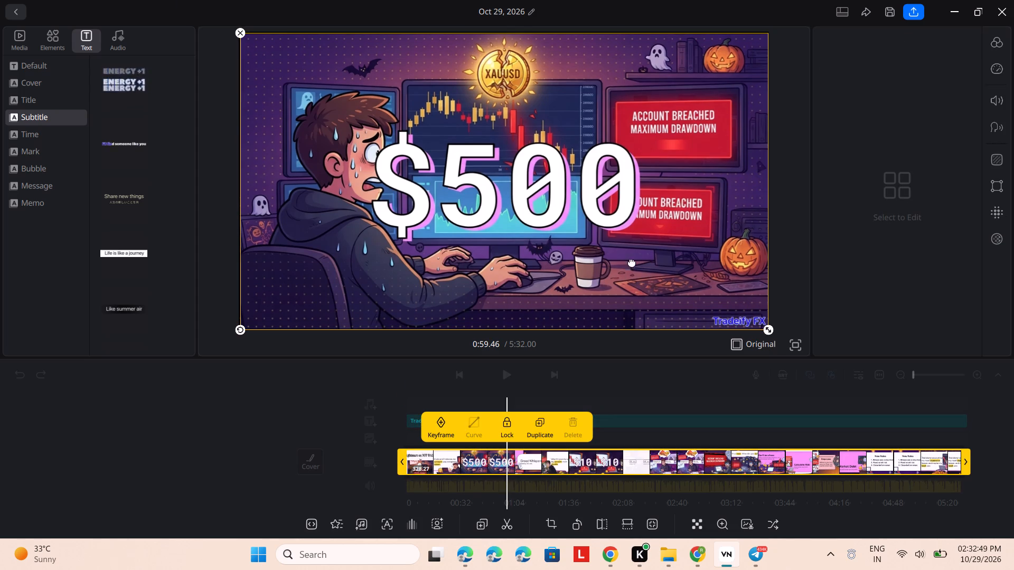
Play the video from 0:59.46 to check the Tradeify FX text over the watermark.
double_click(510, 371)
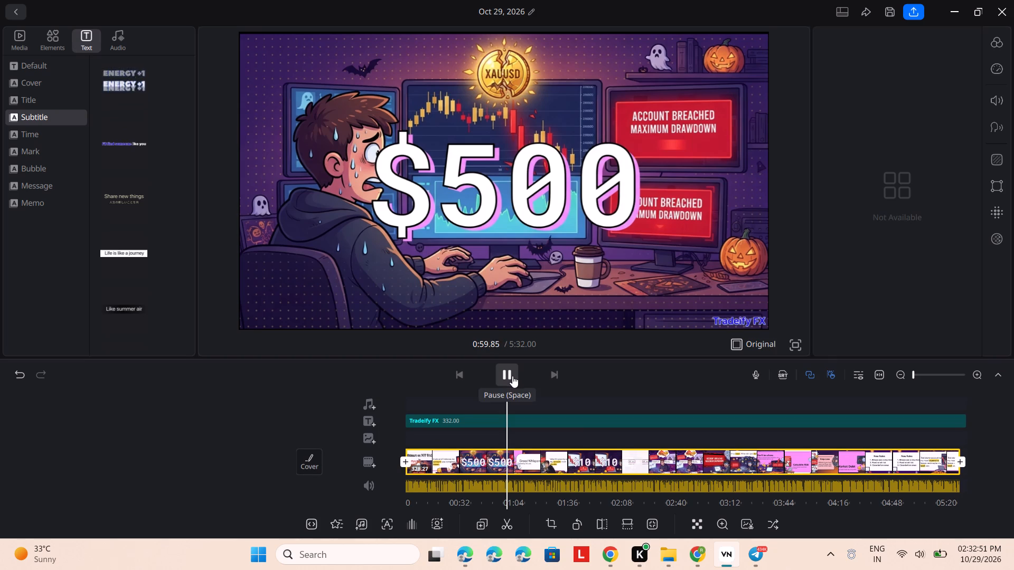
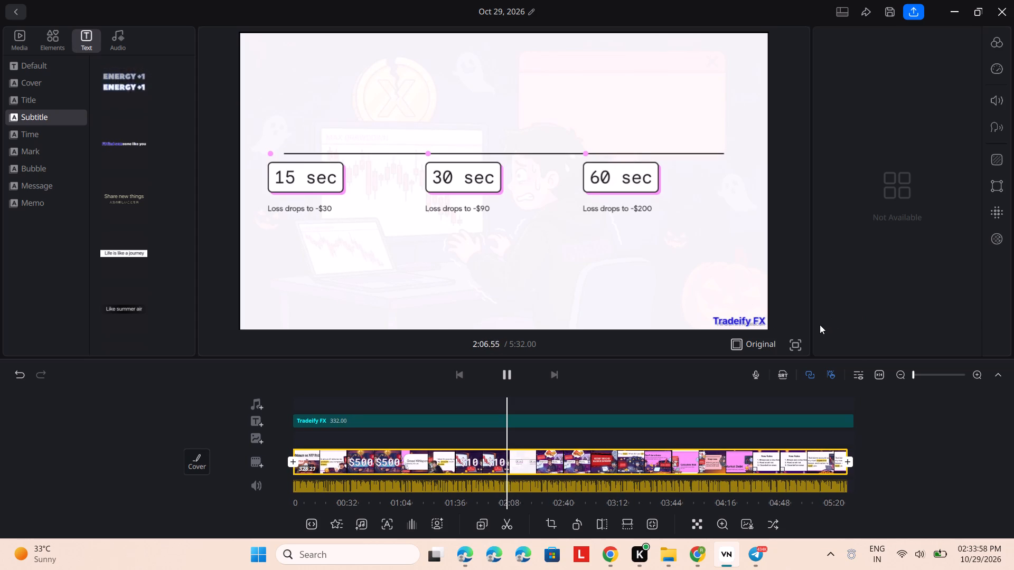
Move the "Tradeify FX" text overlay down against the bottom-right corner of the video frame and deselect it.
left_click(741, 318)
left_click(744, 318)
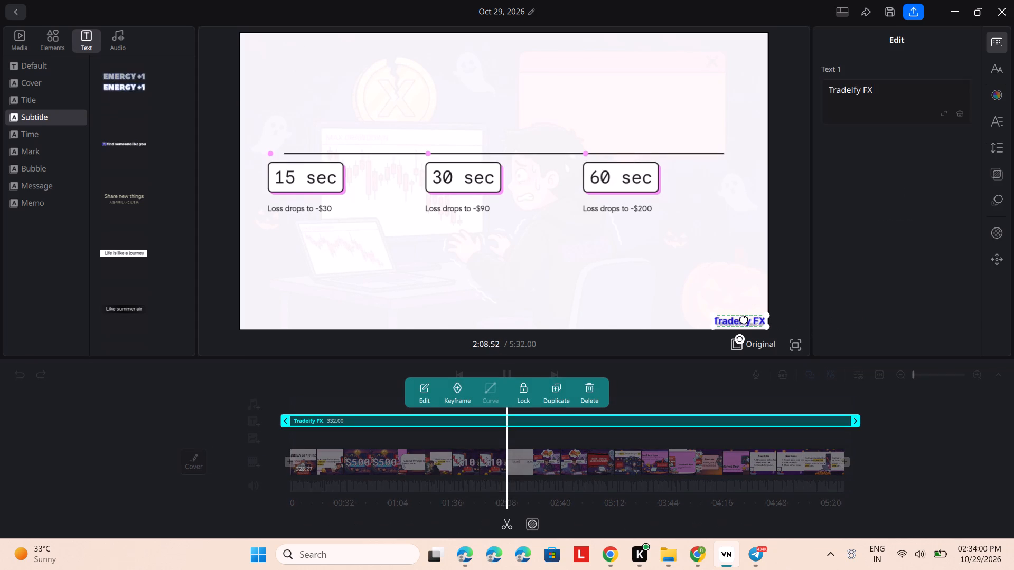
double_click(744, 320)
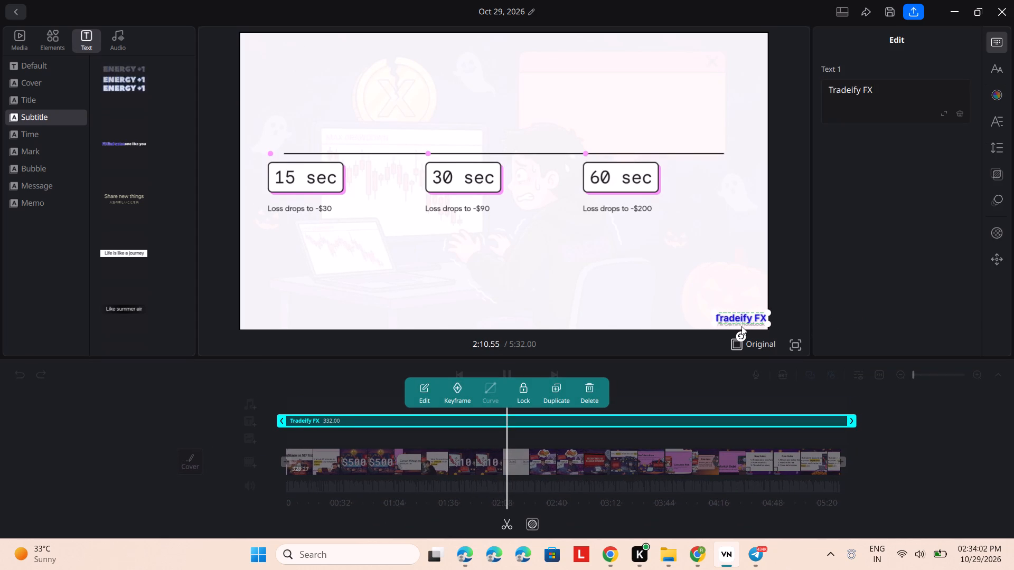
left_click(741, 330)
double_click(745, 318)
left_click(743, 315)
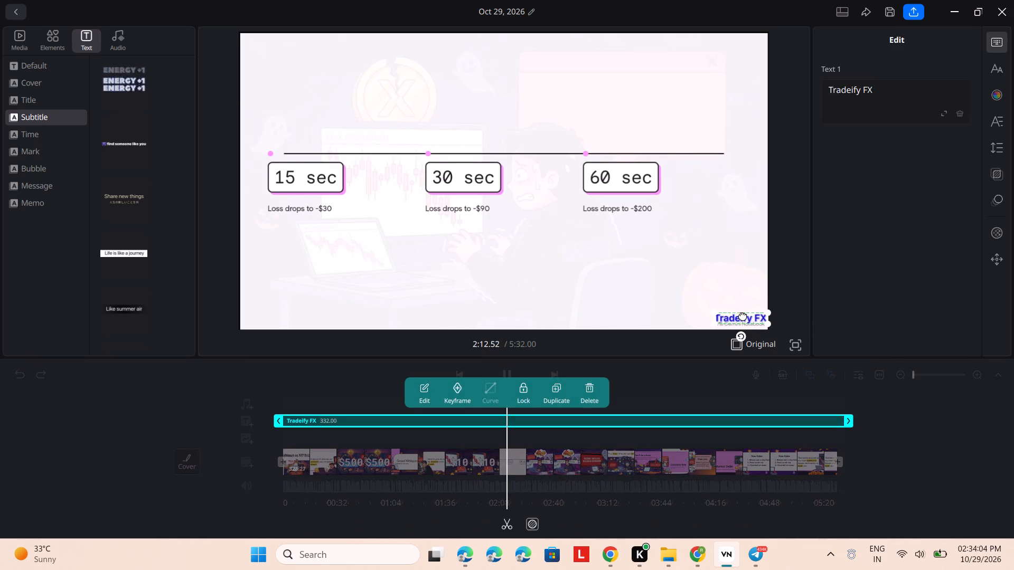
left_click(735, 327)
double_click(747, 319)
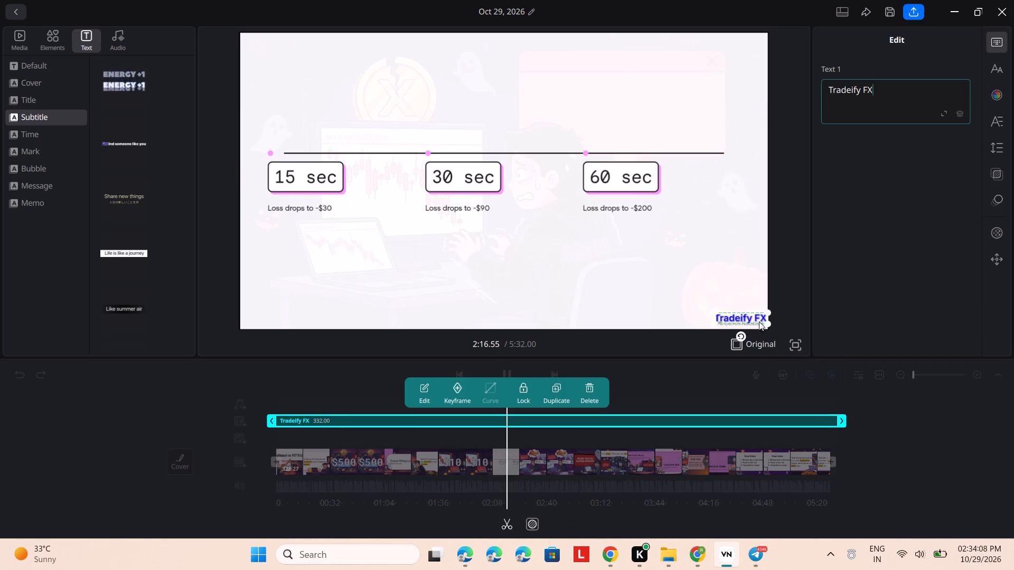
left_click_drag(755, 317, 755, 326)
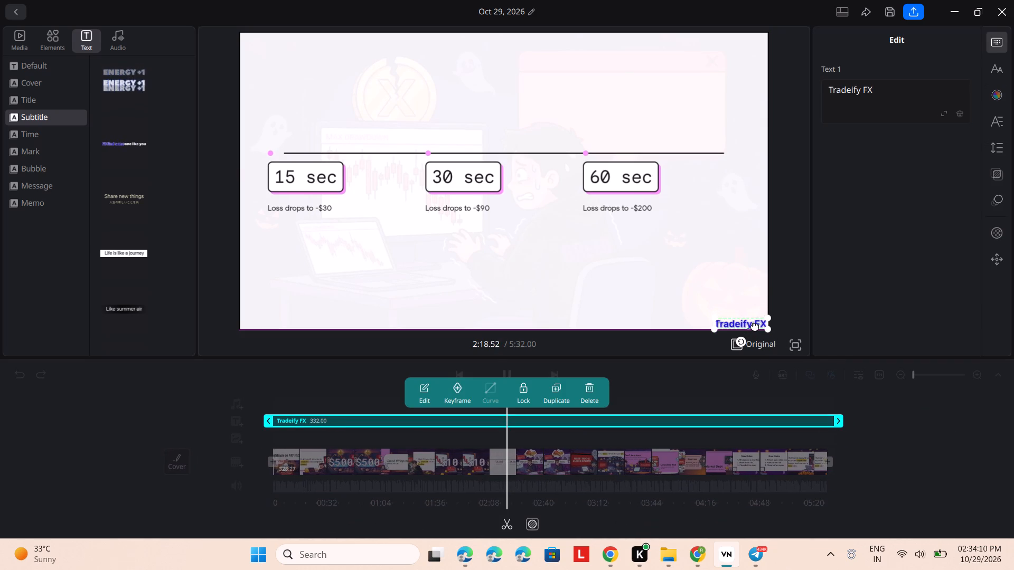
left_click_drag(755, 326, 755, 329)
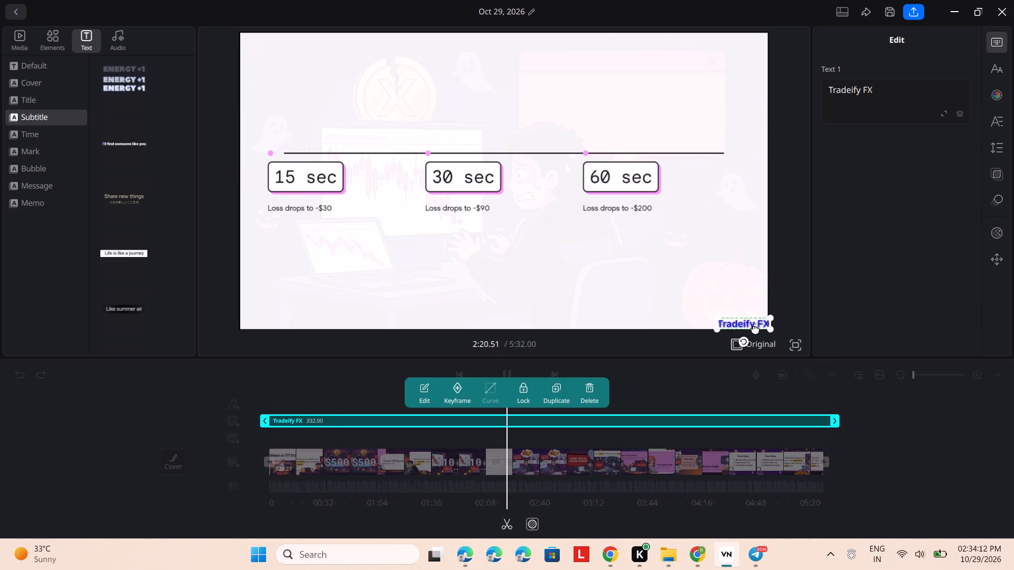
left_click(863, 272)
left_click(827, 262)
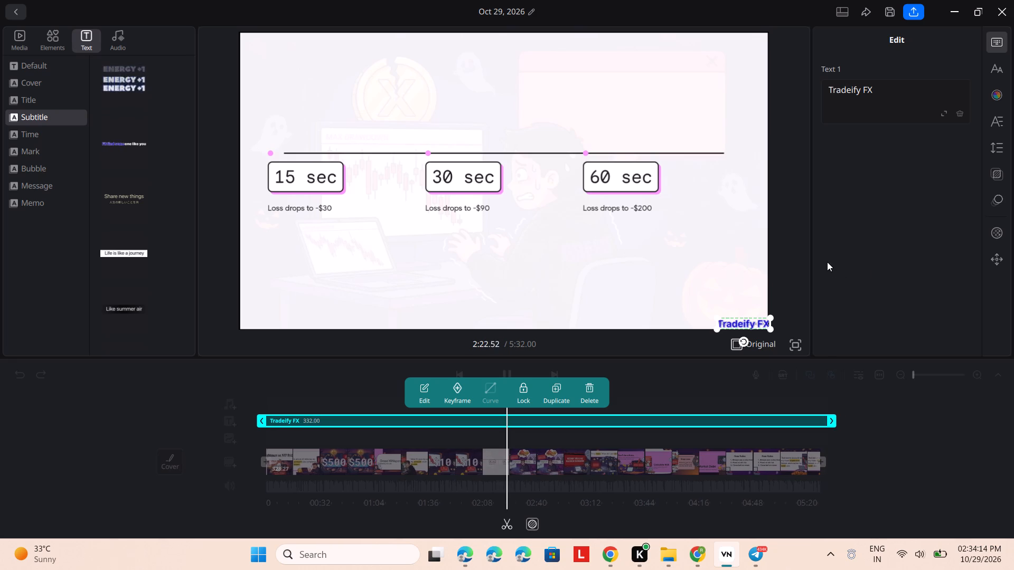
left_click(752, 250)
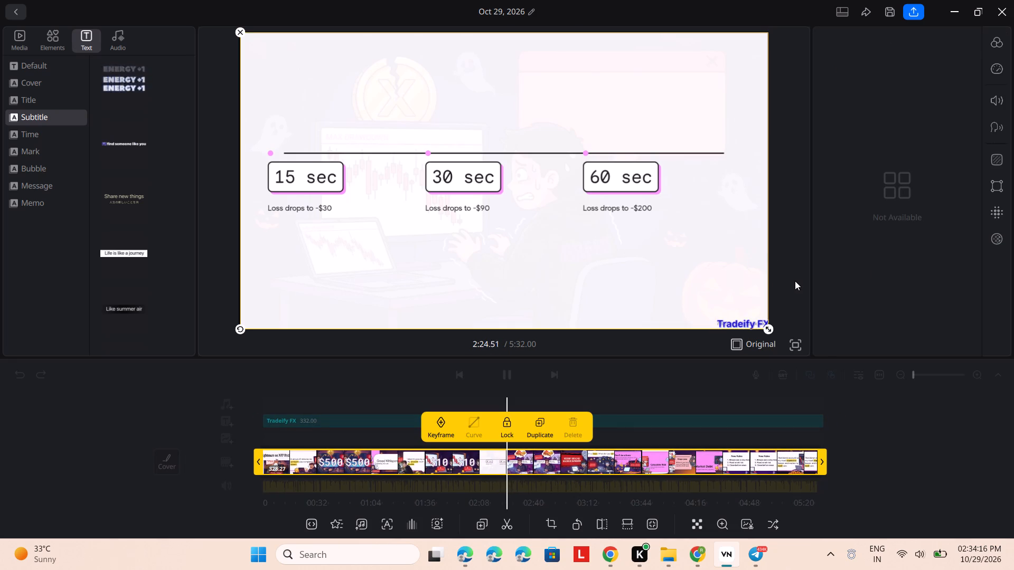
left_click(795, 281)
Shift the "Tradeify FX" text overlay slightly left so it sits fully inside the video frame's bottom-right corner.
left_click(753, 326)
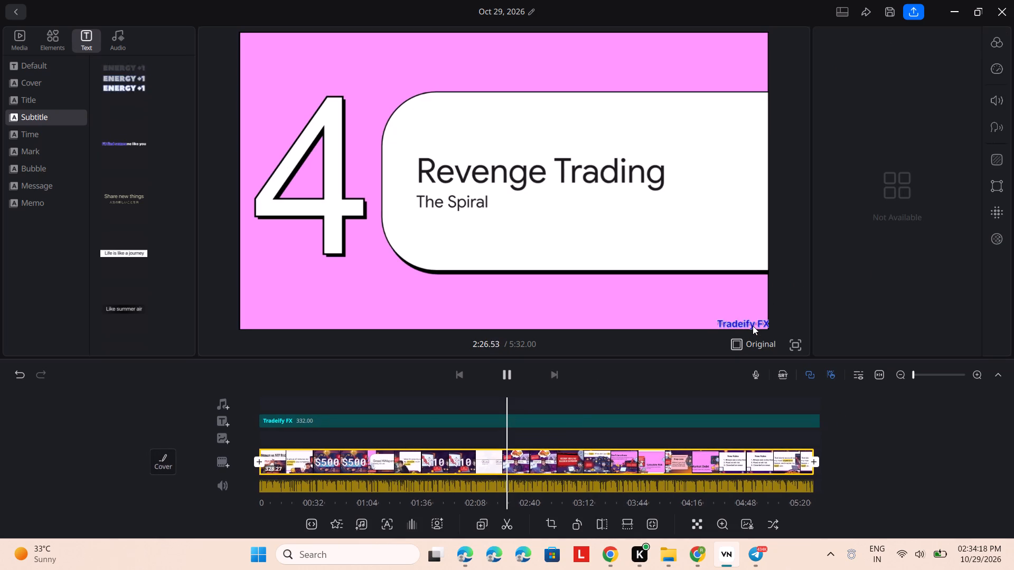
left_click_drag(753, 326, 743, 326)
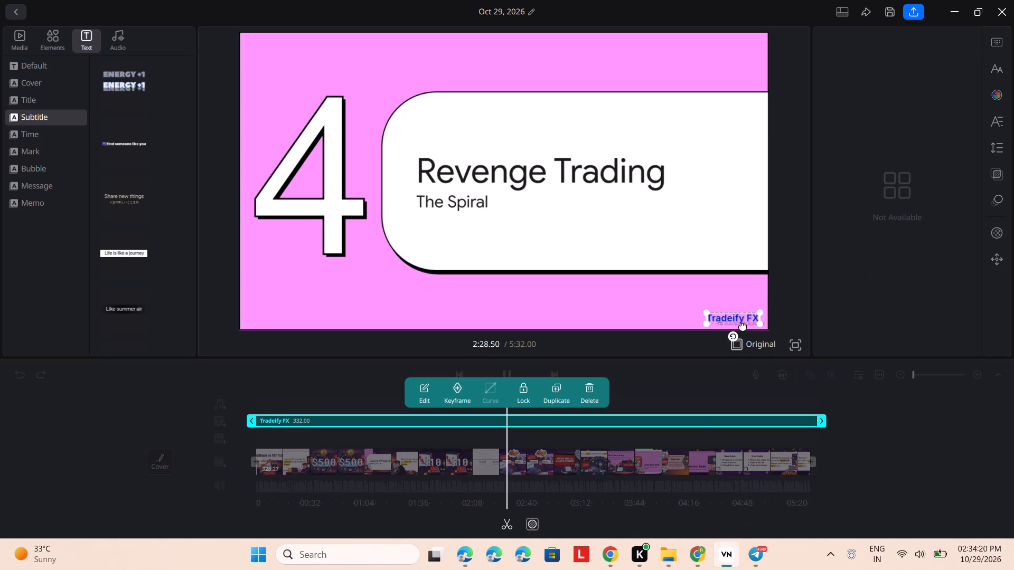
left_click_drag(743, 326, 743, 329)
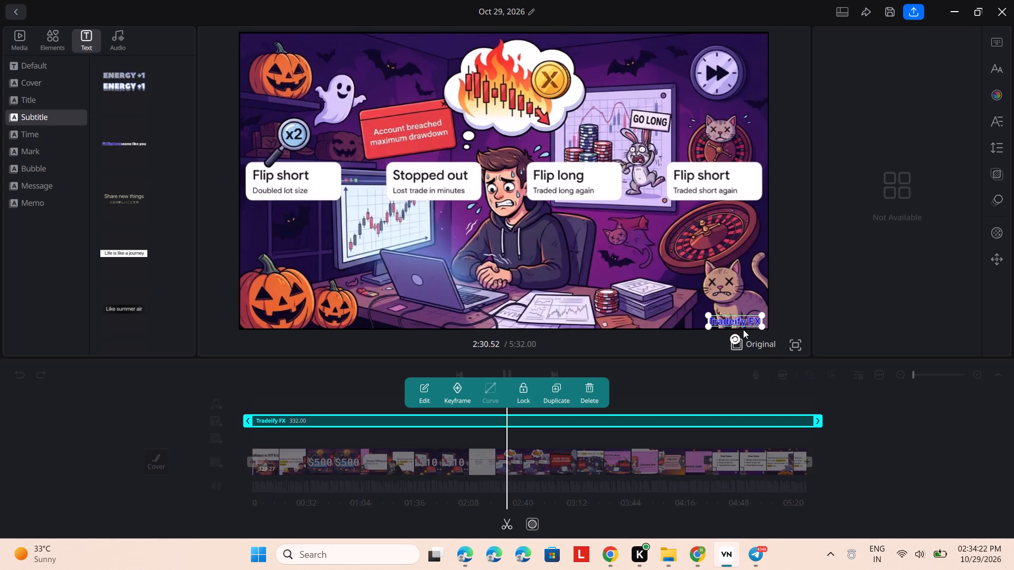
Close the video editor.
left_click(1004, 7)
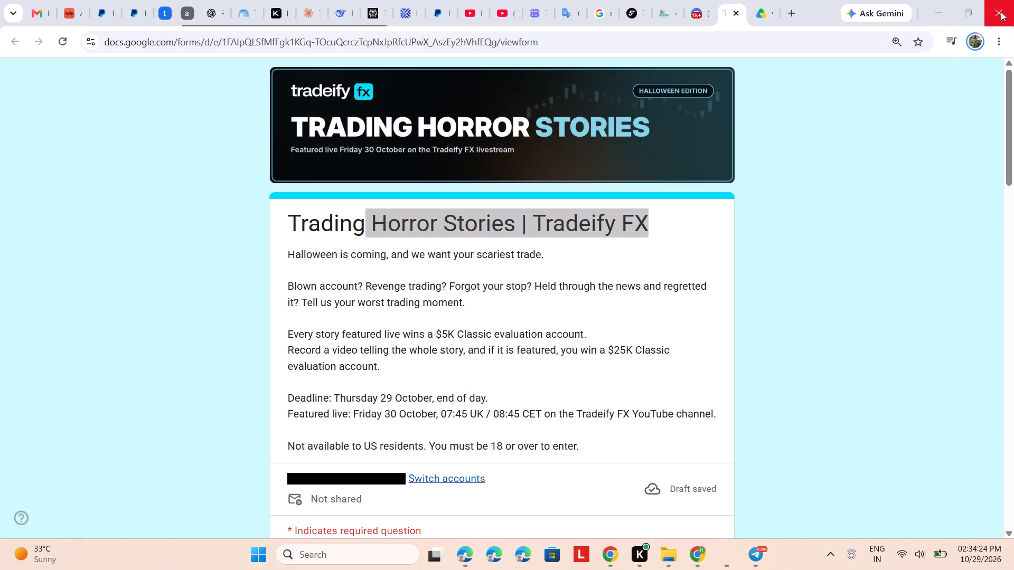
Review the completed Trading Horror Stories form, including the story, video link and consent answers, and submit it.
scroll(582, 318, "down", 8)
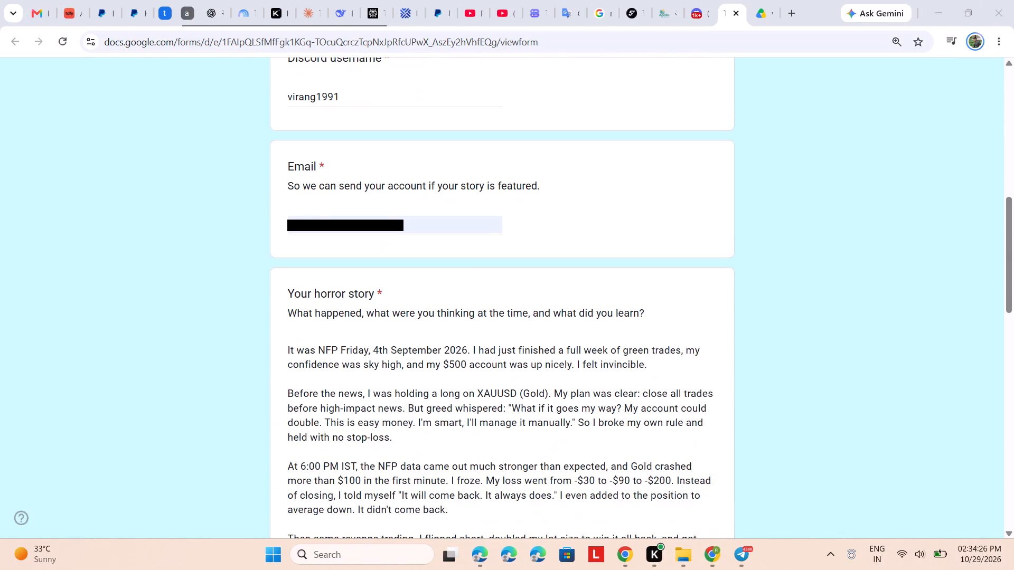
scroll(575, 311, "up", 3)
scroll(574, 310, "down", 17)
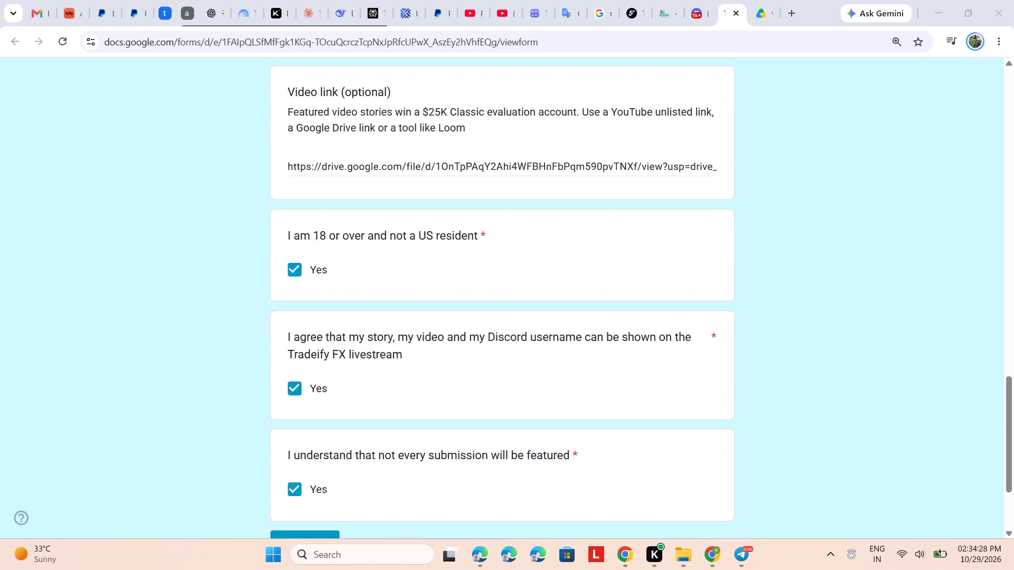
scroll(574, 309, "up", 3)
scroll(361, 363, "down", 5)
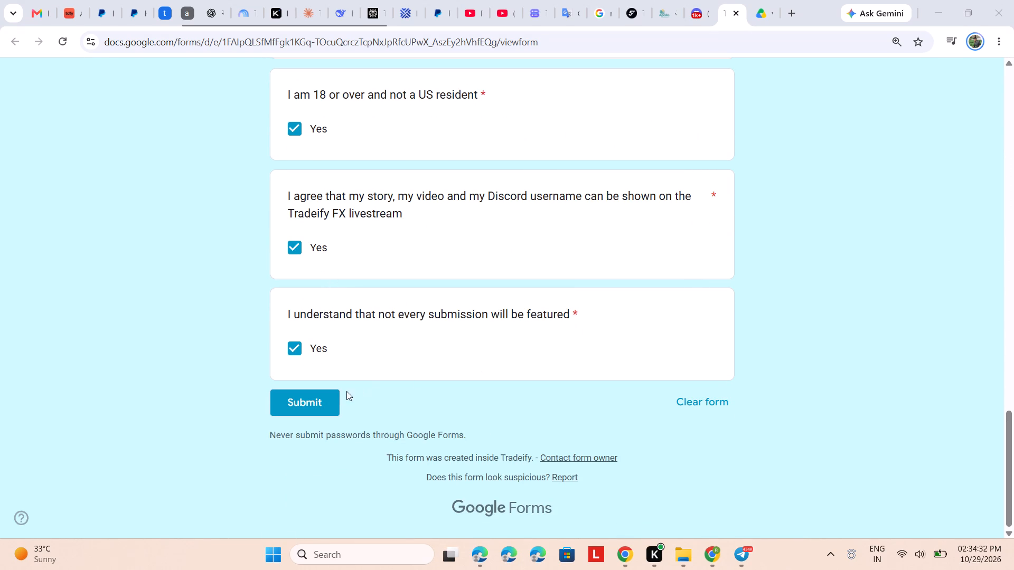
left_click(320, 402)
scroll(532, 356, "up", 4)
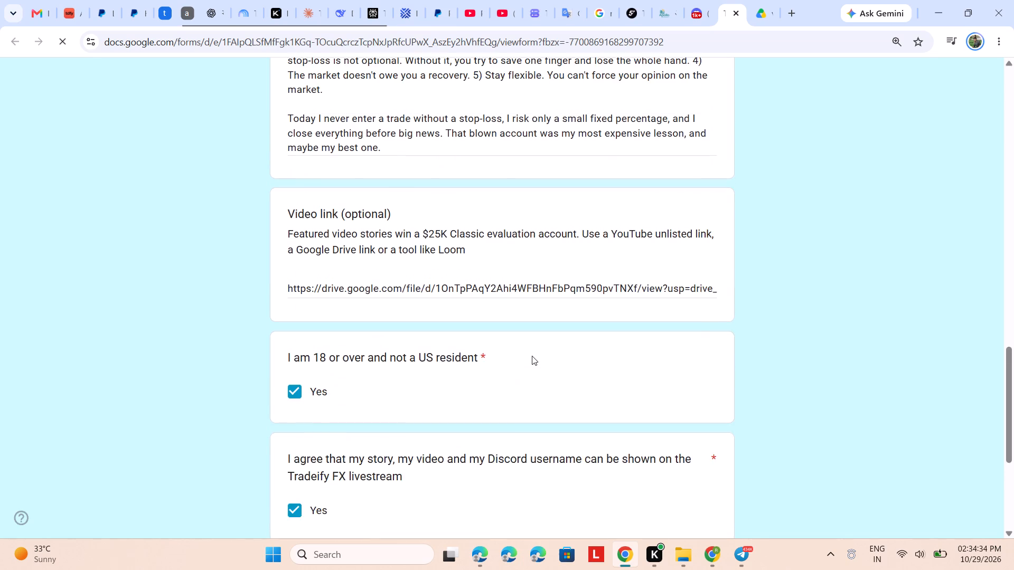
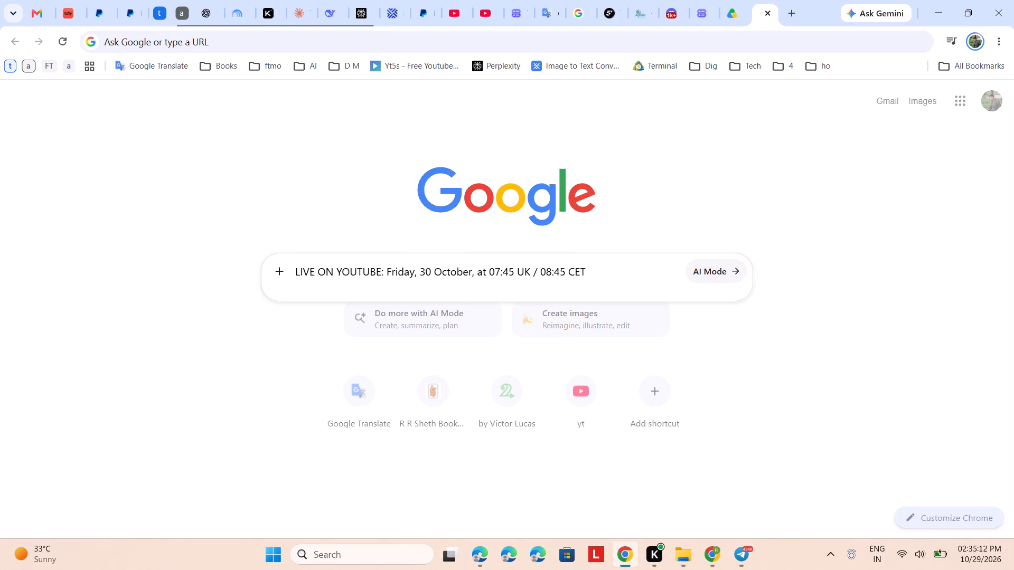
Search Google for the Indian time of the YouTube live on Friday, 30 October, at 07:45 UK / 08:45 CET, and read the answer.
type("indian time")
key("Return")
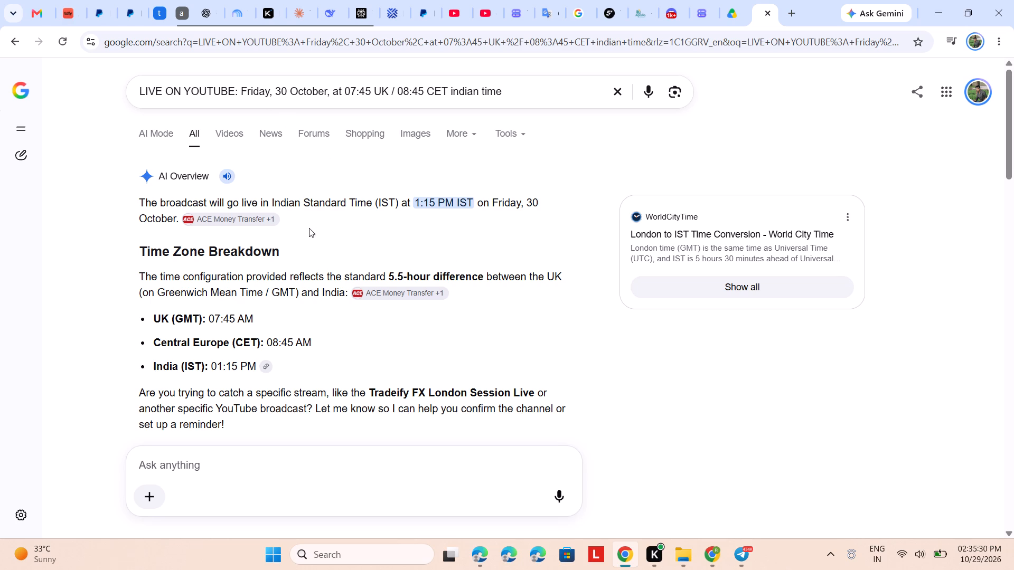
scroll(310, 236, "down", 2)
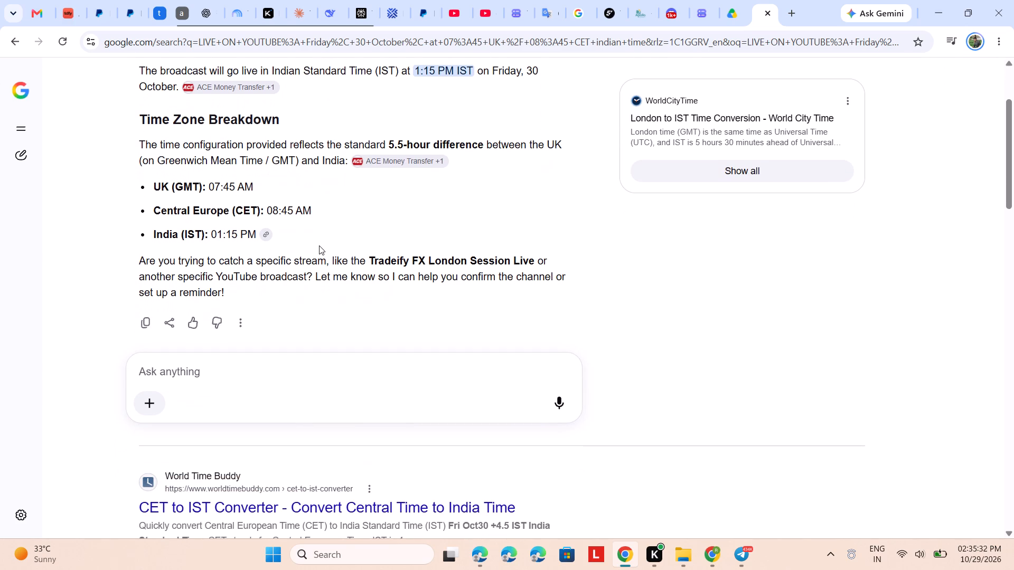
scroll(321, 245, "down", 2)
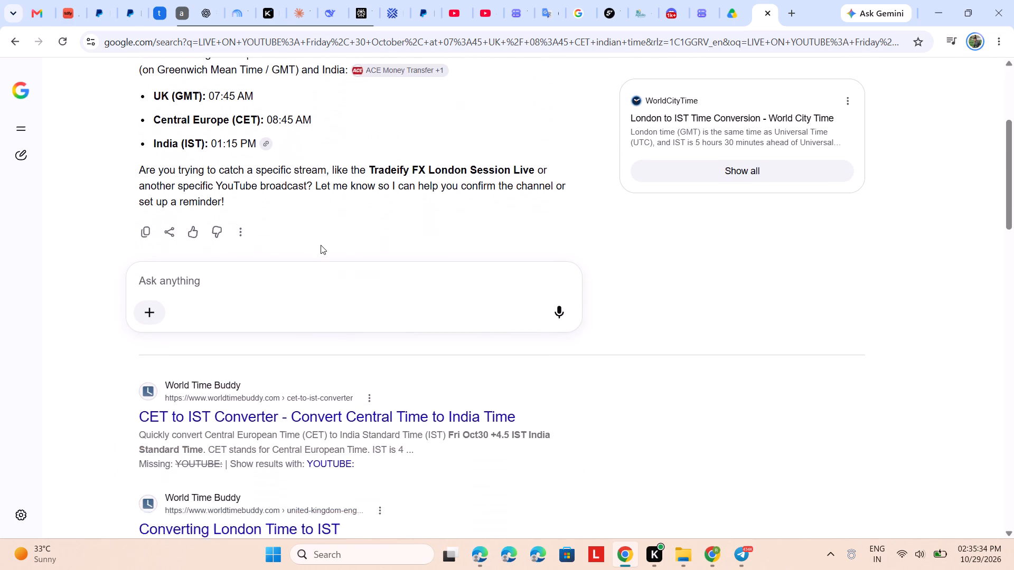